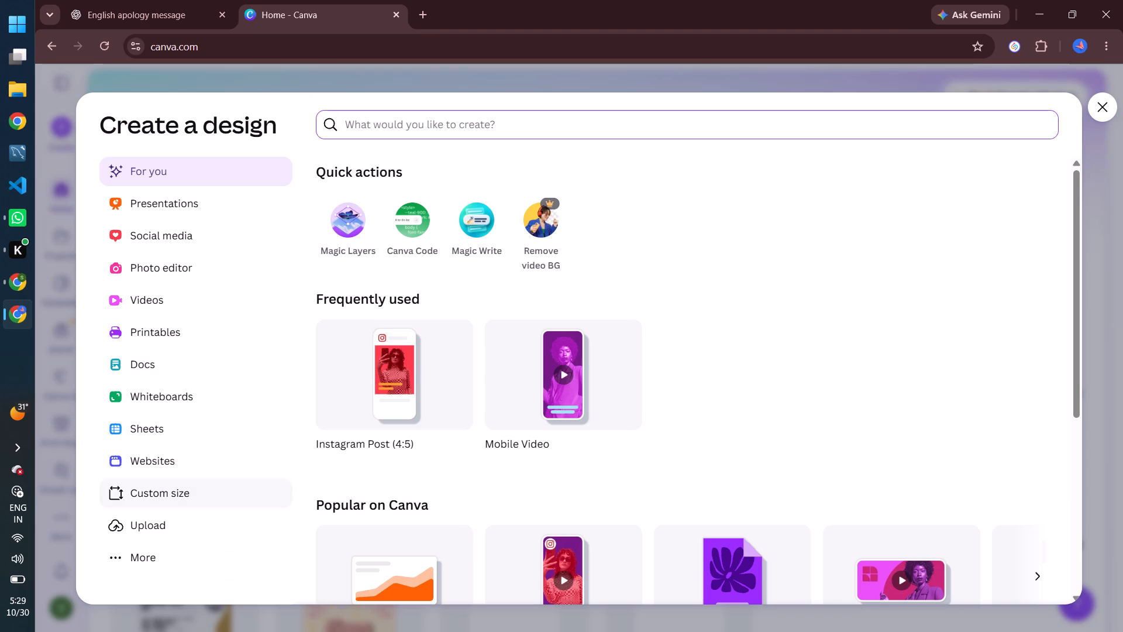
# Look through the suggested design types for a new design, and show the More category with further layouts and sizes.
pyautogui.scroll(-2, 401, 353)
pyautogui.scroll(3, 401, 353)
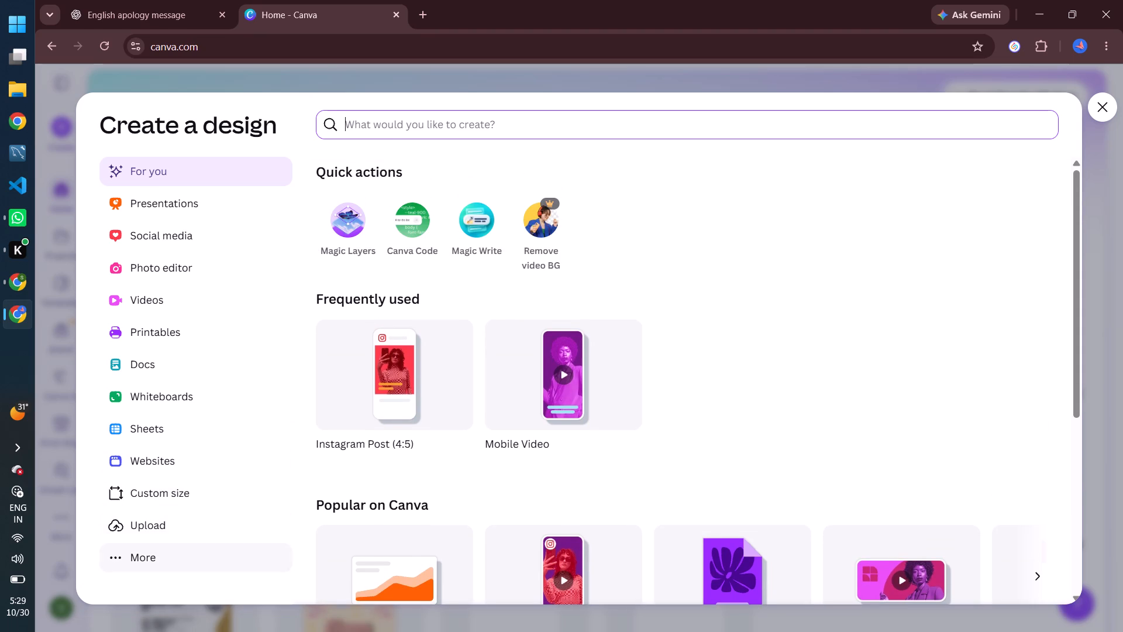
pyautogui.click(117, 564)
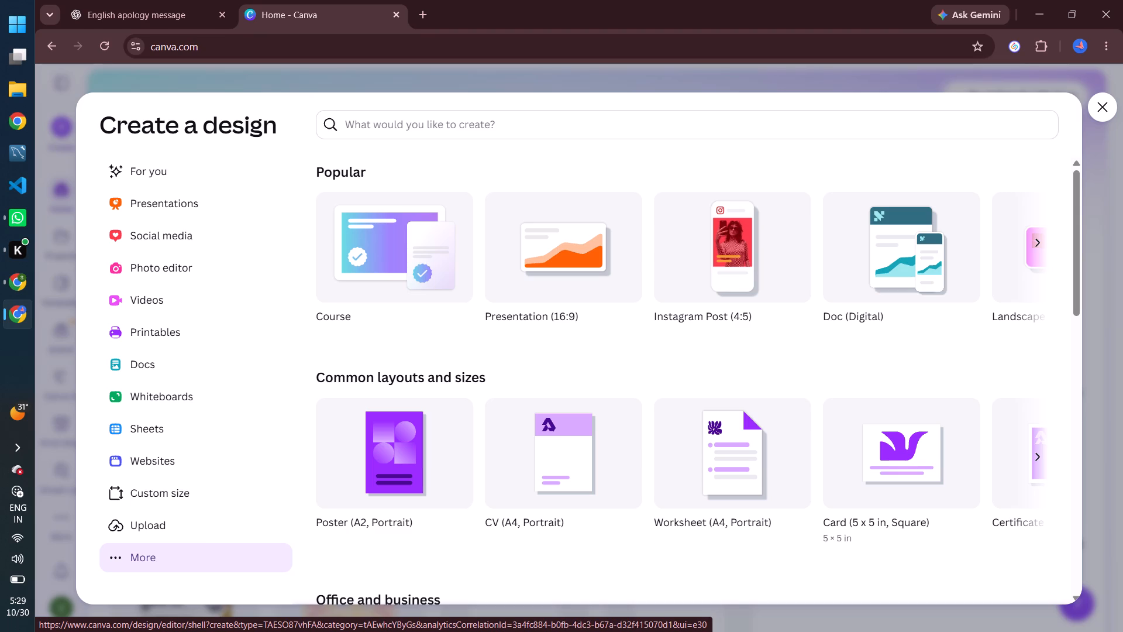
# Create a new blank Document (A4, Portrait) design from the common layouts and sizes.
pyautogui.hscroll(-5, 768, 498)
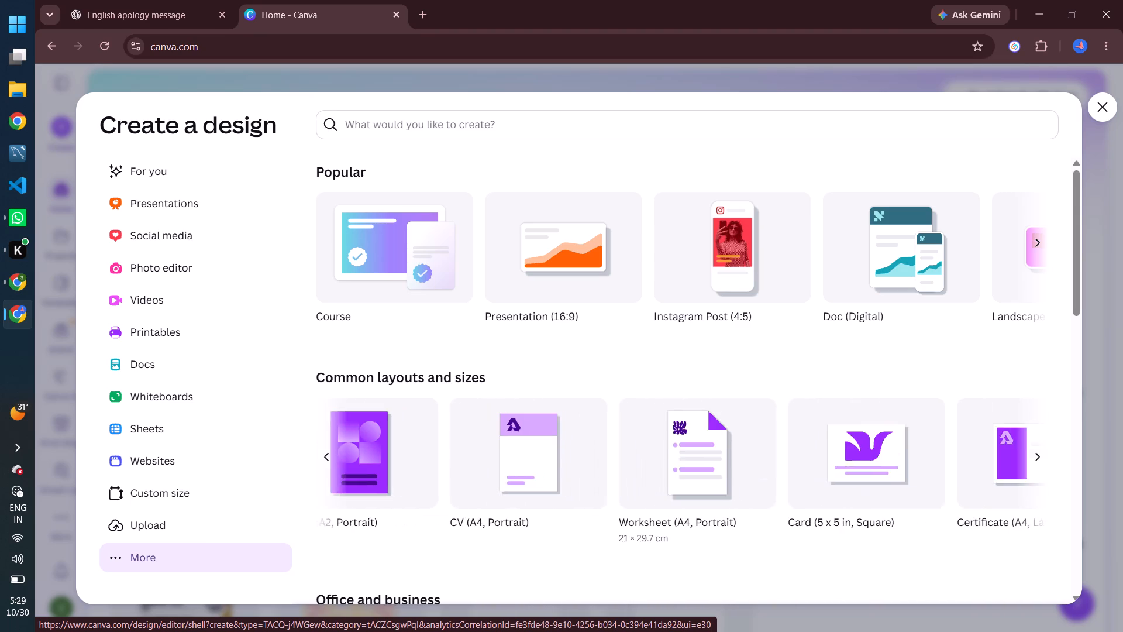
pyautogui.hscroll(-3, 768, 498)
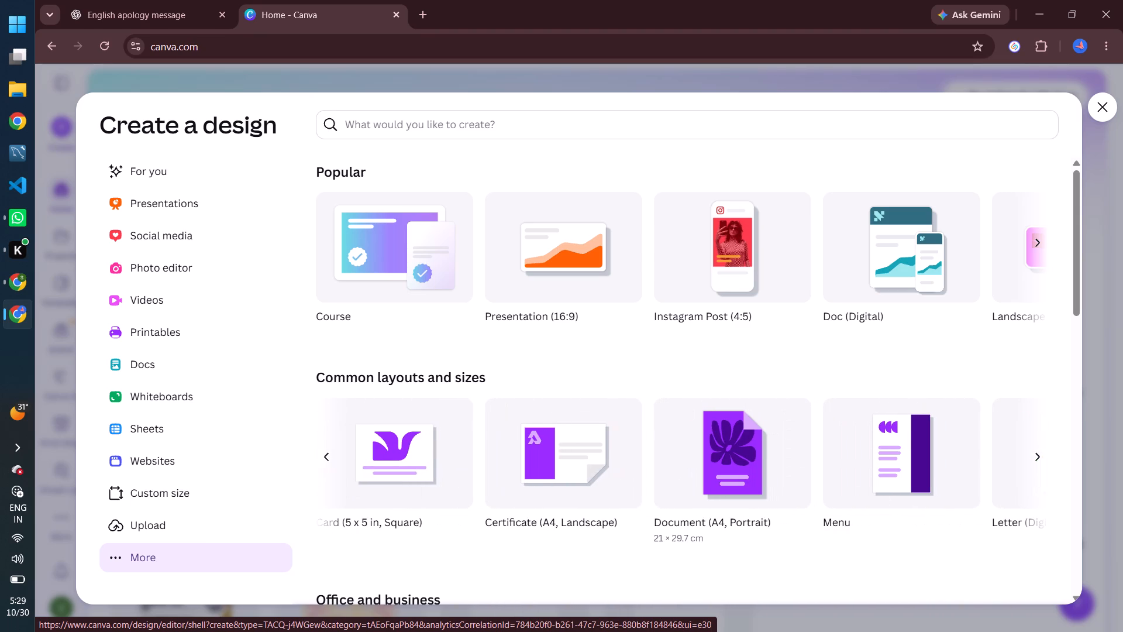
pyautogui.click(741, 507)
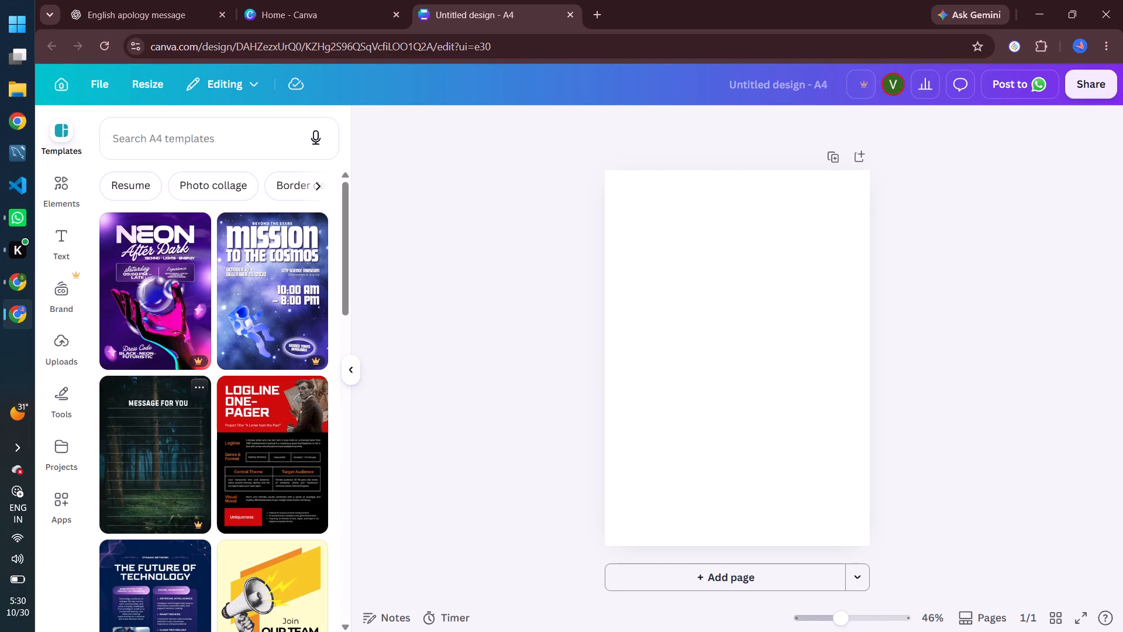
# Browse the suggested A4 templates for a suitable design.
pyautogui.scroll(-7, 218, 325)
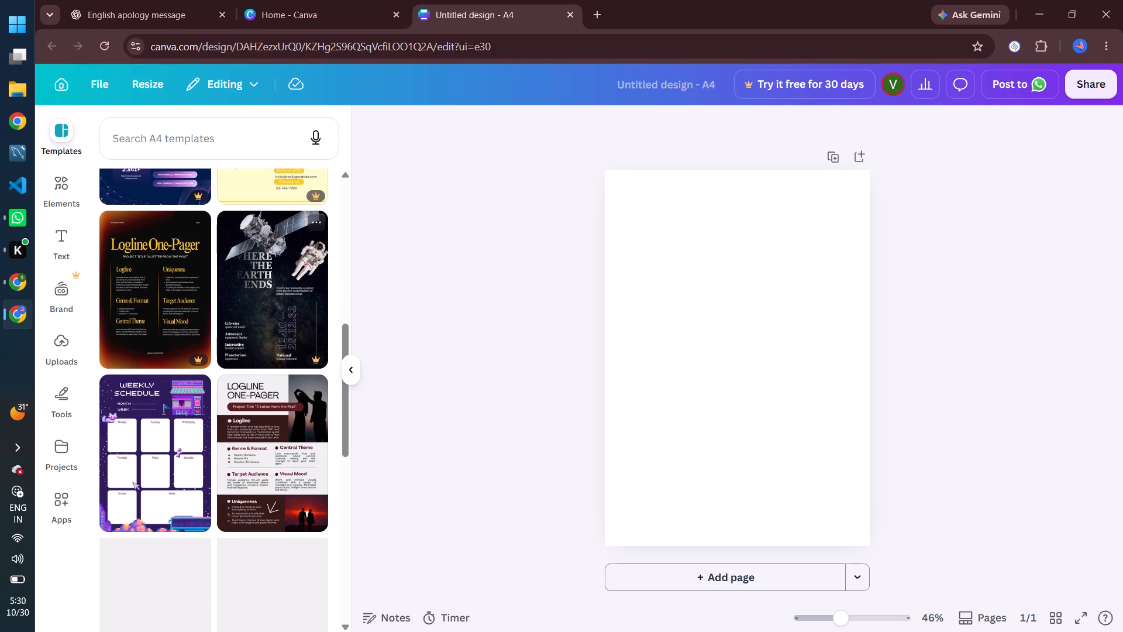
pyautogui.scroll(-2, 218, 325)
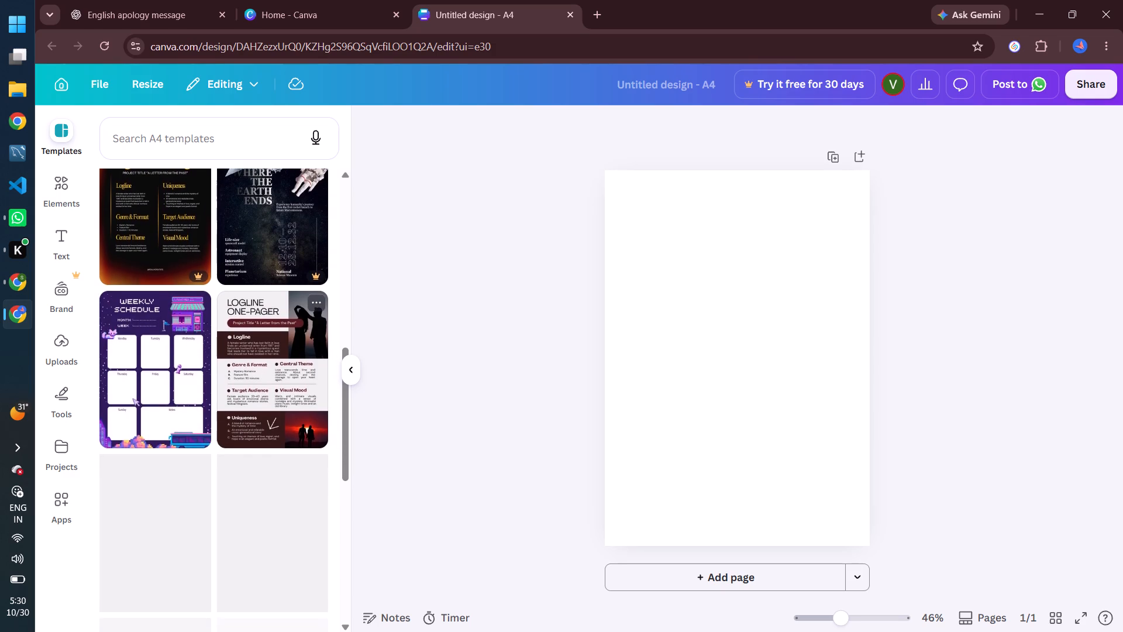
pyautogui.scroll(-1, 218, 325)
pyautogui.scroll(1, 218, 325)
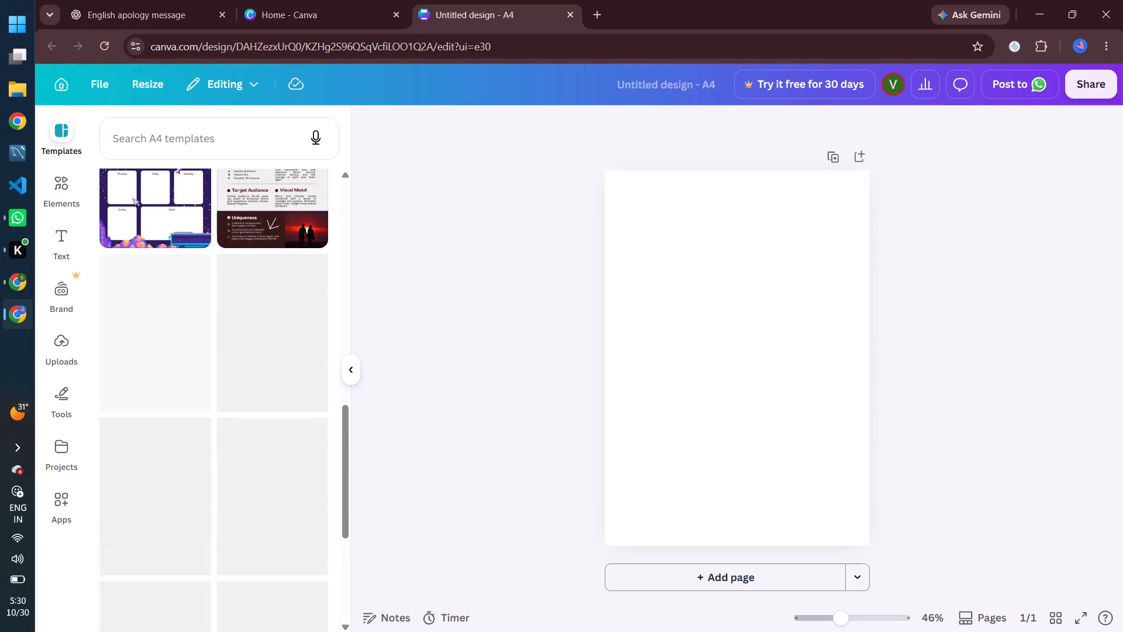
pyautogui.scroll(1, 218, 325)
pyautogui.scroll(-1, 218, 325)
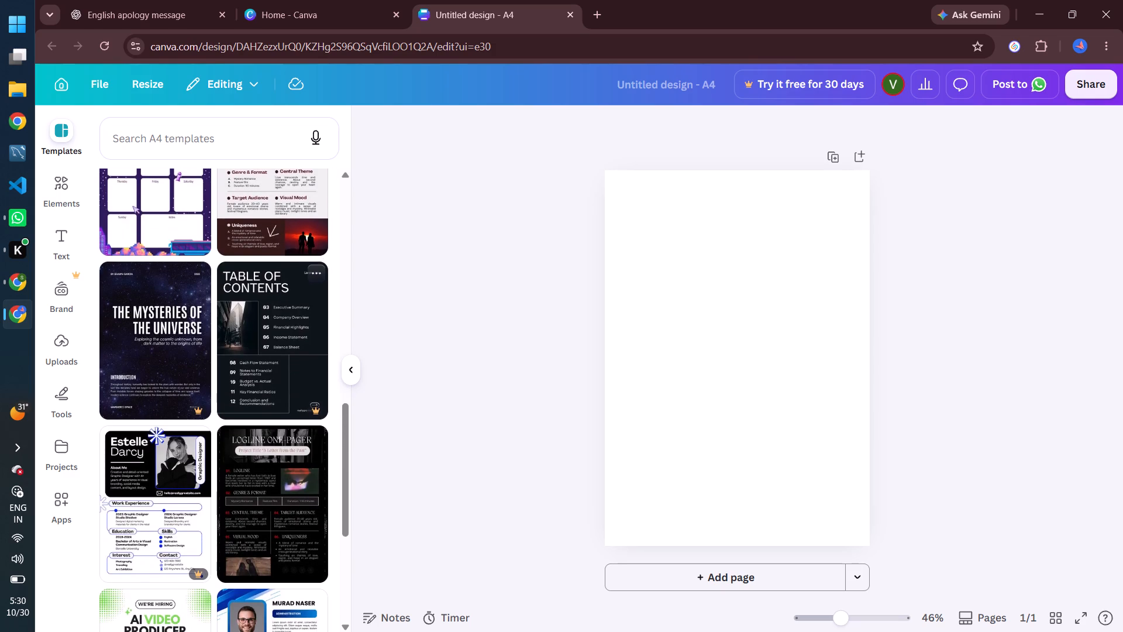
pyautogui.scroll(-2, 218, 325)
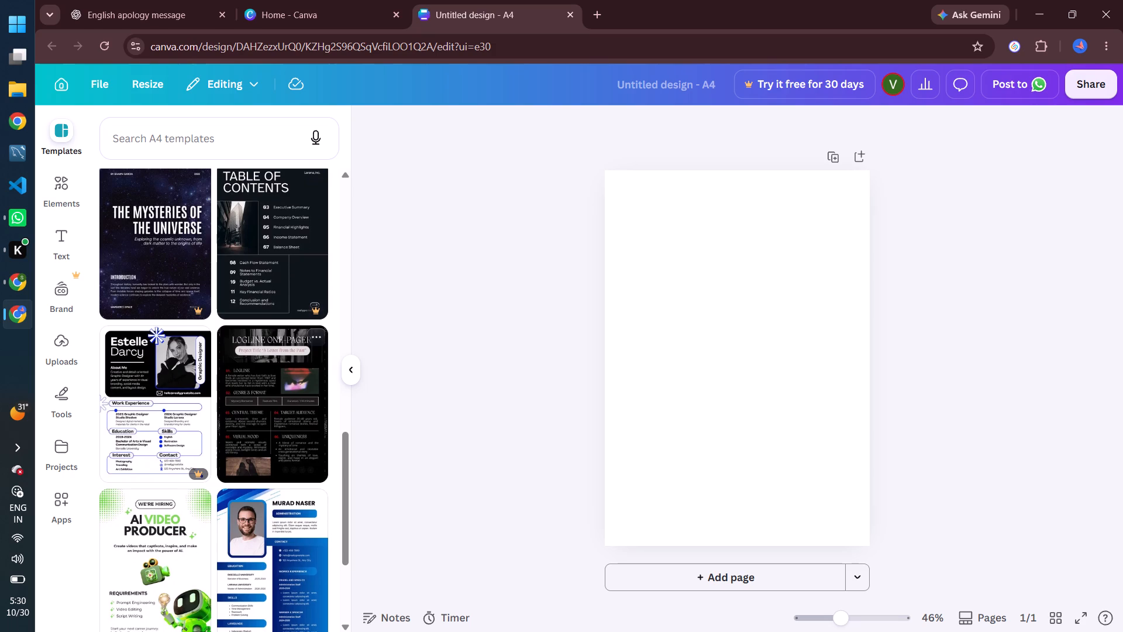
pyautogui.scroll(-4, 218, 325)
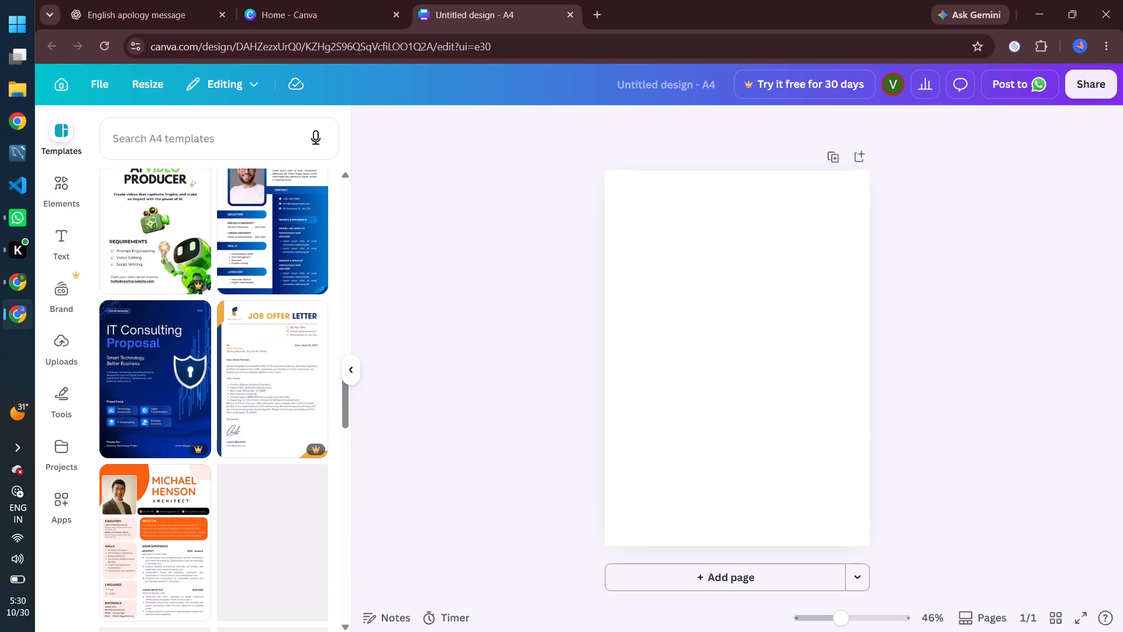
pyautogui.scroll(-3, 218, 325)
pyautogui.scroll(3, 218, 325)
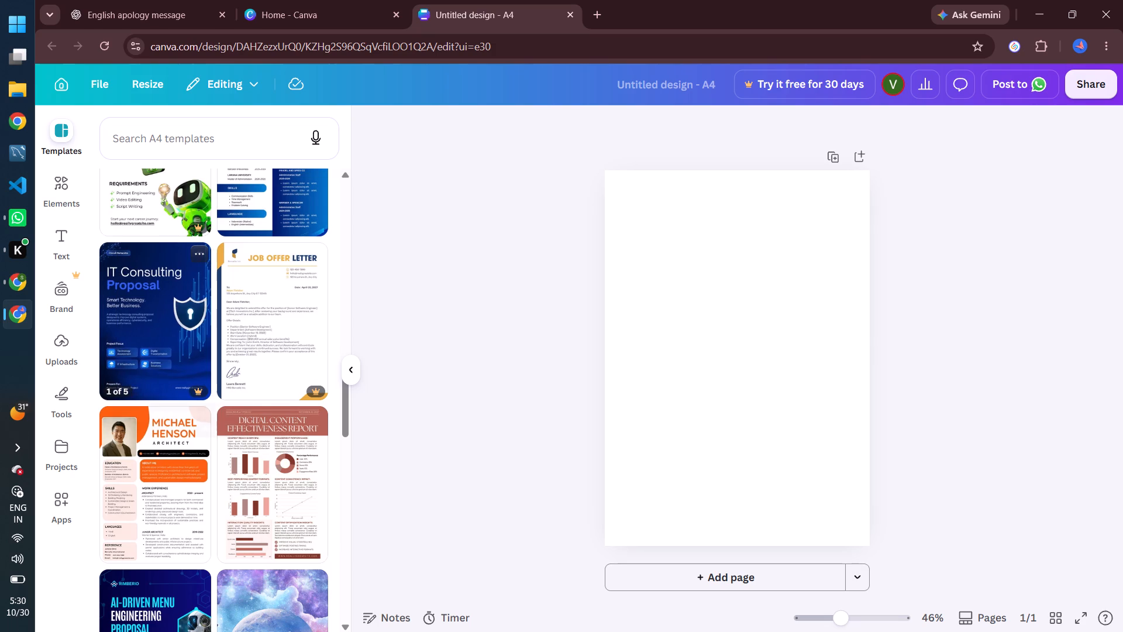
pyautogui.scroll(-3, 203, 393)
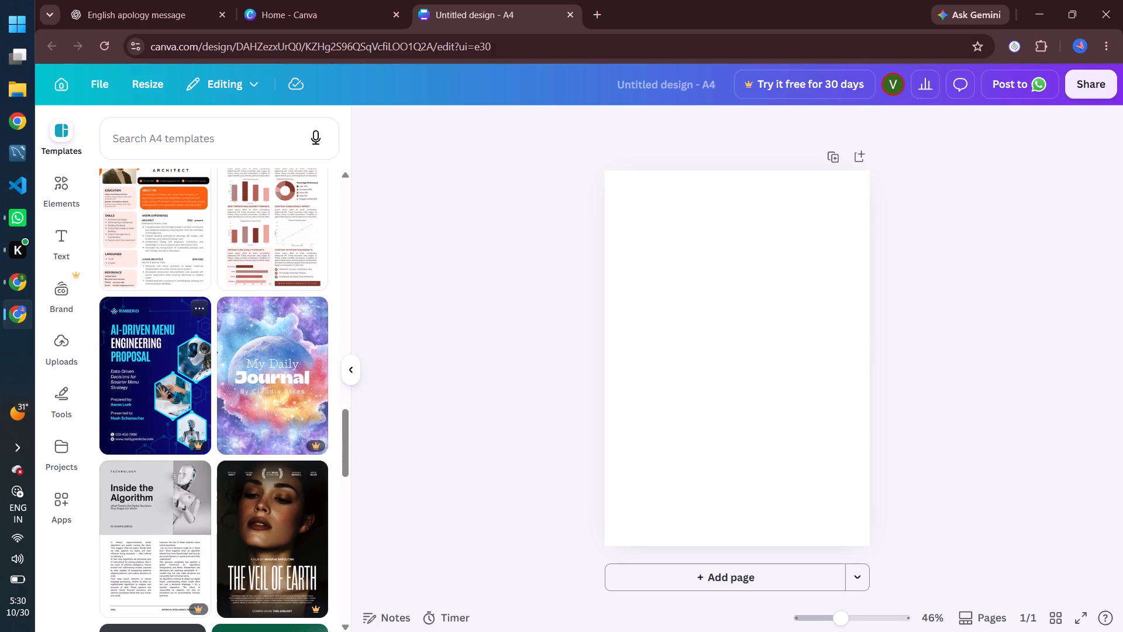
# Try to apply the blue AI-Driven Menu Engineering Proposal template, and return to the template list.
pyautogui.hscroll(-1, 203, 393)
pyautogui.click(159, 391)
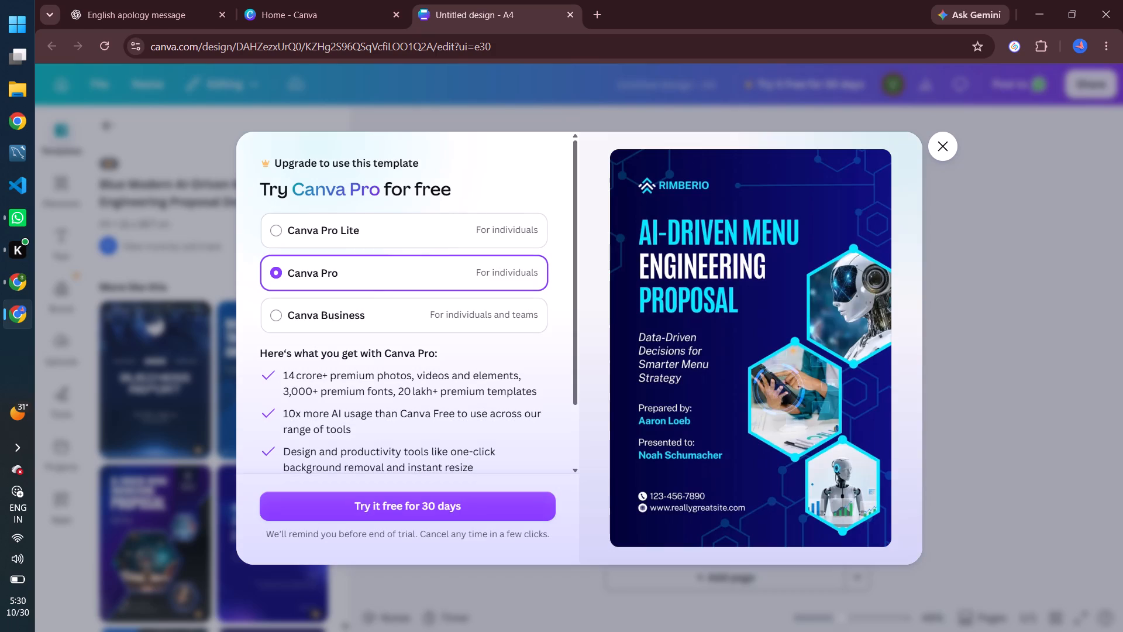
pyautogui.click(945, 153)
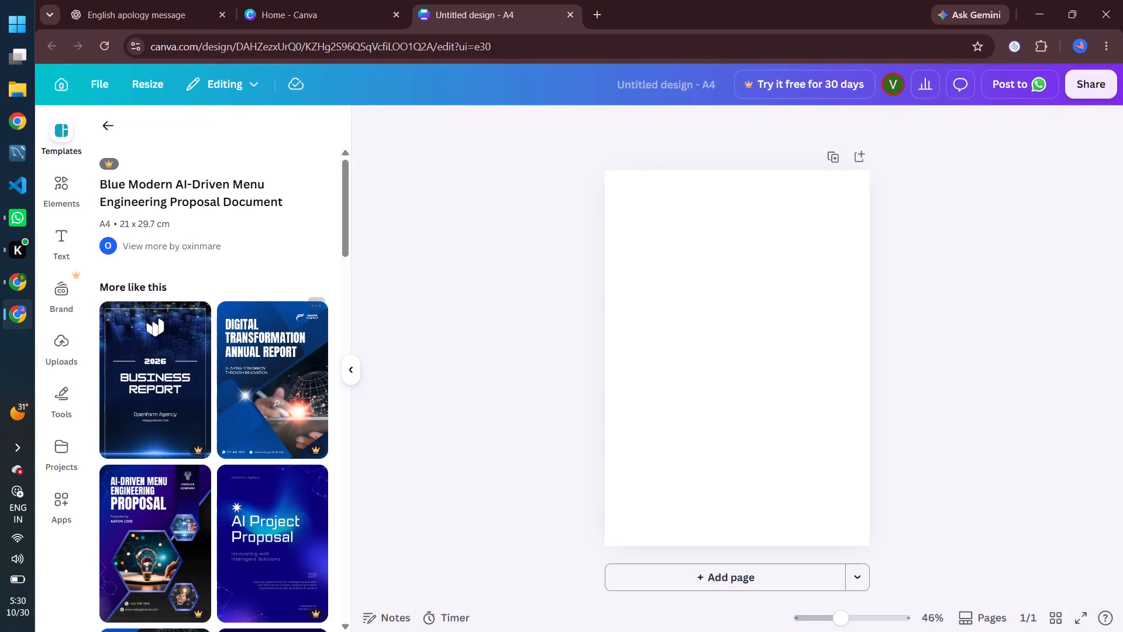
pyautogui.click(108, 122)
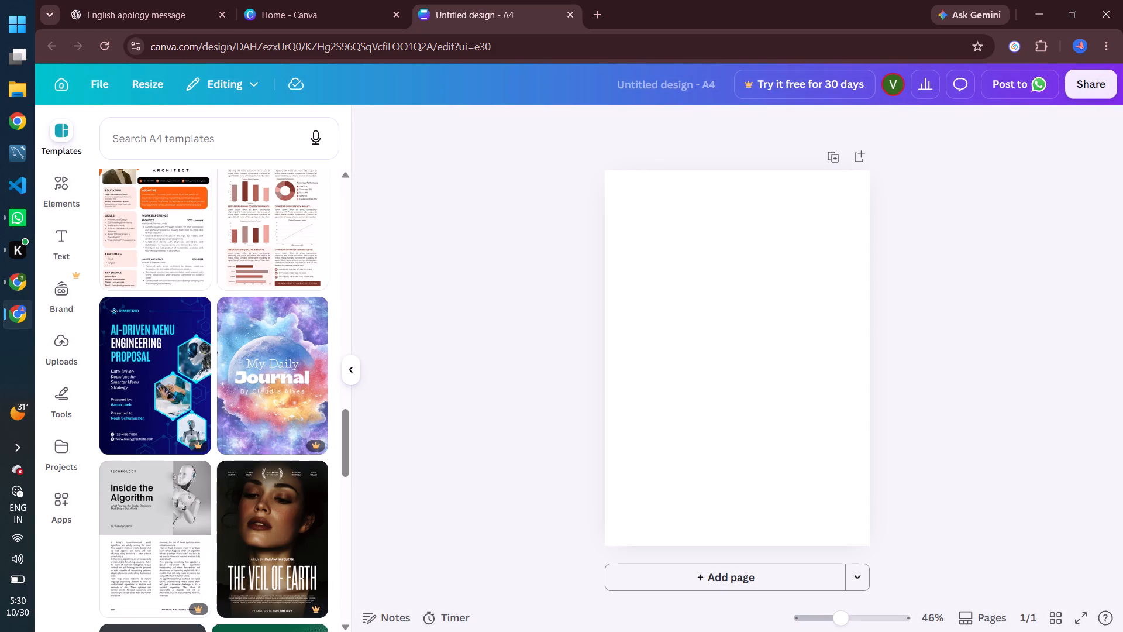
# Look through more of the suggested A4 templates, going back to the start of the list.
pyautogui.scroll(-5, 195, 360)
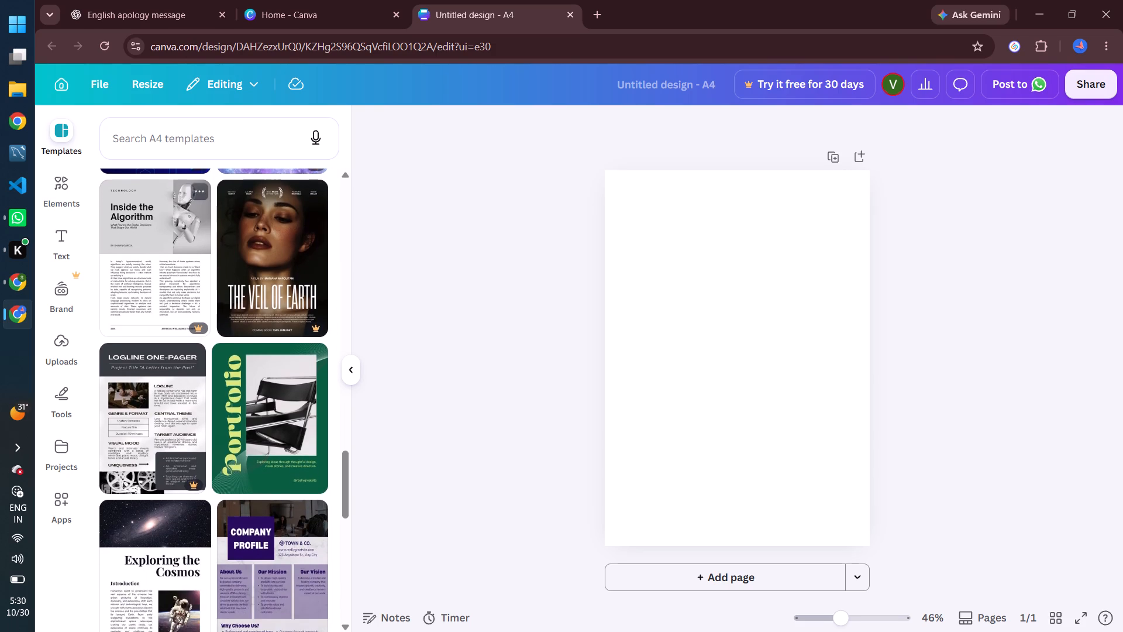
pyautogui.scroll(-5, 195, 360)
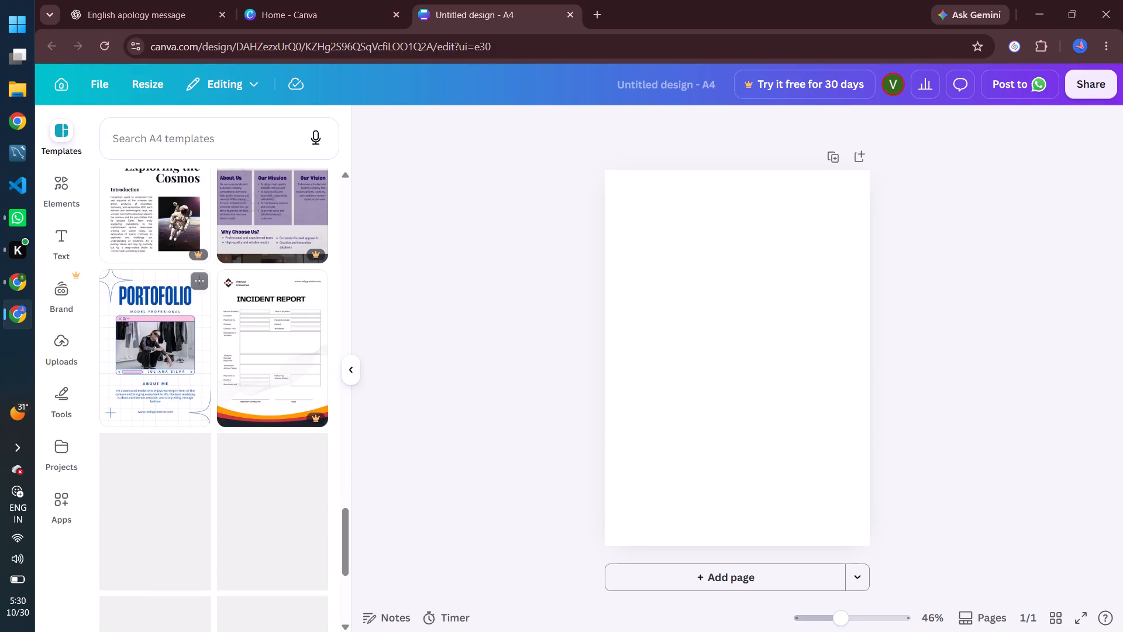
pyautogui.scroll(-3, 195, 360)
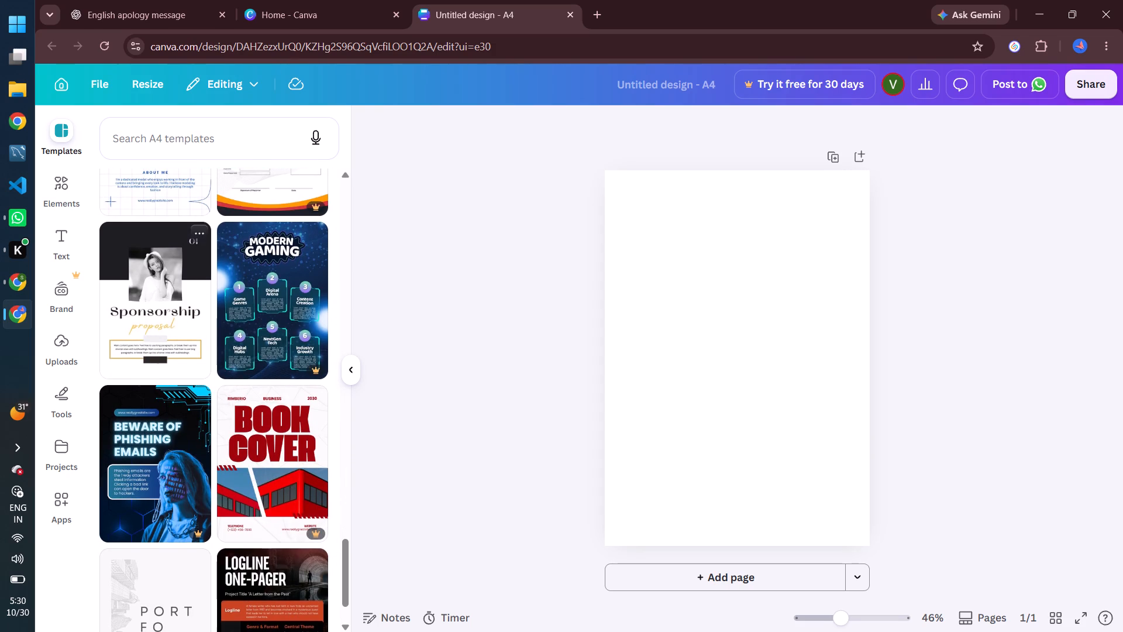
pyautogui.scroll(-3, 195, 360)
pyautogui.scroll(14, 195, 360)
pyautogui.scroll(11, 195, 360)
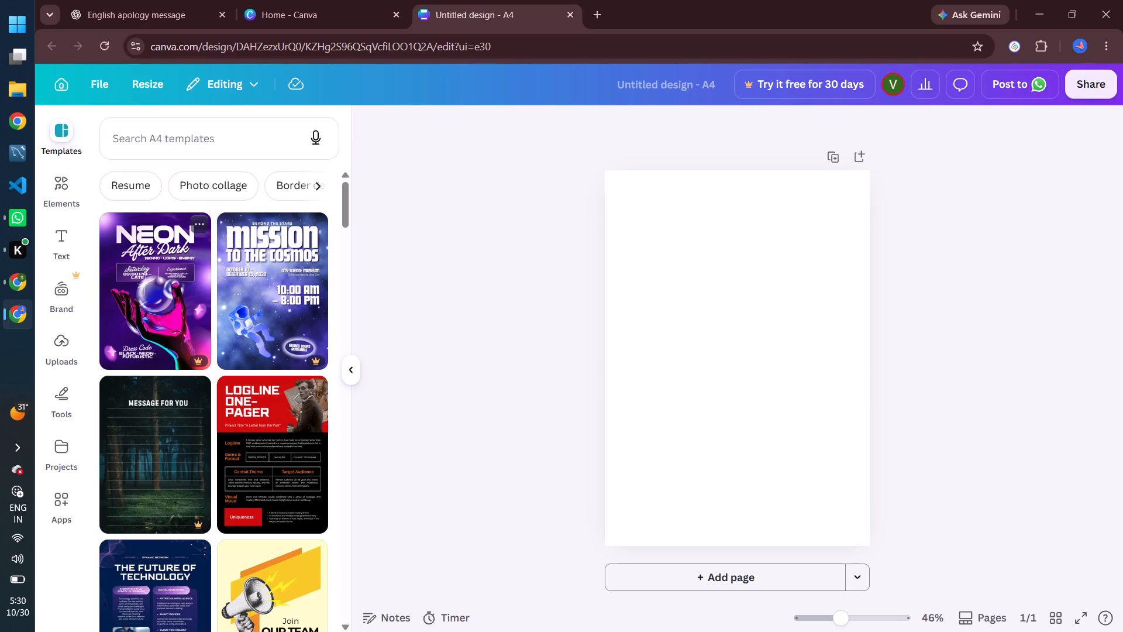
pyautogui.scroll(1, 195, 360)
# Filter the A4 templates by the Background category.
pyautogui.hscroll(-3, 226, 181)
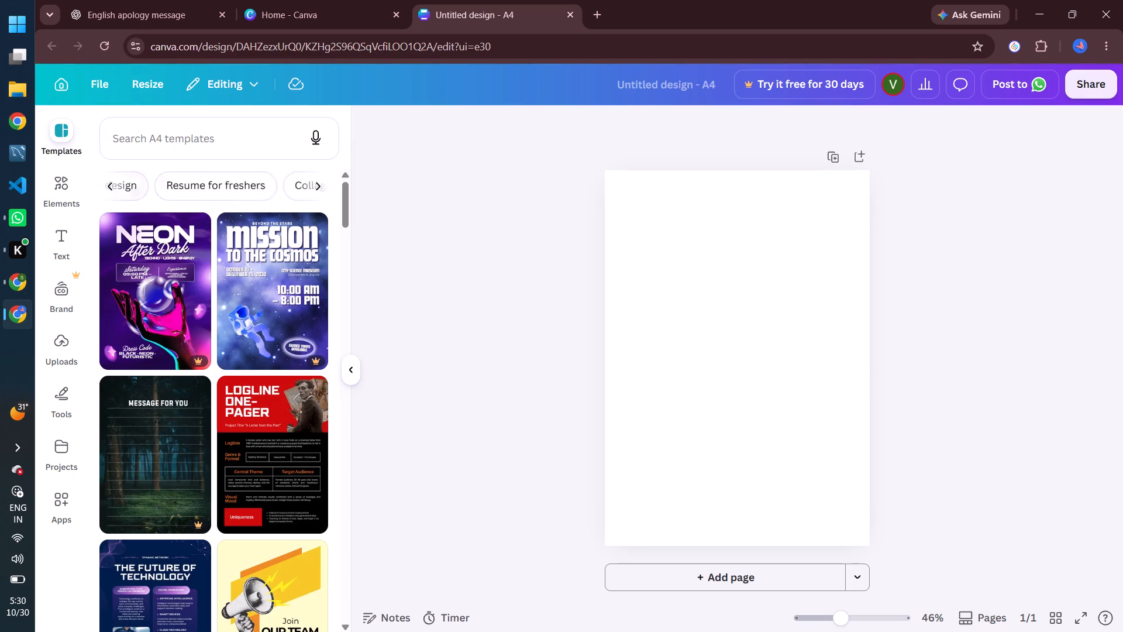
pyautogui.hscroll(-3, 226, 181)
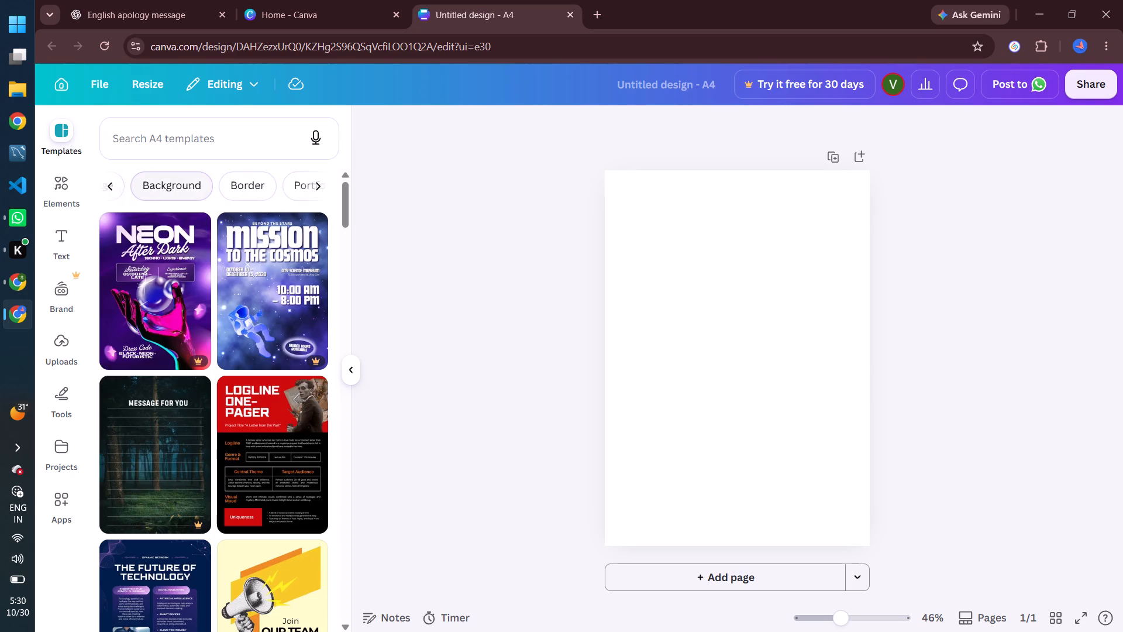
pyautogui.hscroll(-1, 226, 181)
pyautogui.click(206, 183)
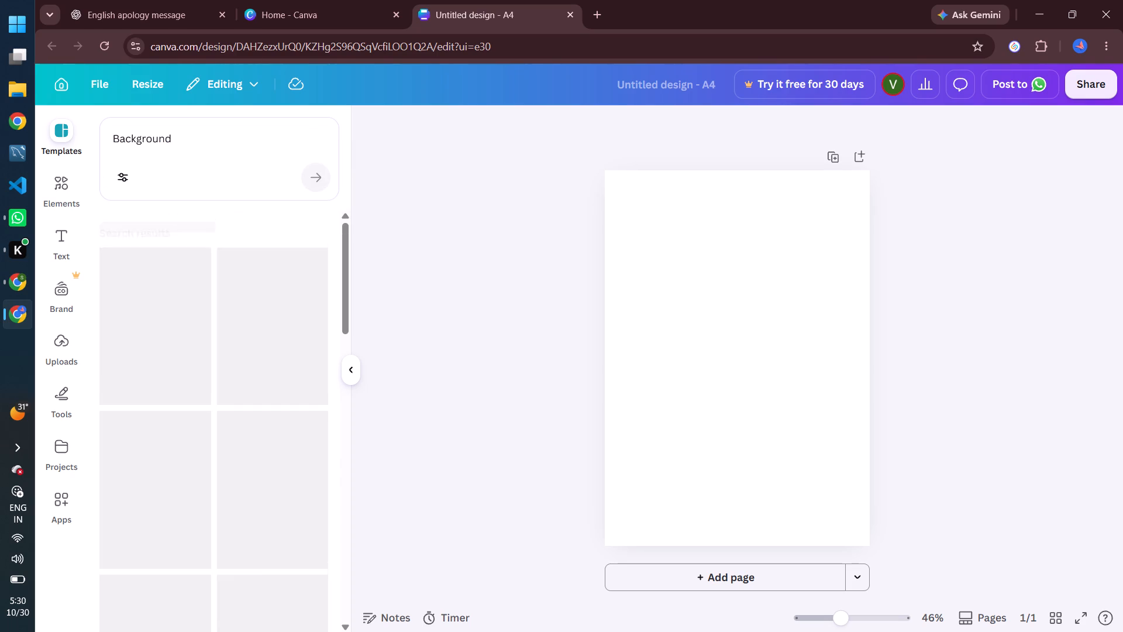
# Browse the Background templates for a suitable page background.
pyautogui.scroll(-2, 221, 370)
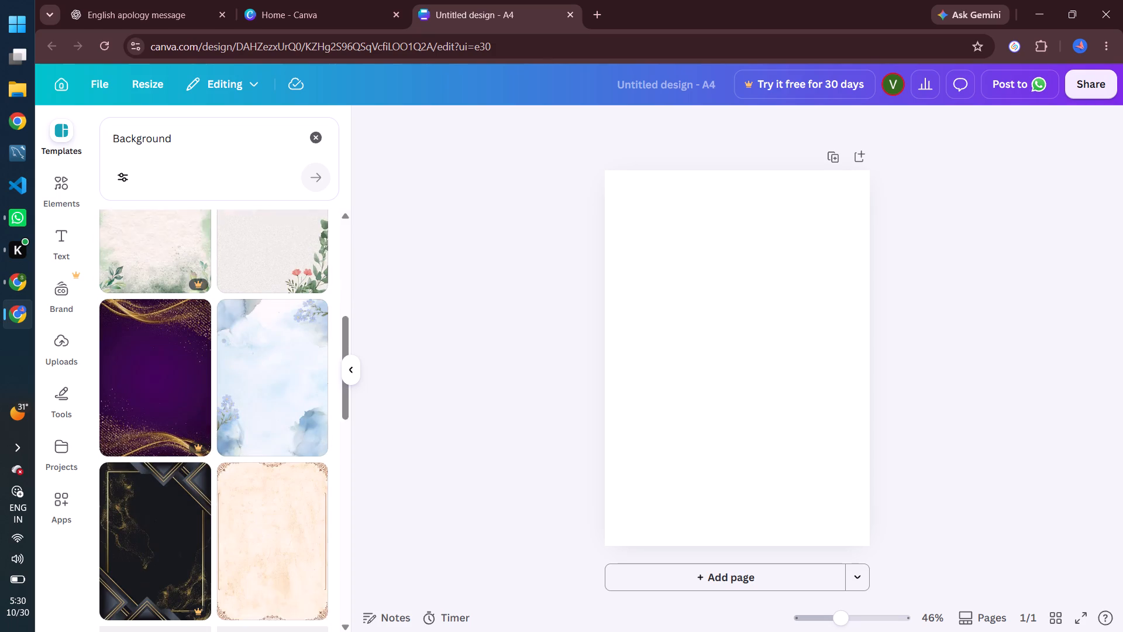
pyautogui.scroll(-5, 221, 370)
pyautogui.scroll(8, 221, 370)
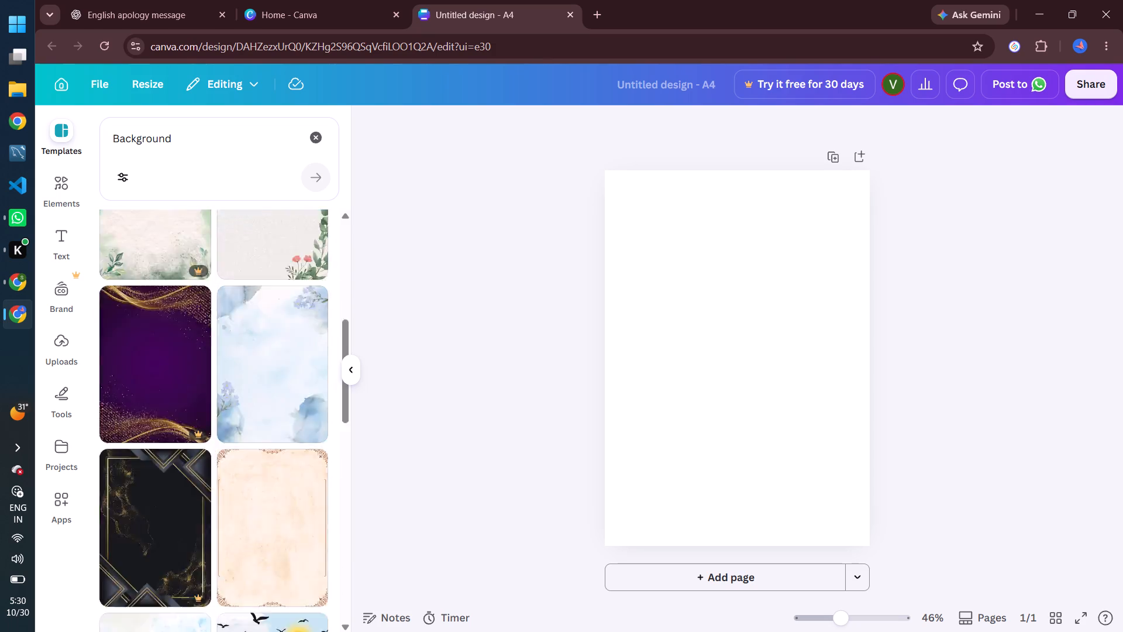
pyautogui.scroll(-3, 221, 370)
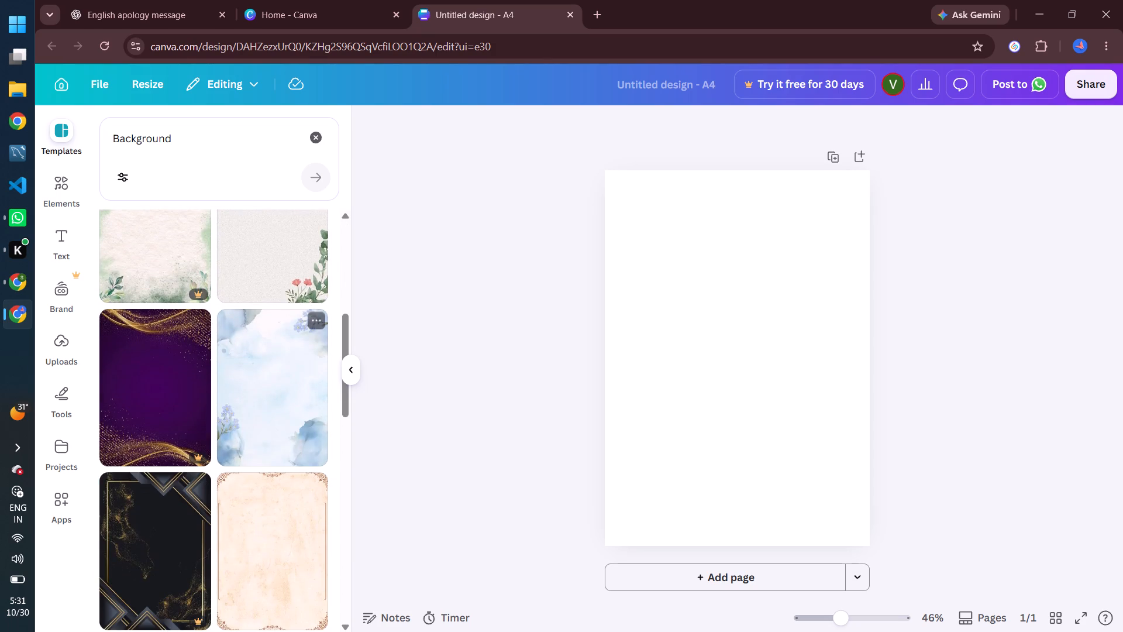
pyautogui.scroll(-3, 221, 370)
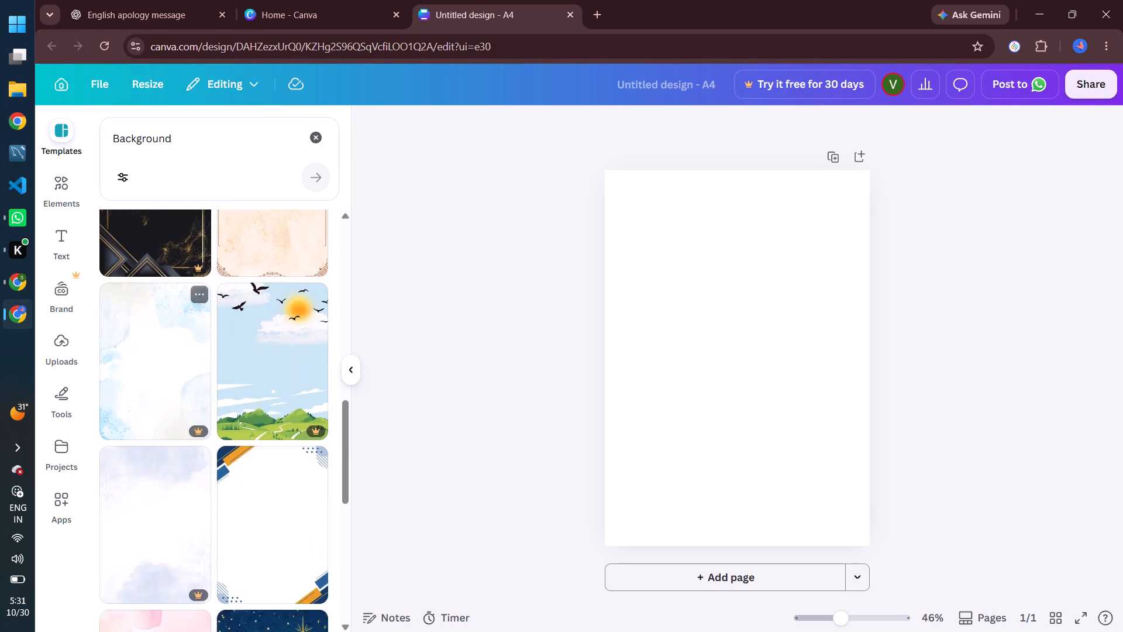
pyautogui.scroll(-7, 197, 354)
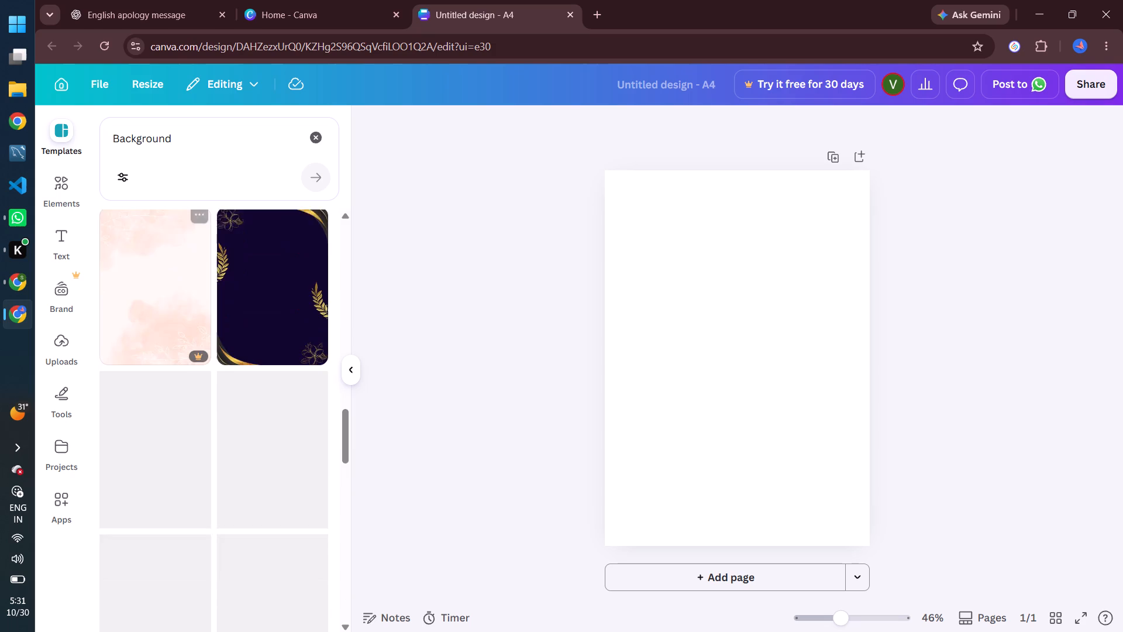
pyautogui.scroll(-6, 197, 354)
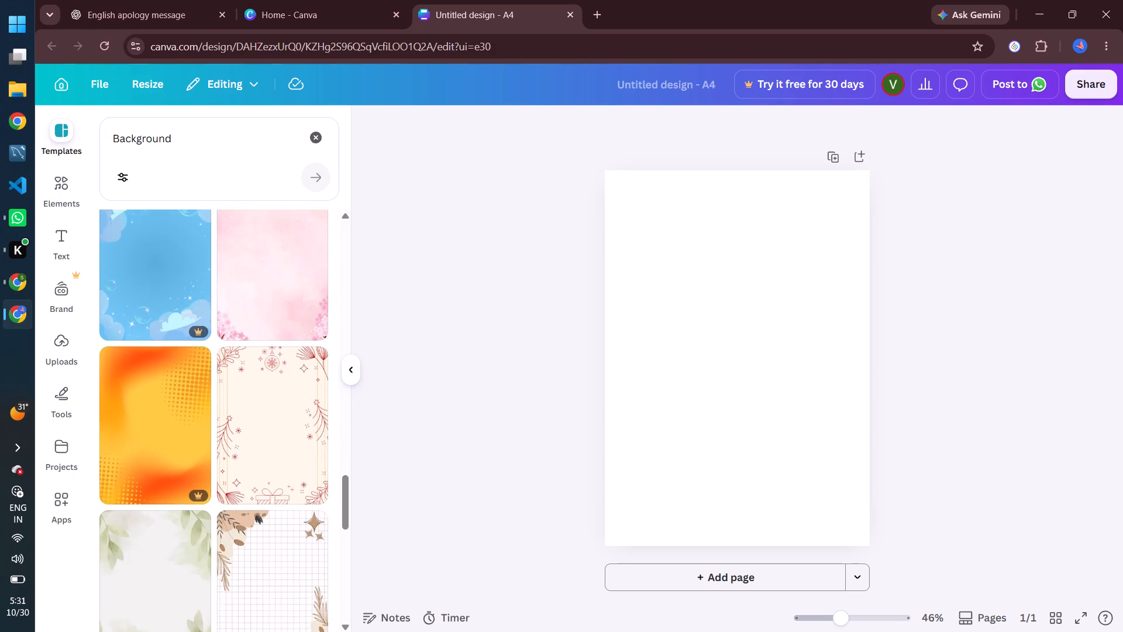
pyautogui.scroll(-2, 197, 354)
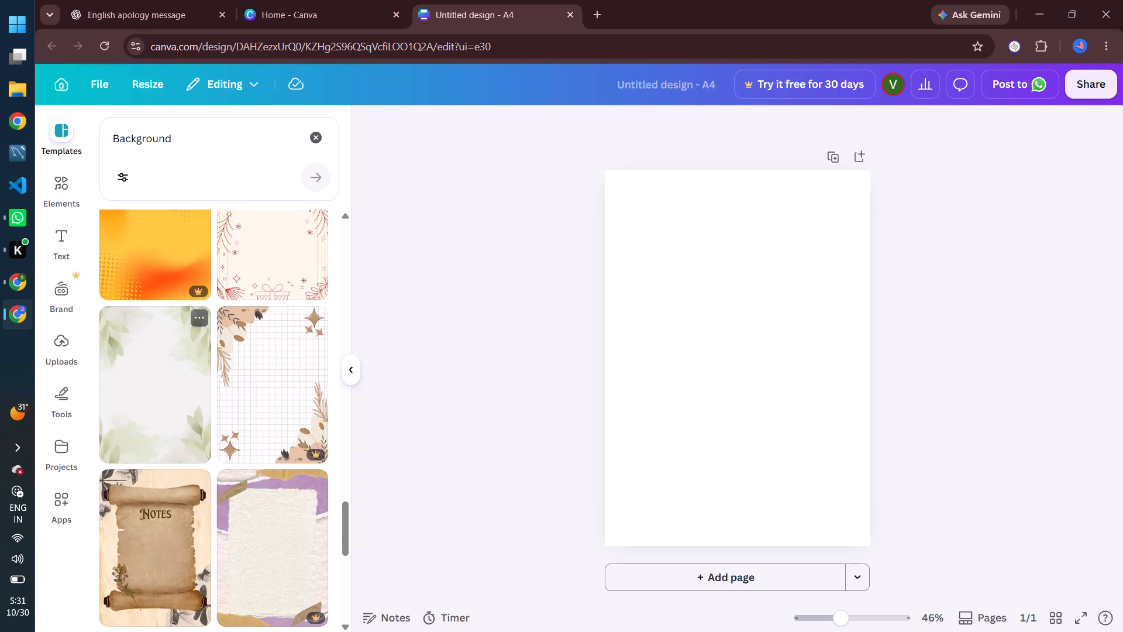
pyautogui.scroll(-3, 197, 354)
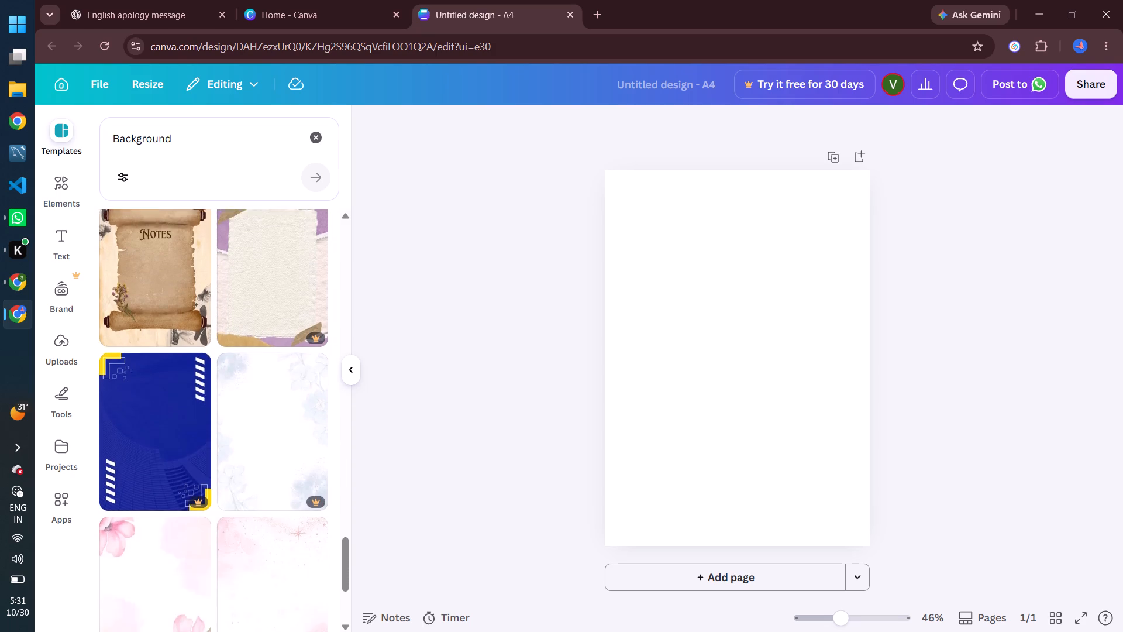
pyautogui.scroll(-1, 197, 354)
# From the designs similar to the blue and yellow professional background, apply Blue Modern Background Document A4 to the page and return to the Background templates.
pyautogui.click(149, 404)
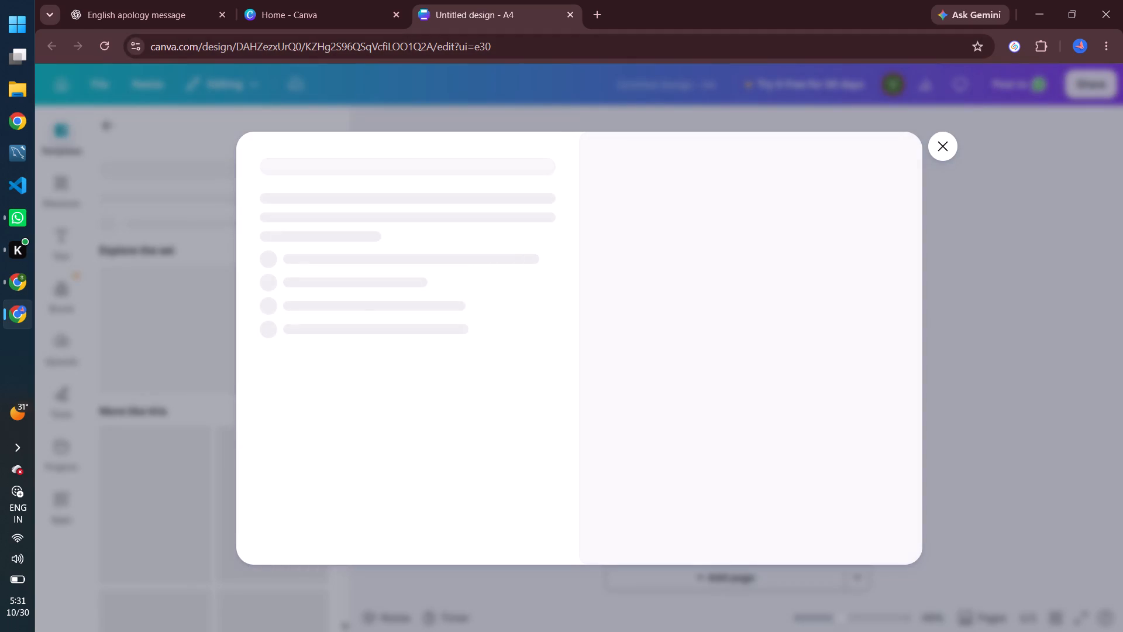
pyautogui.click(941, 146)
pyautogui.scroll(-1, 341, 389)
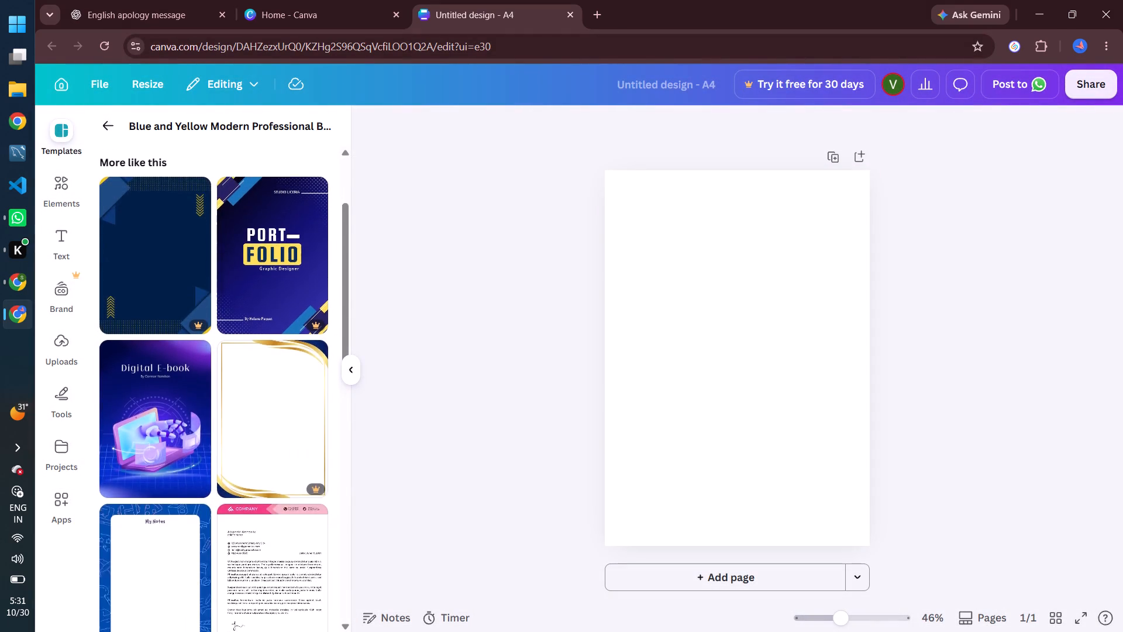
pyautogui.scroll(-2, 341, 389)
pyautogui.scroll(1, 142, 370)
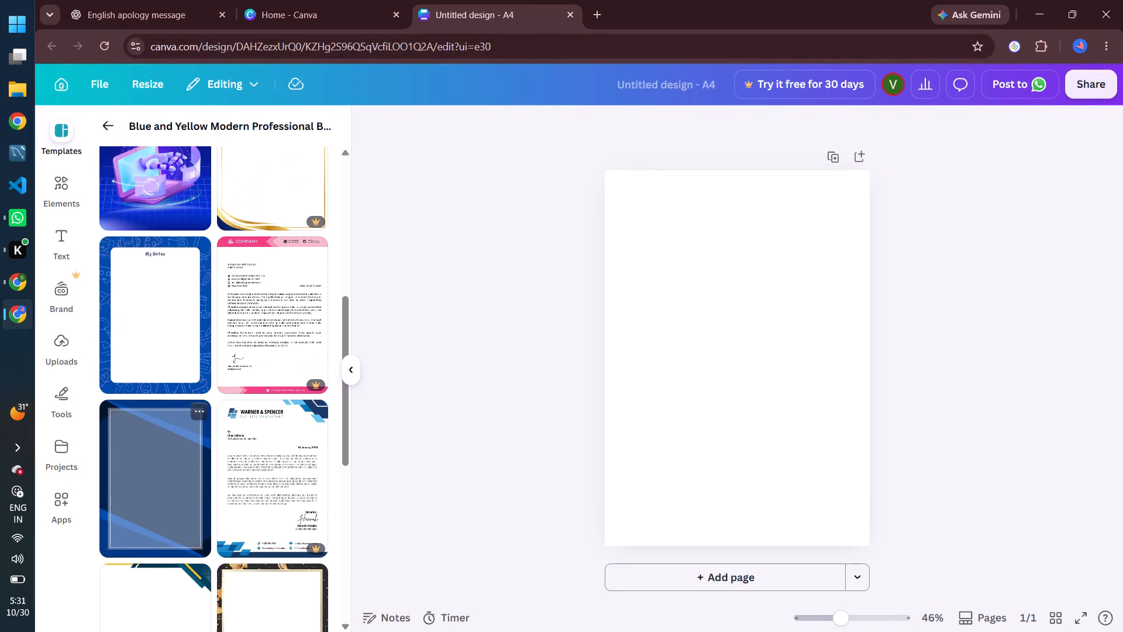
pyautogui.scroll(2, 142, 370)
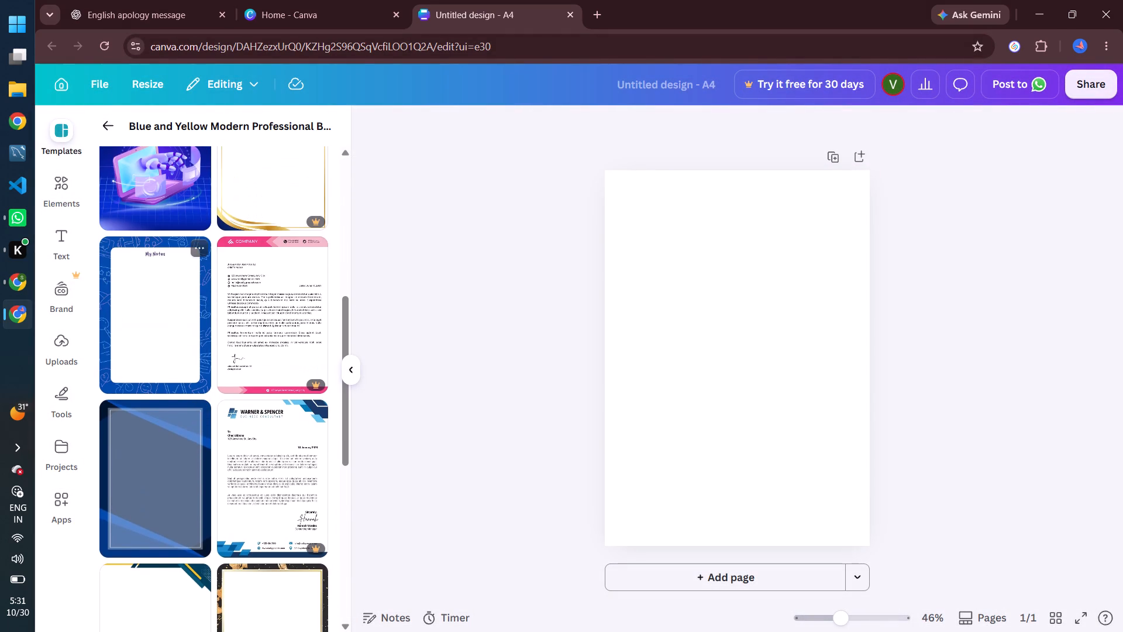
pyautogui.click(164, 487)
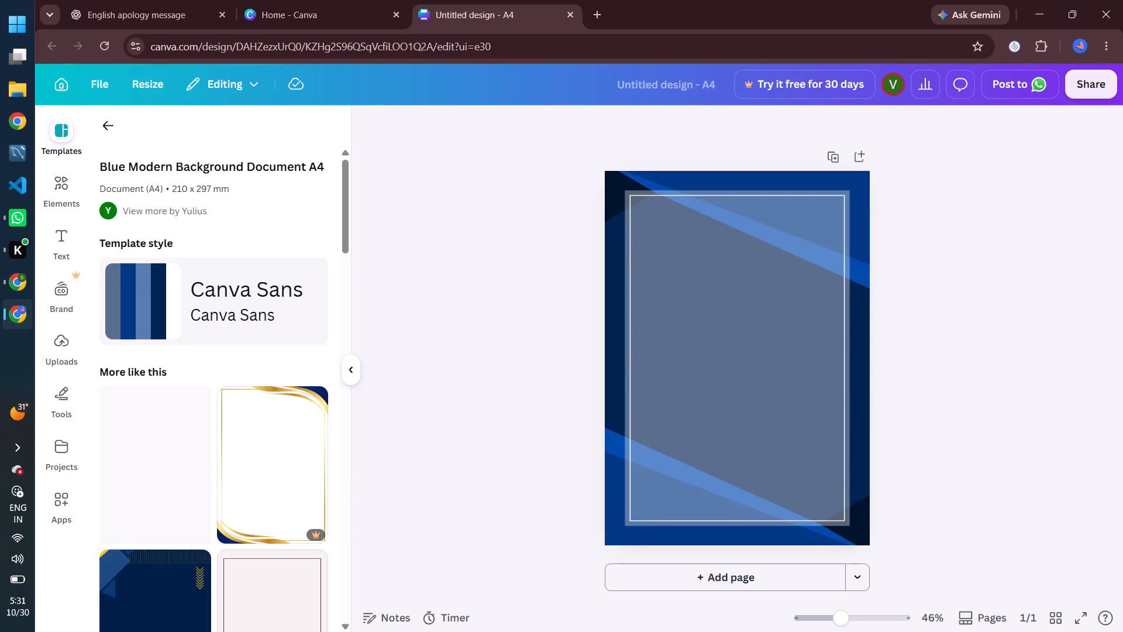
pyautogui.click(98, 126)
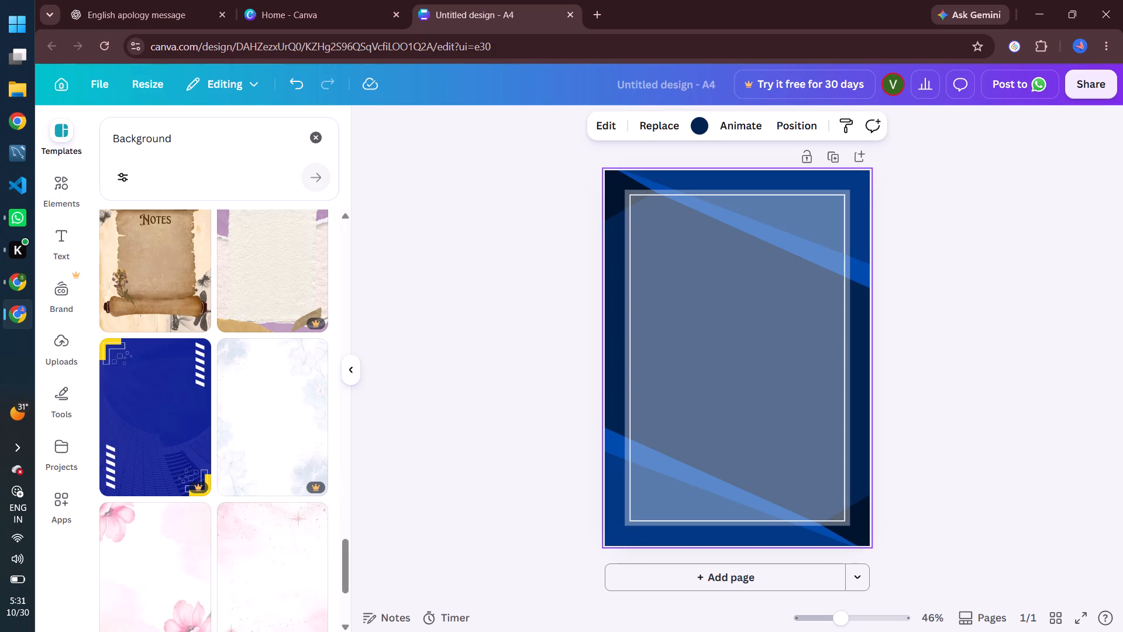
# Add a heading in the middle of the page and replace its placeholder text with SPONCERS.
pyautogui.click(59, 231)
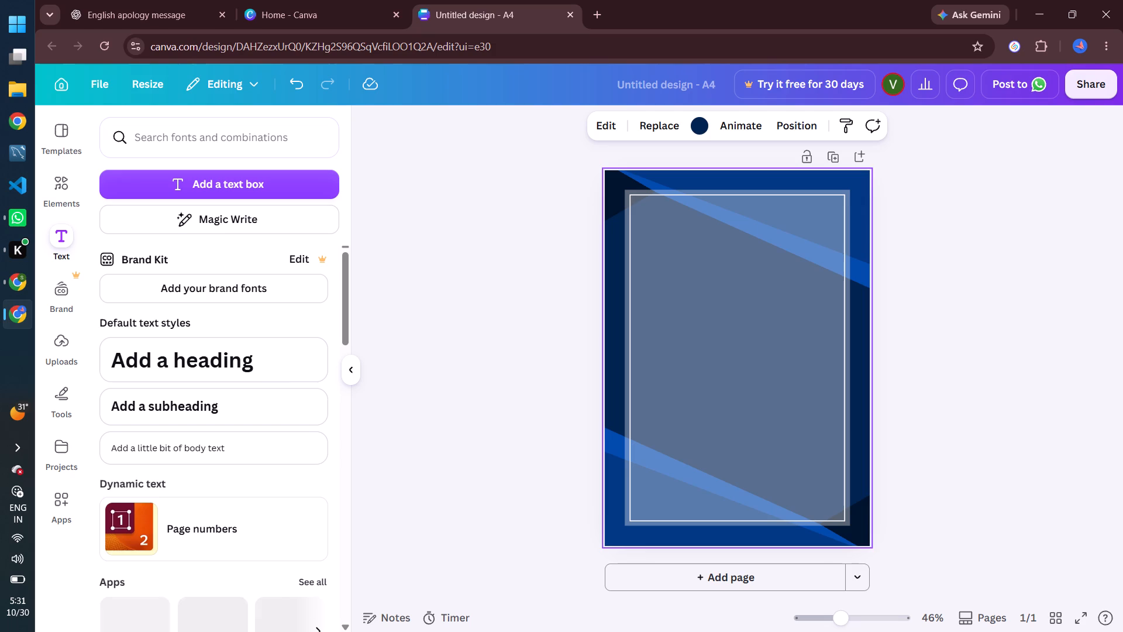
pyautogui.click(192, 360)
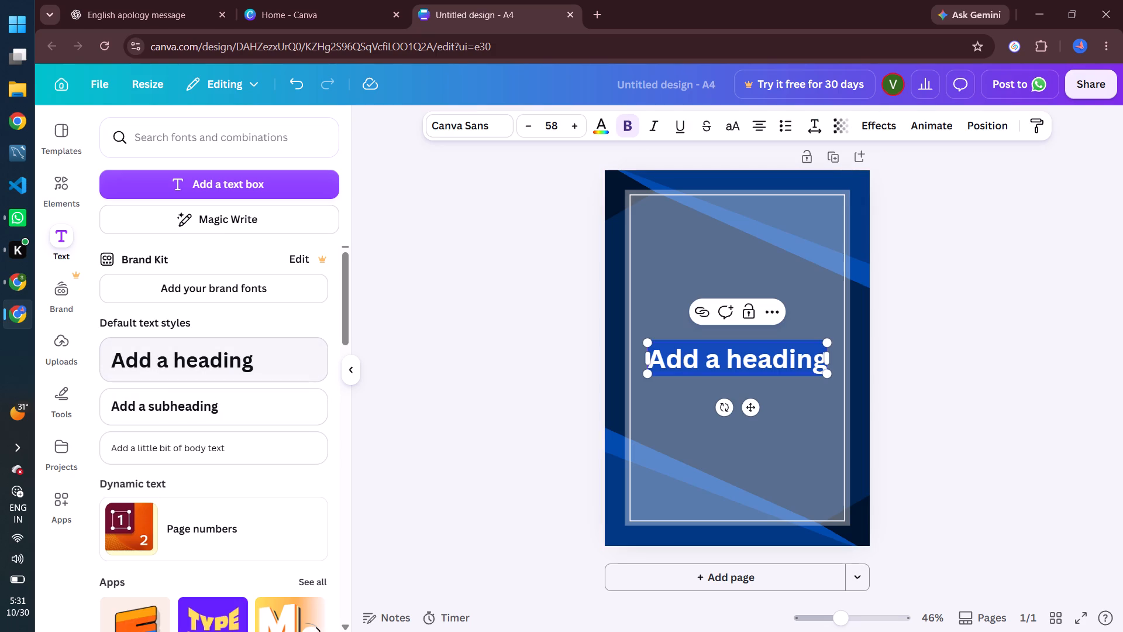
pyautogui.press('BackSpace')
pyautogui.press('BackSpace')
pyautogui.press('BackSpace')
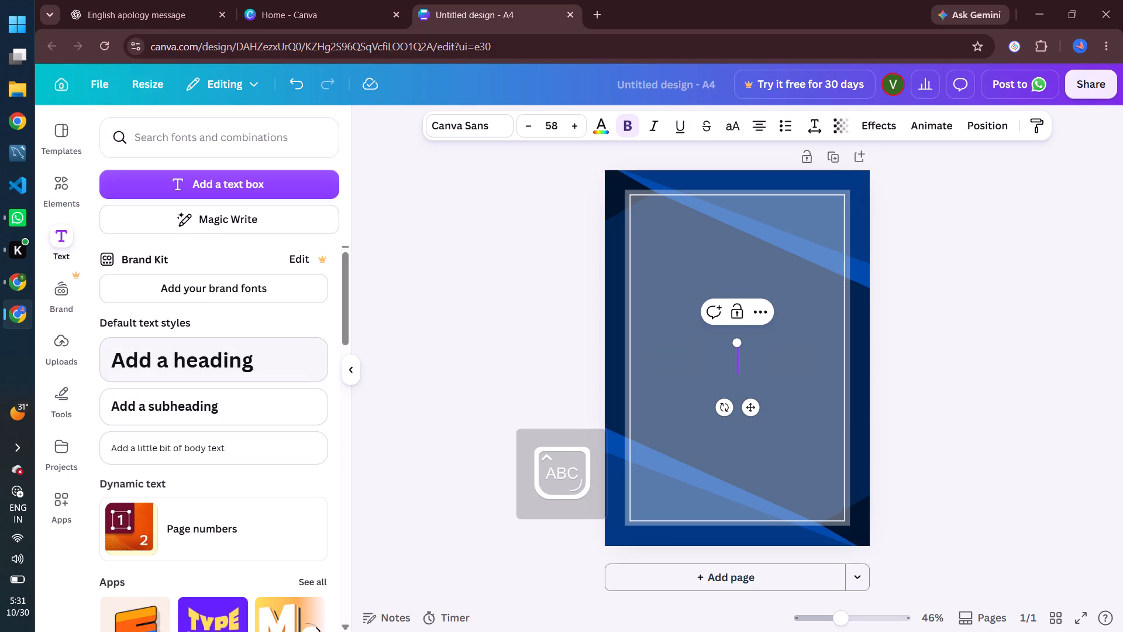
pyautogui.write('po')
pyautogui.press('BackSpace')
pyautogui.press('BackSpace')
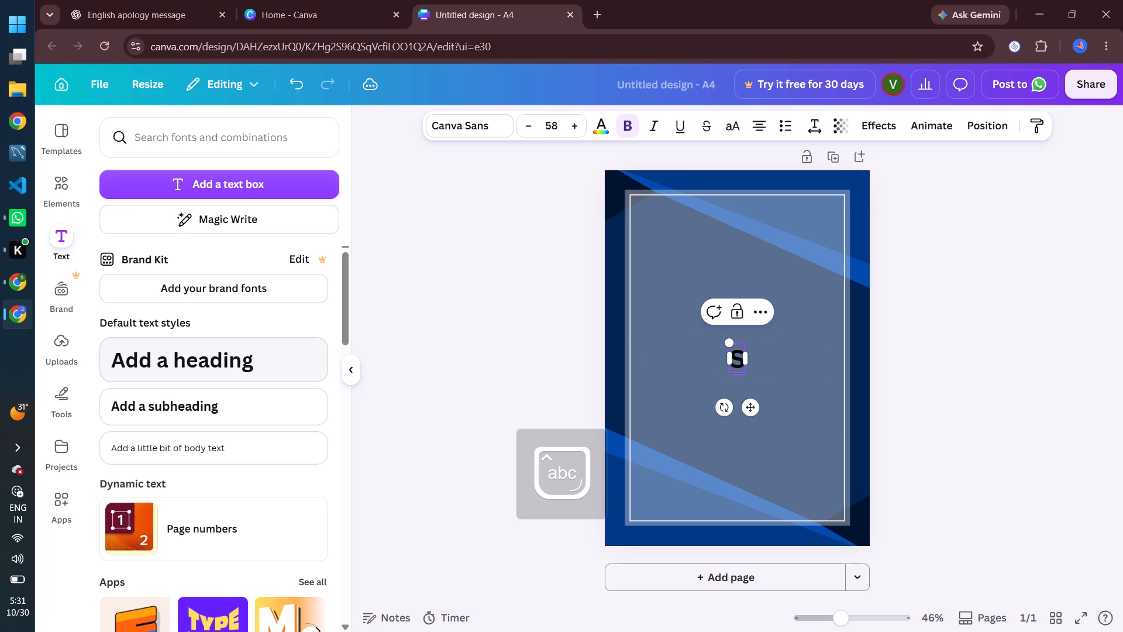
pyautogui.write('PONCERS')
pyautogui.press('space')
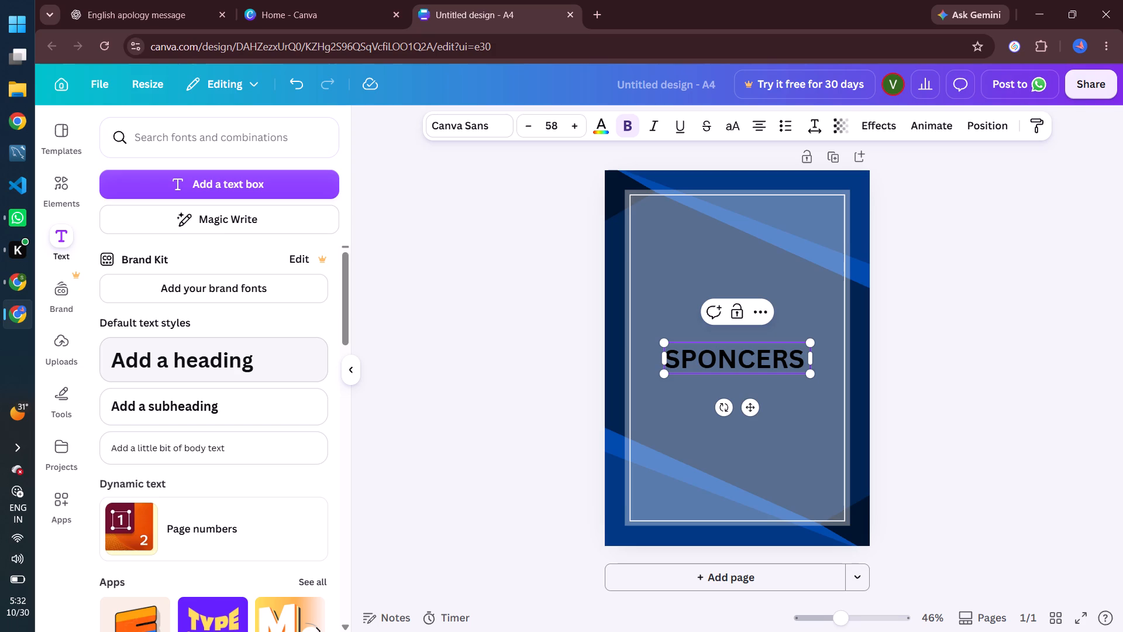
# Correct the heading's wording to SPONSORSHIP.
pyautogui.press('Left')
pyautogui.press('Left')
pyautogui.press('Left')
pyautogui.press('Delete')
pyautogui.press('BackSpace')
pyautogui.press('BackSpace')
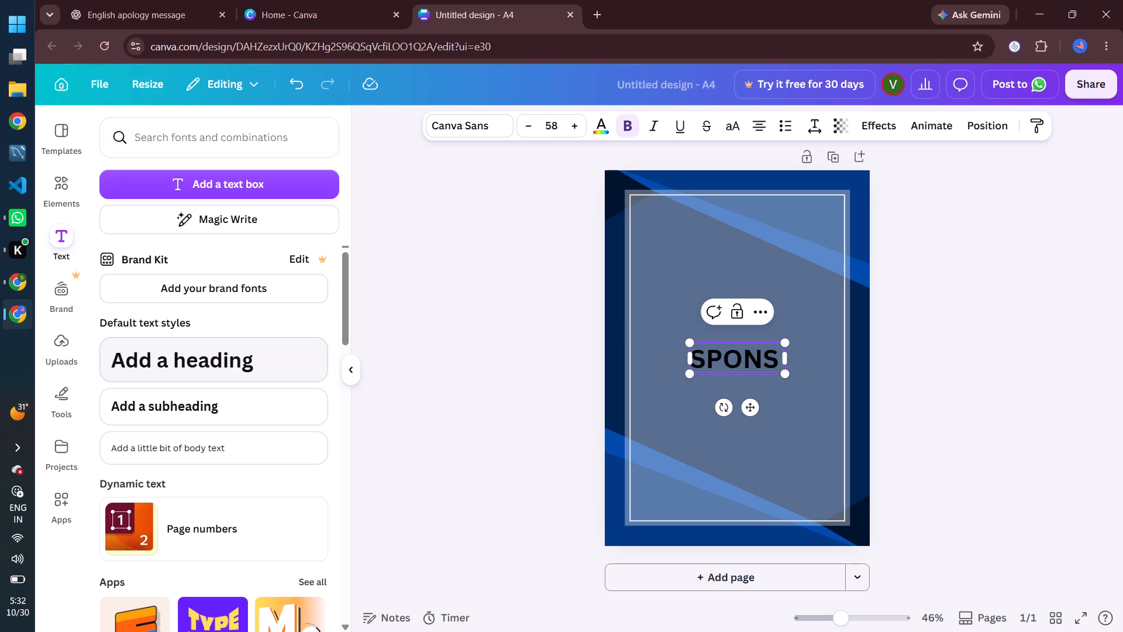
pyautogui.write('SOR')
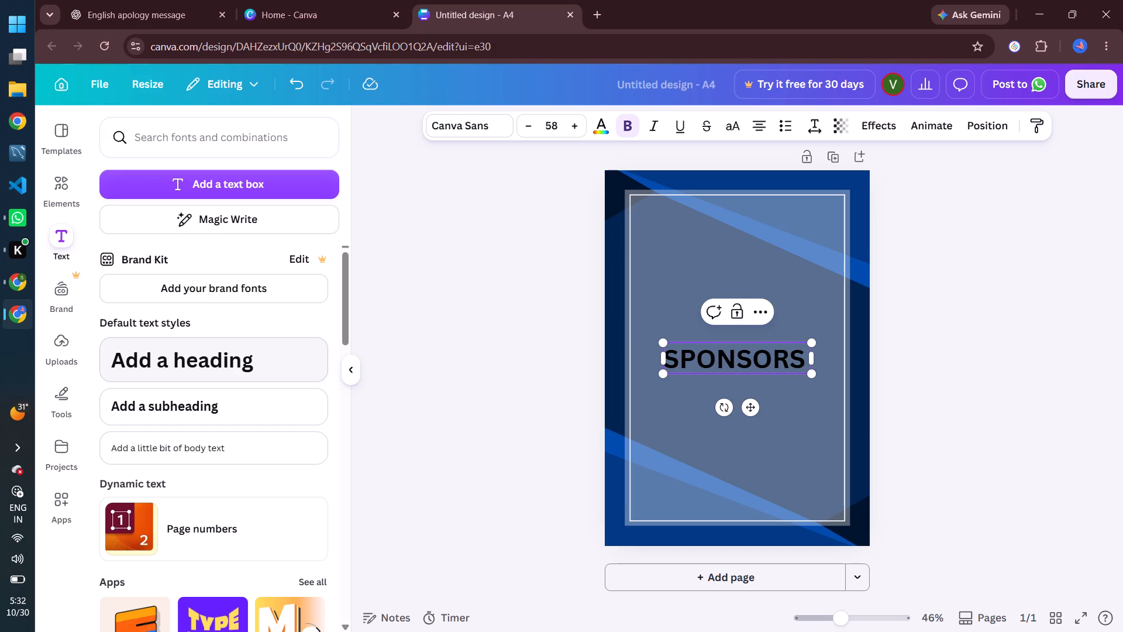
pyautogui.press('Right')
pyautogui.press('Right')
pyautogui.press('Left')
pyautogui.write('HIP')
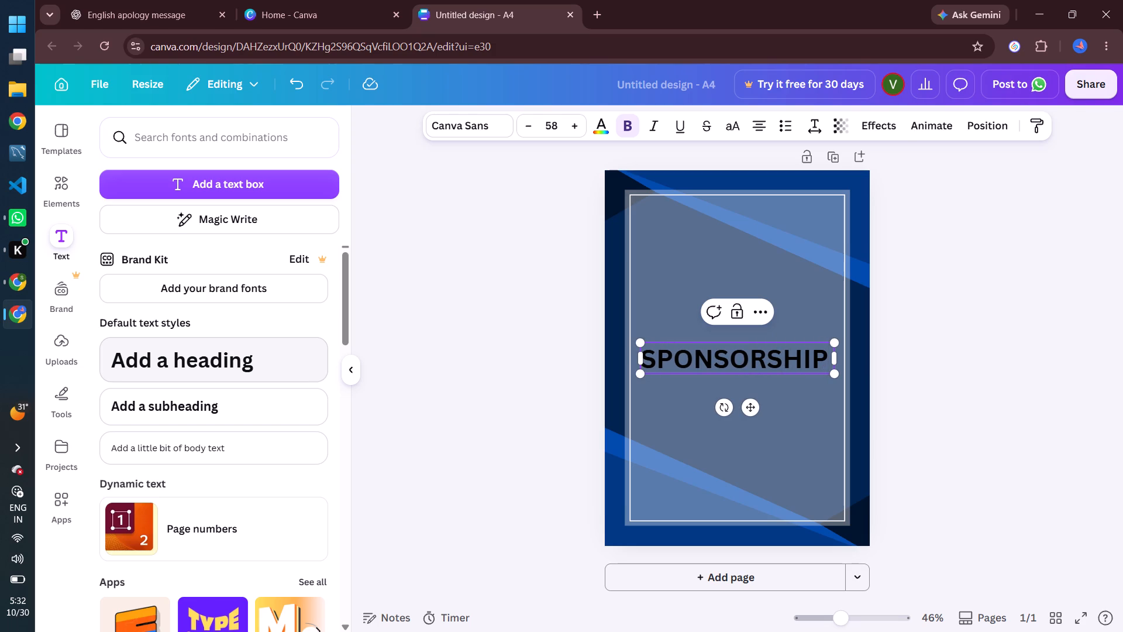
# Add a second line reading PARTNERSHIP beneath SPONSORSHIP in the heading.
pyautogui.press('Return')
pyautogui.press('space')
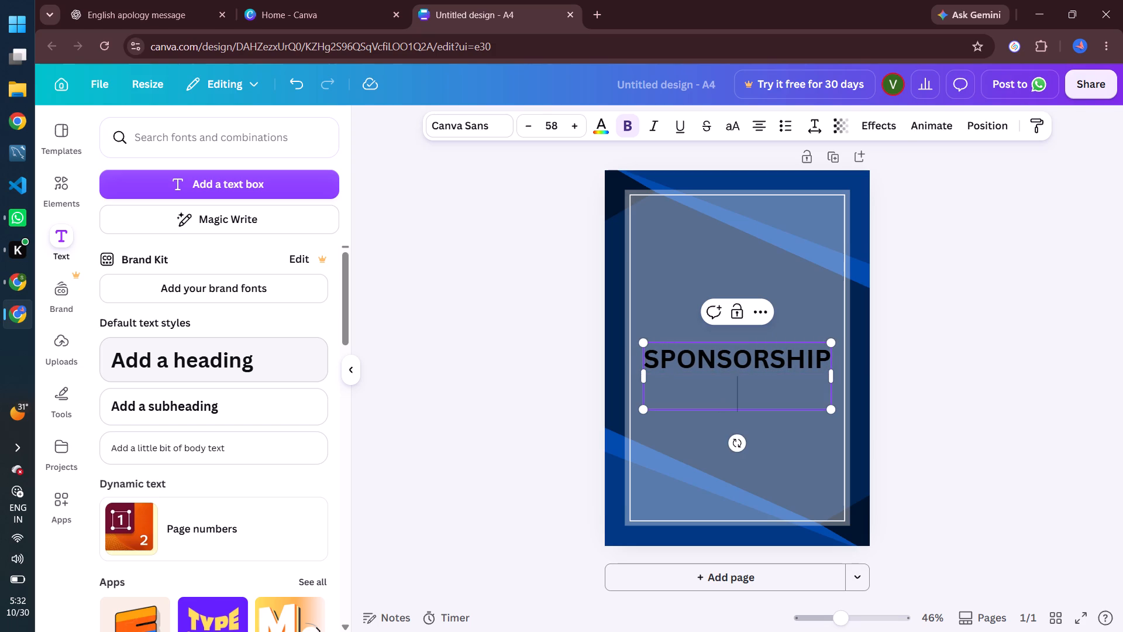
pyautogui.press('p')
pyautogui.write('ART')
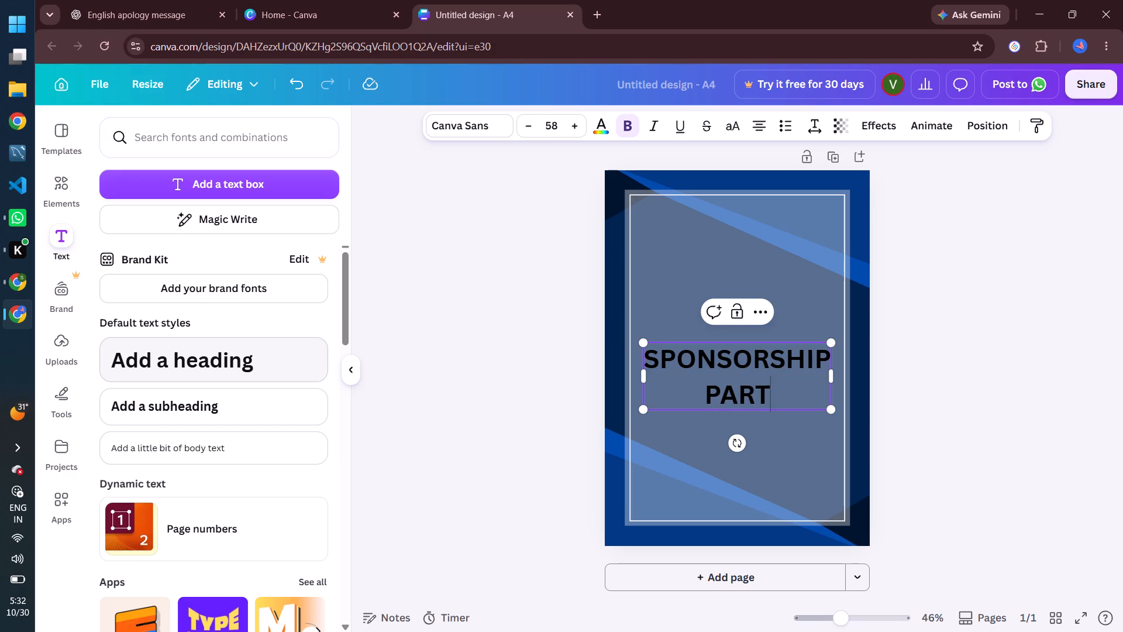
pyautogui.write('NER')
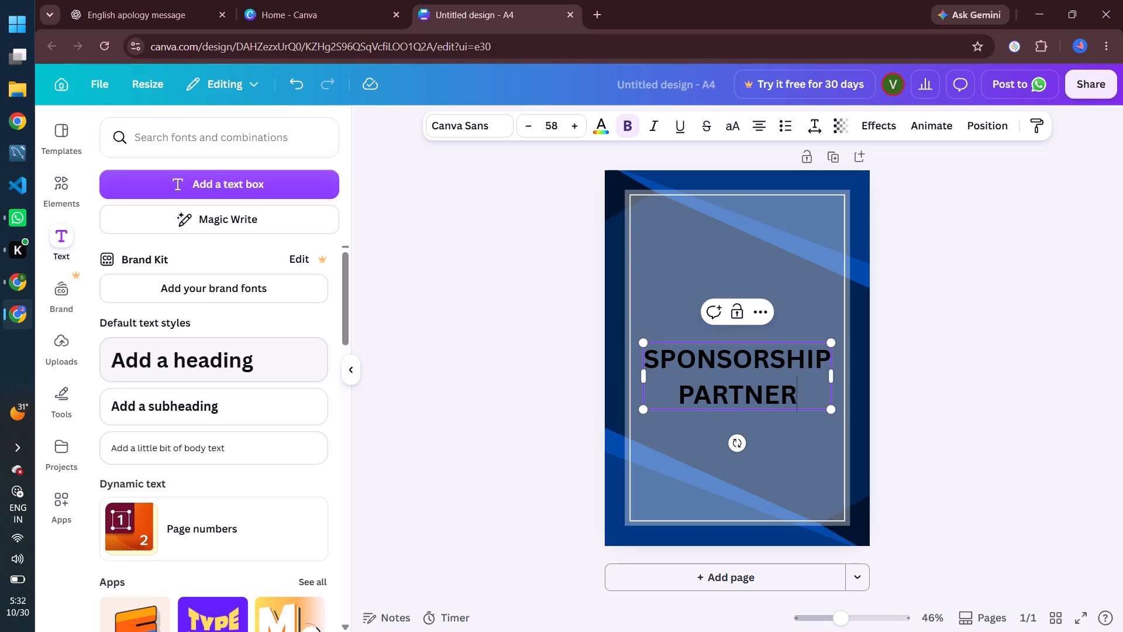
pyautogui.write('SHIP')
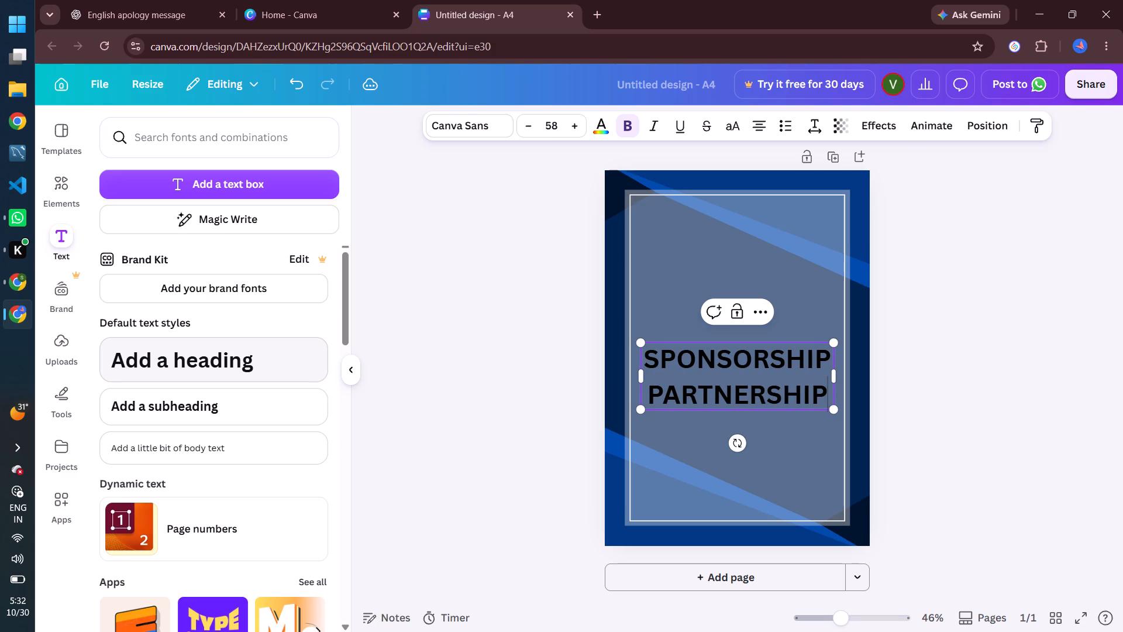
# Indent the heading's second line by inserting four extra spaces before PARTNERSHIP.
pyautogui.press('Left')
pyautogui.press('Left')
pyautogui.press('Left')
pyautogui.press('Left')
pyautogui.press('Left')
pyautogui.press('Left')
pyautogui.press('Left')
pyautogui.press('Left')
pyautogui.press('Left')
pyautogui.press('Left')
pyautogui.press('Left')
pyautogui.press('space')
pyautogui.press('space')
pyautogui.press('space')
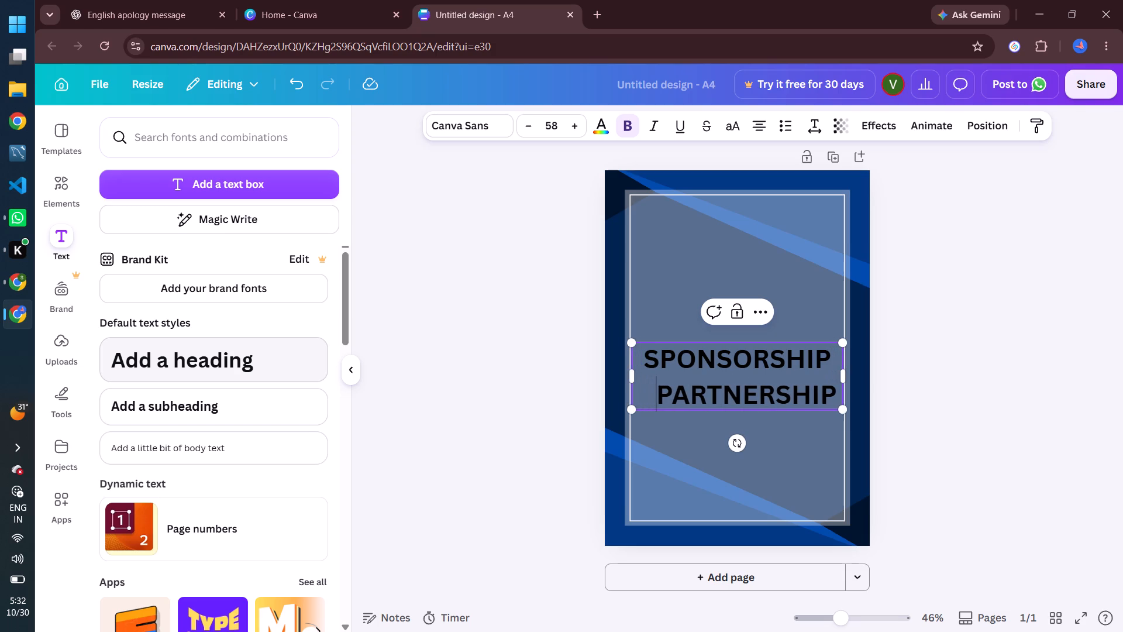
pyautogui.press('space')
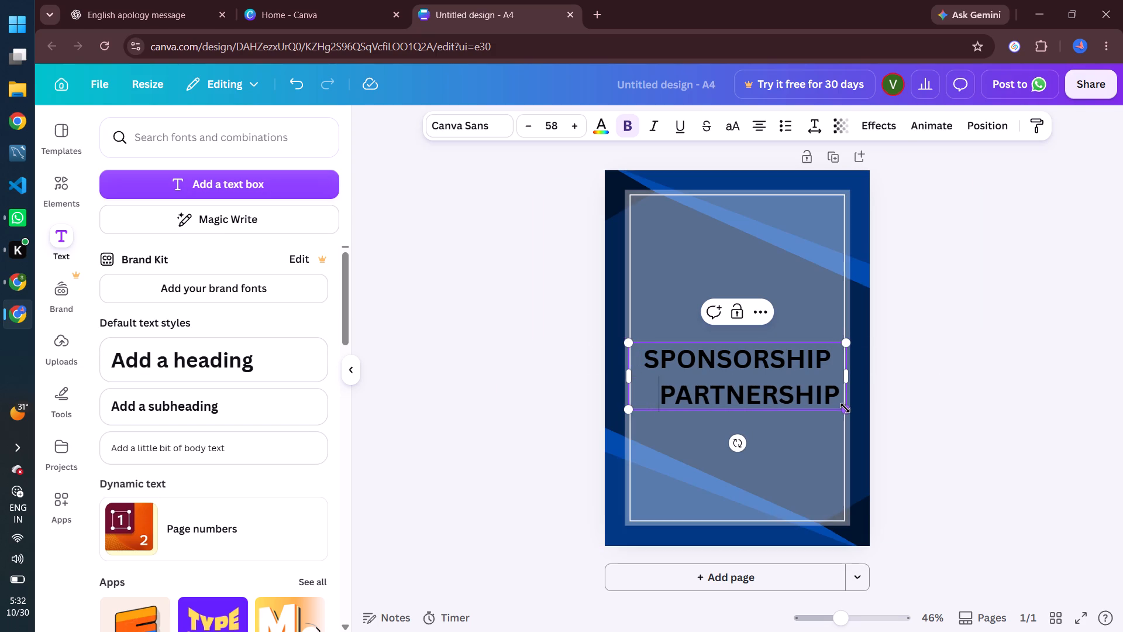
# Shrink the SPONSORSHIP PARTNERSHIP heading to a font size of about 39.4 and move it to the upper part of the framed area.
pyautogui.moveTo(845, 408); pyautogui.dragTo(781, 369)
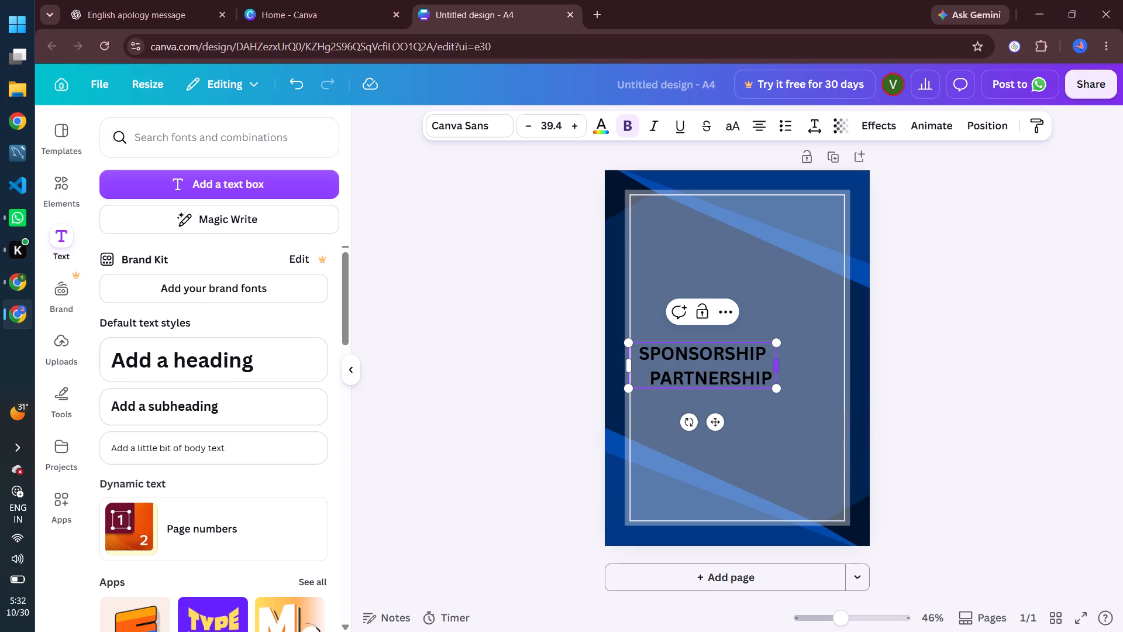
pyautogui.moveTo(712, 427); pyautogui.dragTo(718, 418)
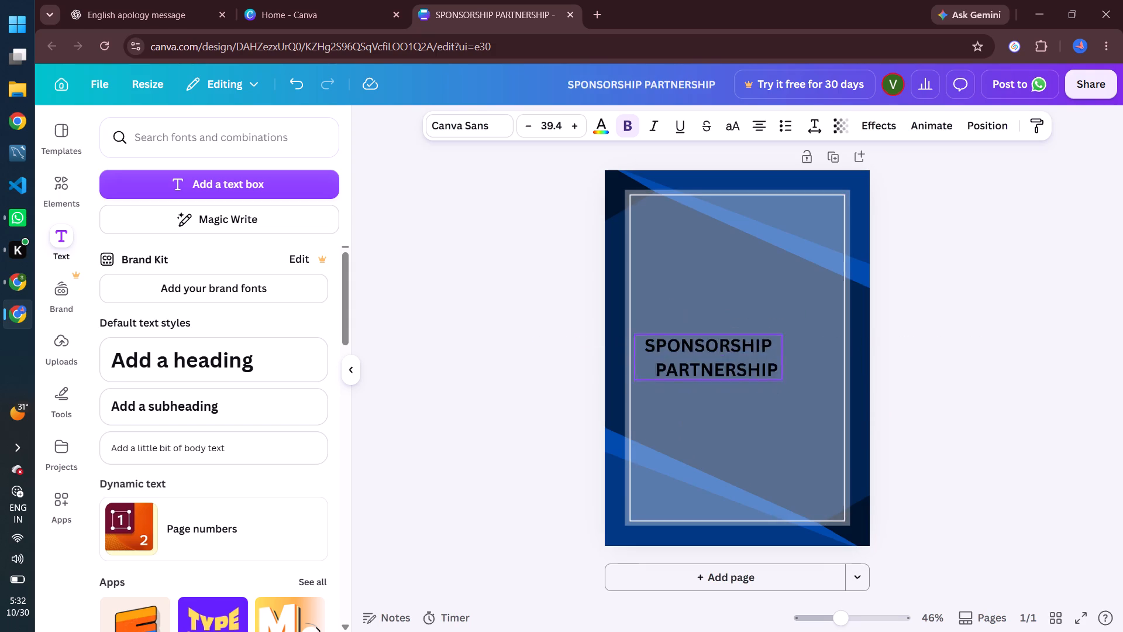
pyautogui.moveTo(718, 418); pyautogui.dragTo(759, 328)
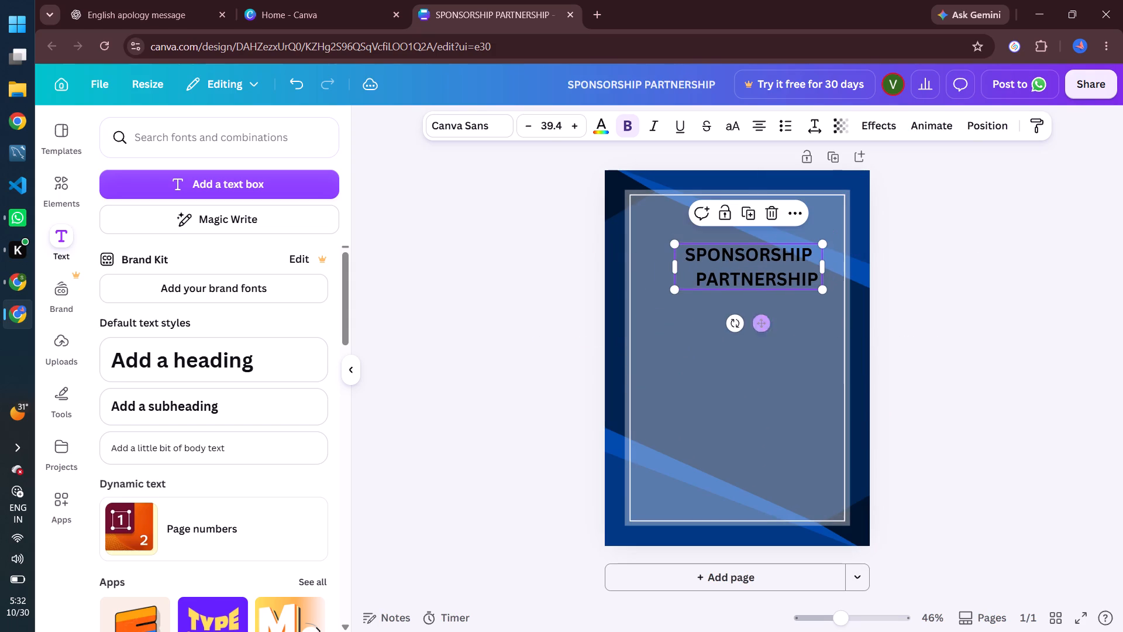
# Italicize the SPONSORSHIP PARTNERSHIP heading.
pyautogui.click(646, 122)
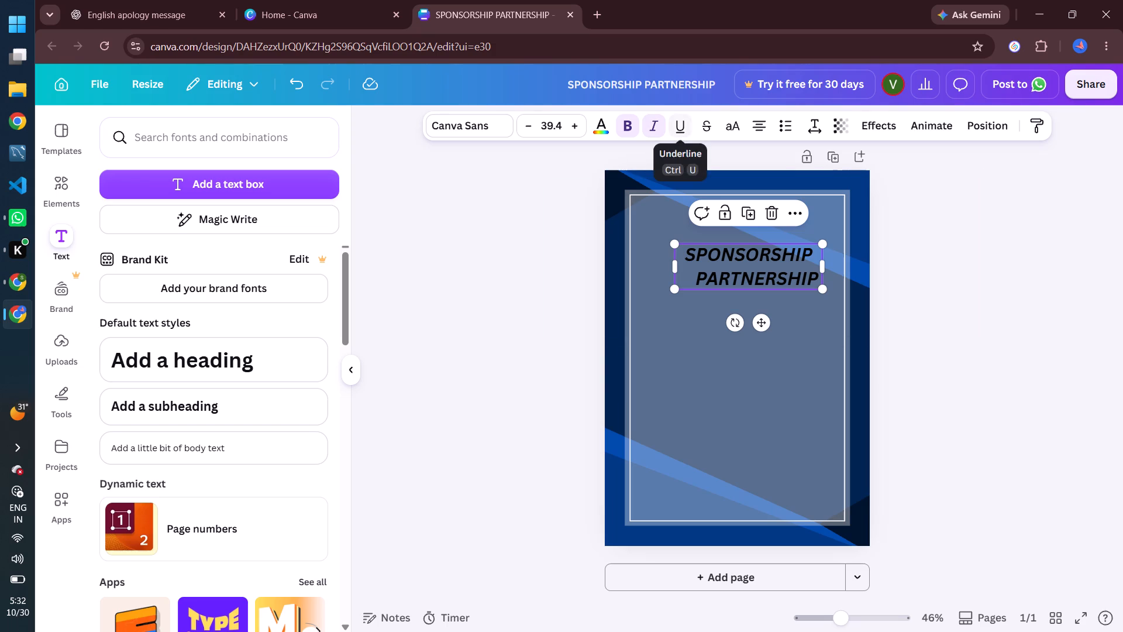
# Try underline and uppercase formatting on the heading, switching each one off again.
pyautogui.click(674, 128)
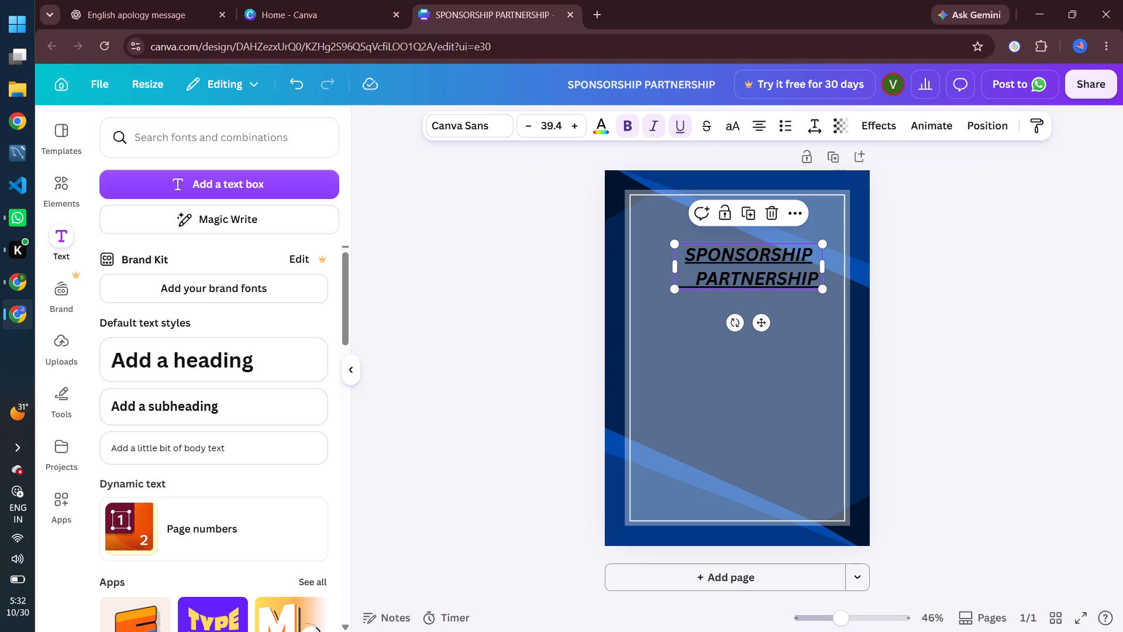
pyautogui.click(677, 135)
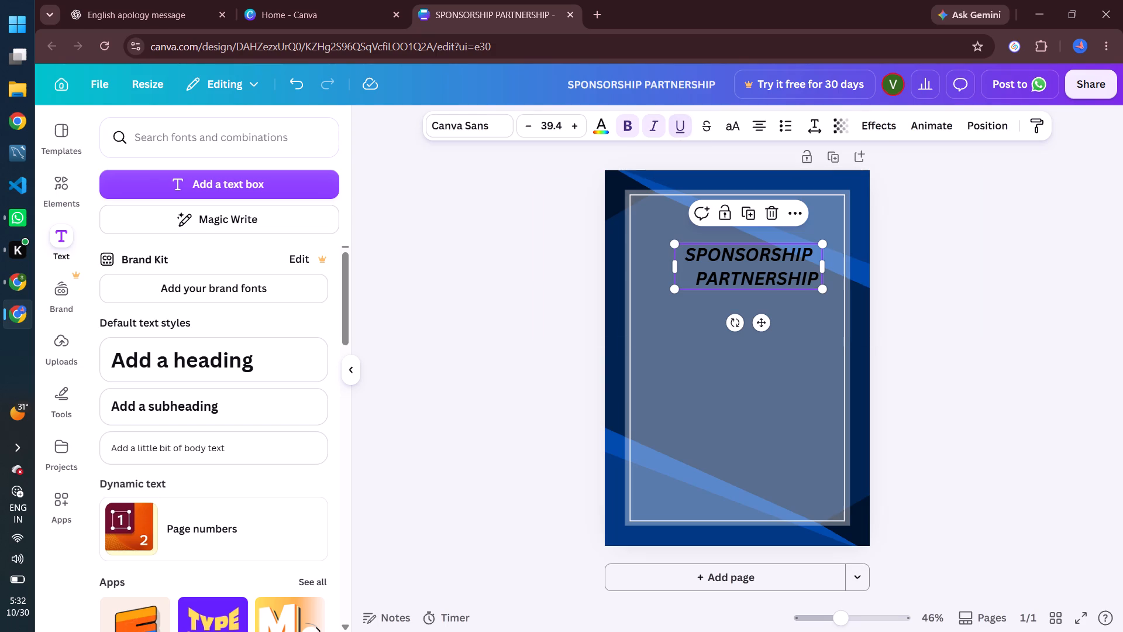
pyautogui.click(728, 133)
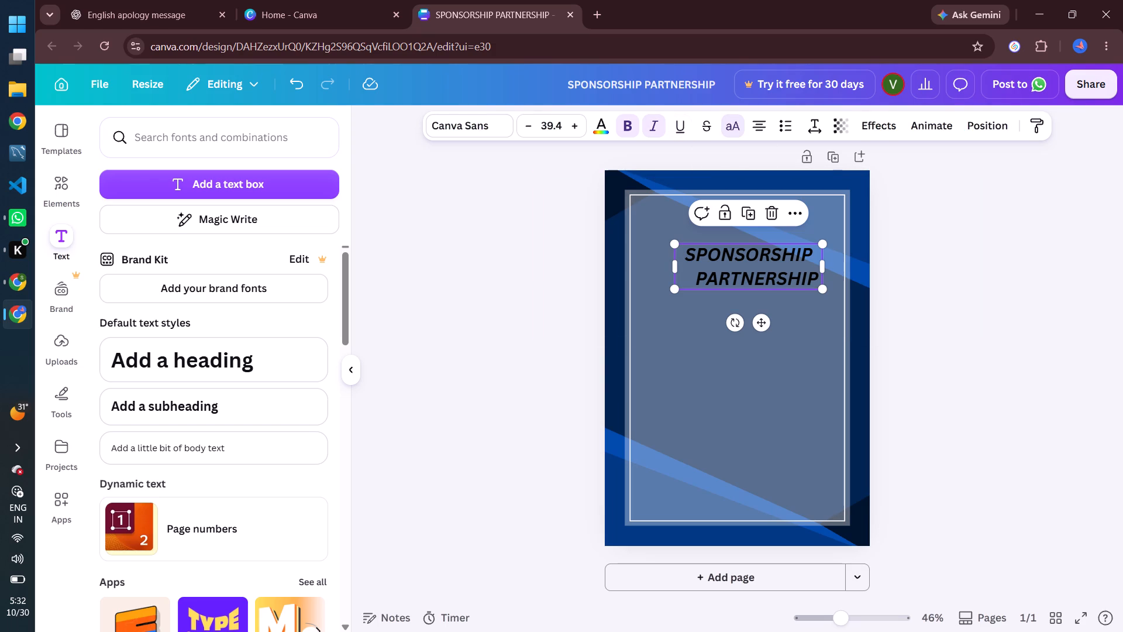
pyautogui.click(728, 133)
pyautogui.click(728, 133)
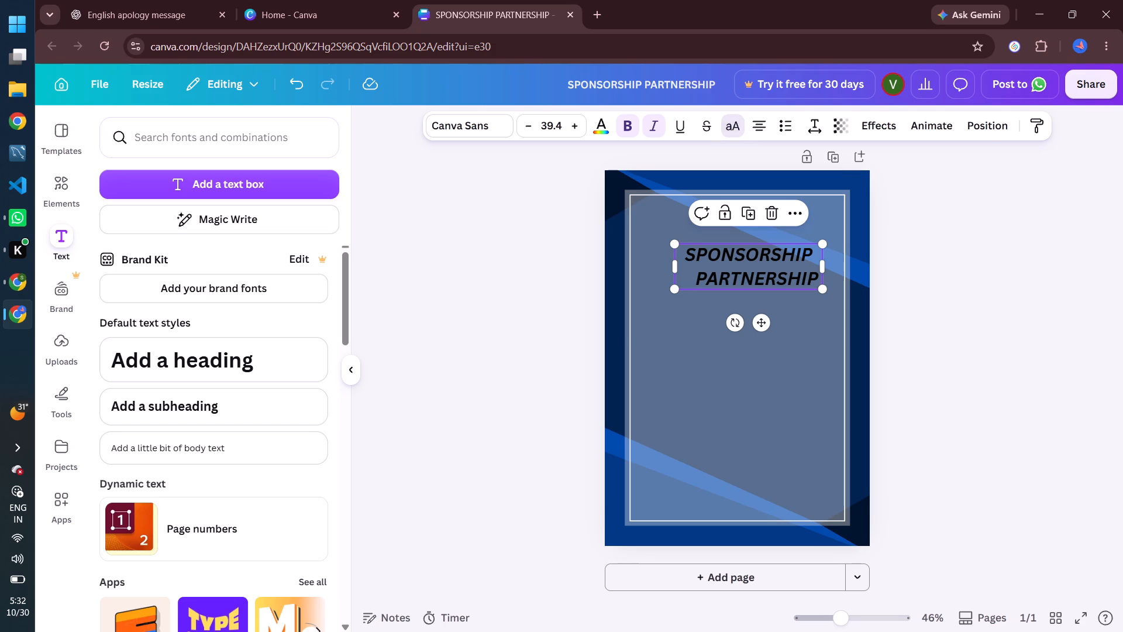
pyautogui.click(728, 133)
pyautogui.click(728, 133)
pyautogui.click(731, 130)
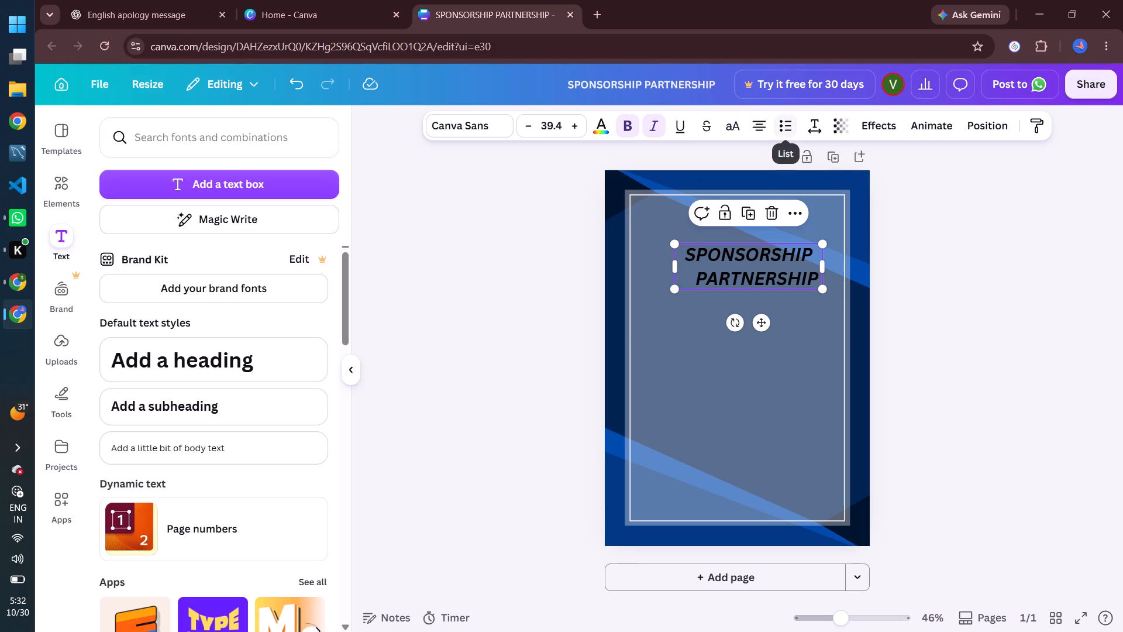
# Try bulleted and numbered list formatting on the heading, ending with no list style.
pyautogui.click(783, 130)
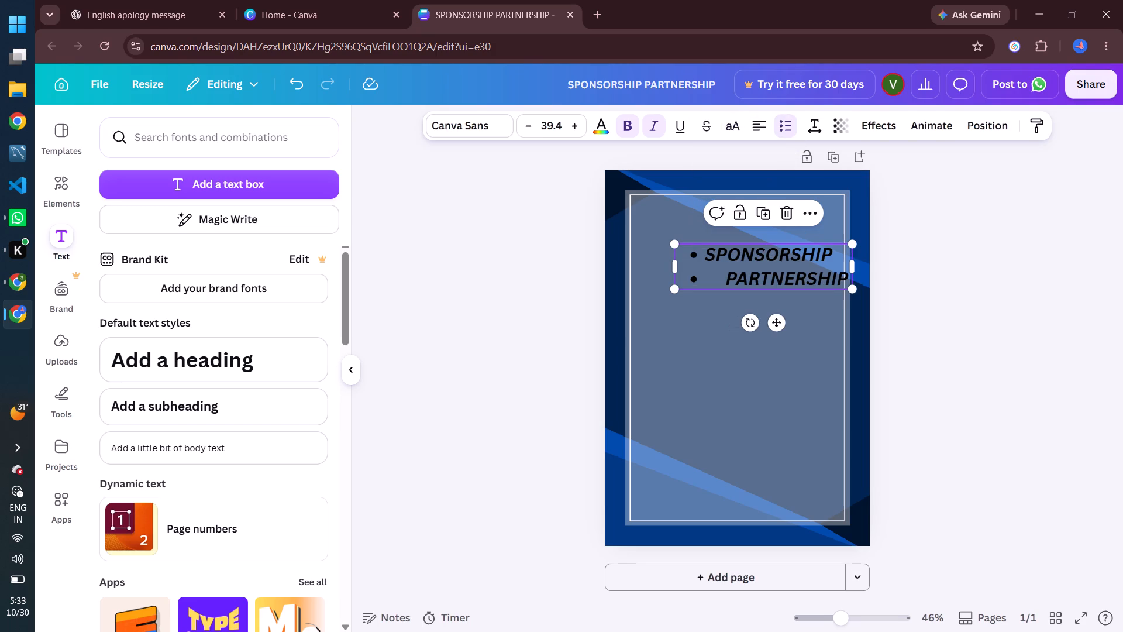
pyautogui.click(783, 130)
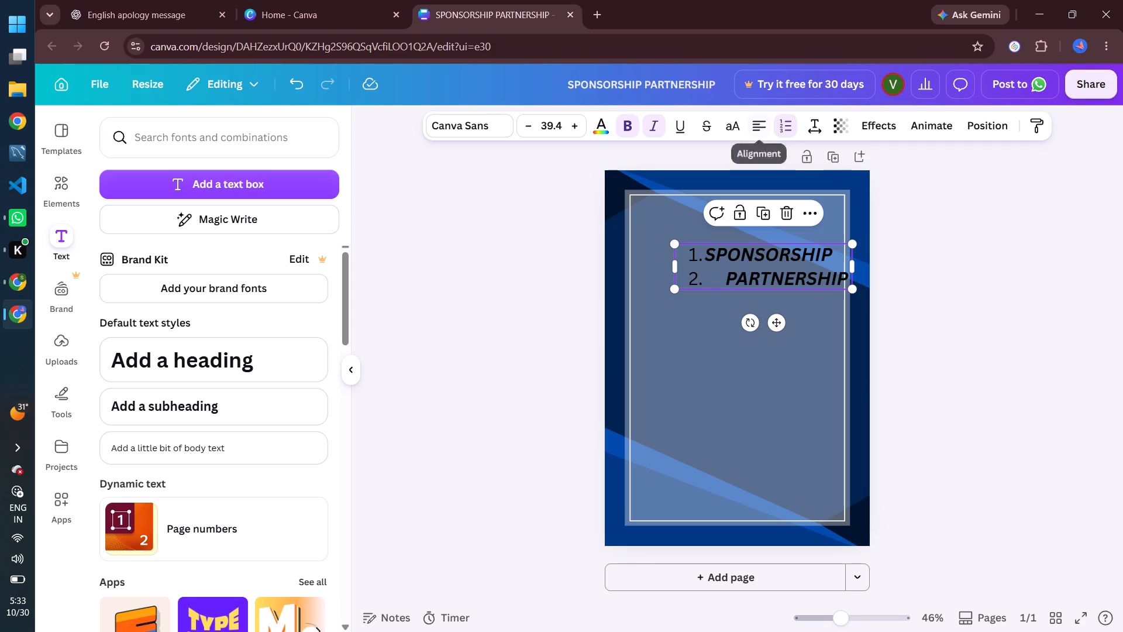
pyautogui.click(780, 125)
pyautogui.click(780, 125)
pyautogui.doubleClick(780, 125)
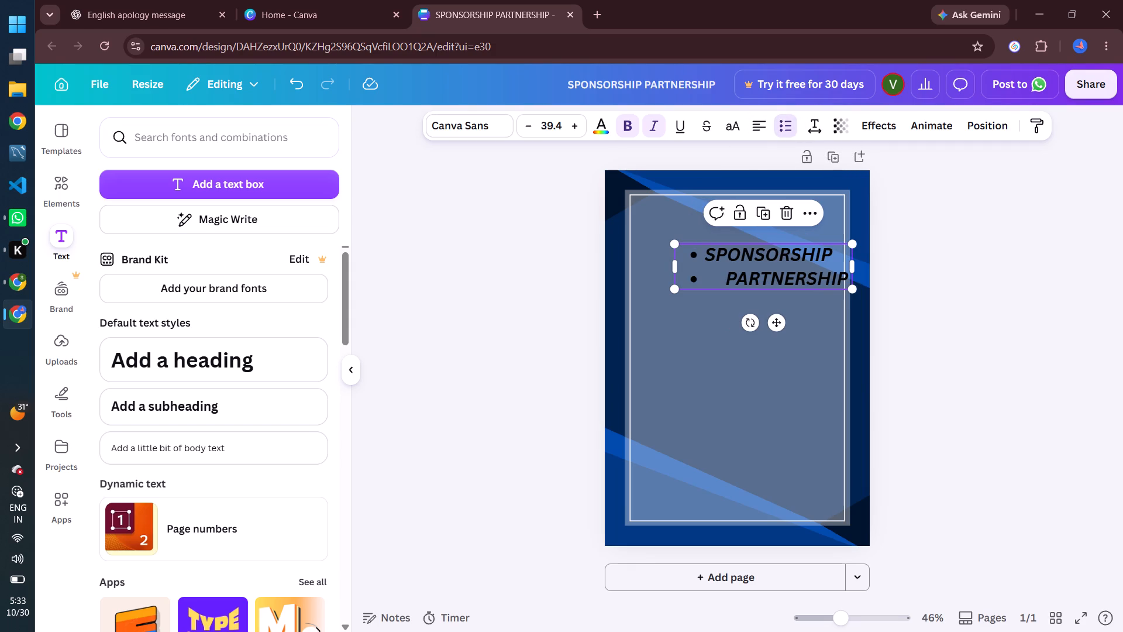
# Tighten the heading's letter spacing to about -16.
pyautogui.click(809, 123)
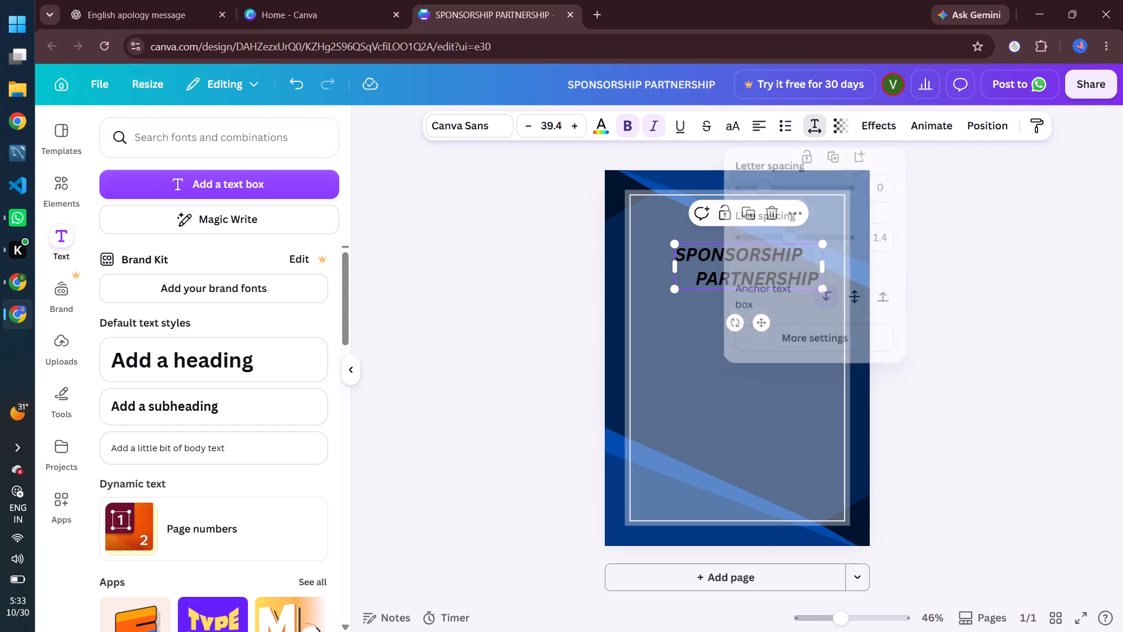
pyautogui.moveTo(787, 187); pyautogui.dragTo(739, 200)
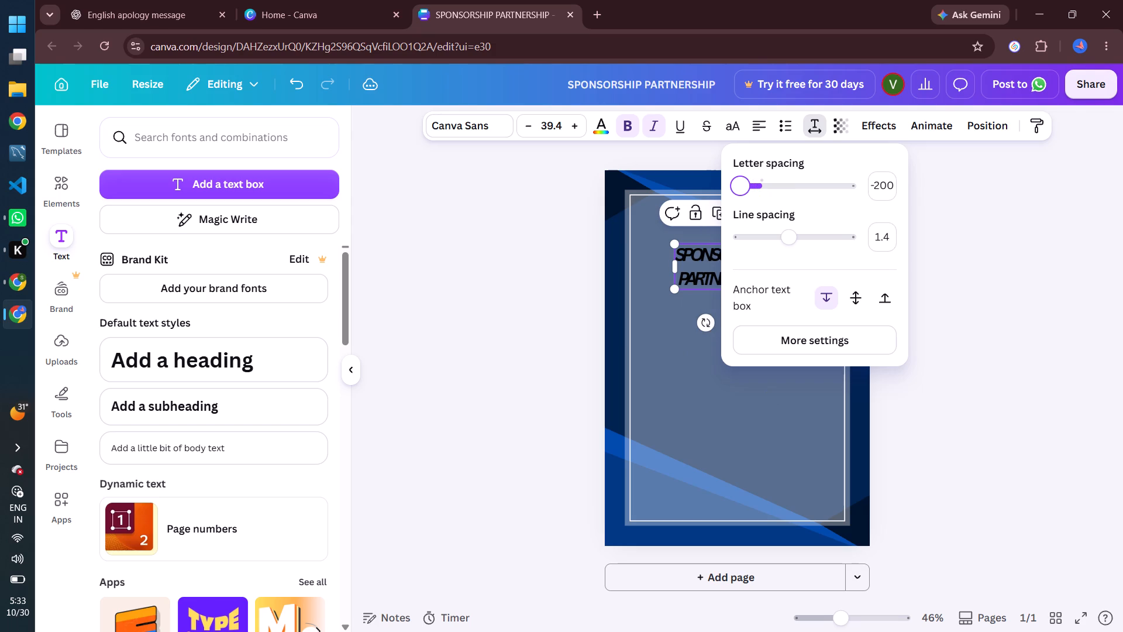
pyautogui.moveTo(739, 200); pyautogui.dragTo(759, 204)
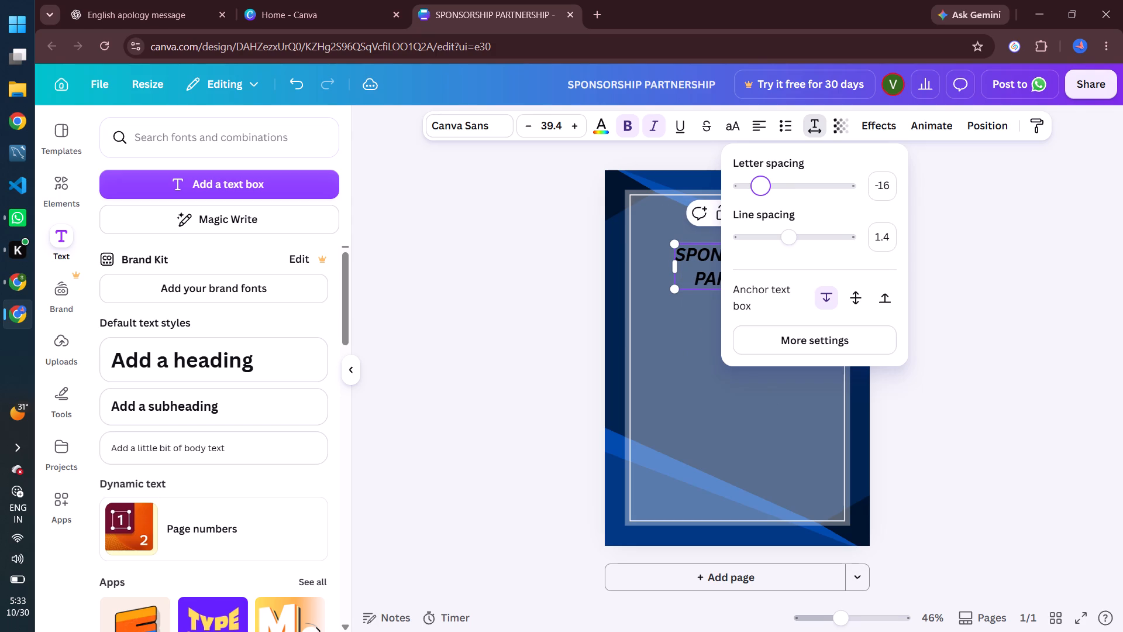
# Set the heading's letter spacing to about -11 and tighten its line spacing to slightly below 1.09.
pyautogui.moveTo(759, 204); pyautogui.dragTo(760, 205)
pyautogui.moveTo(800, 238); pyautogui.dragTo(814, 242)
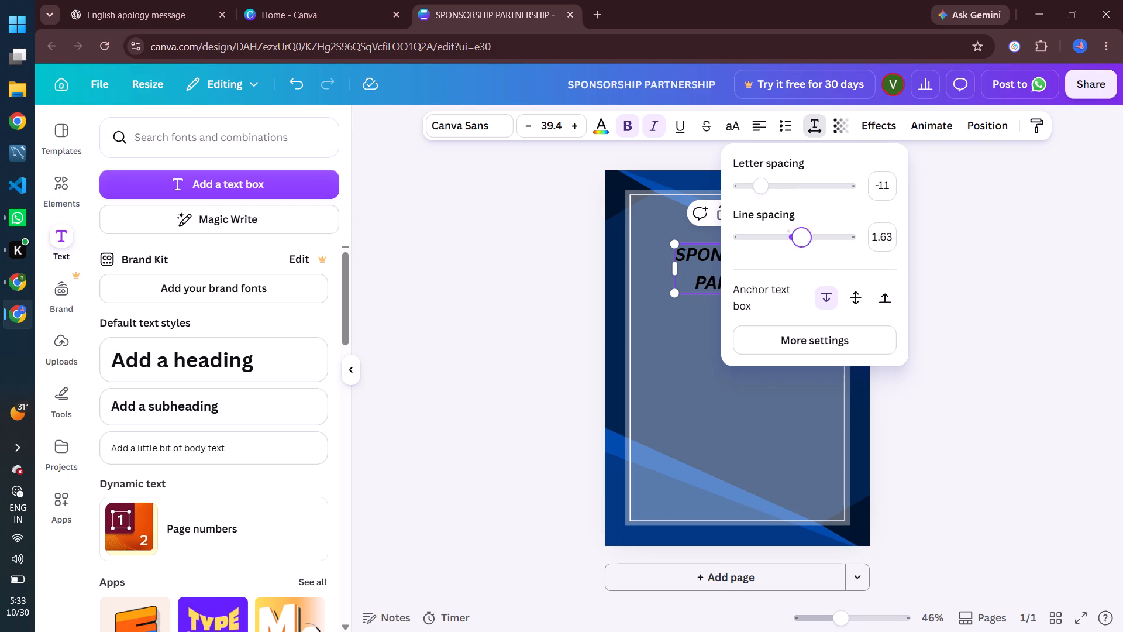
pyautogui.moveTo(814, 242); pyautogui.dragTo(770, 253)
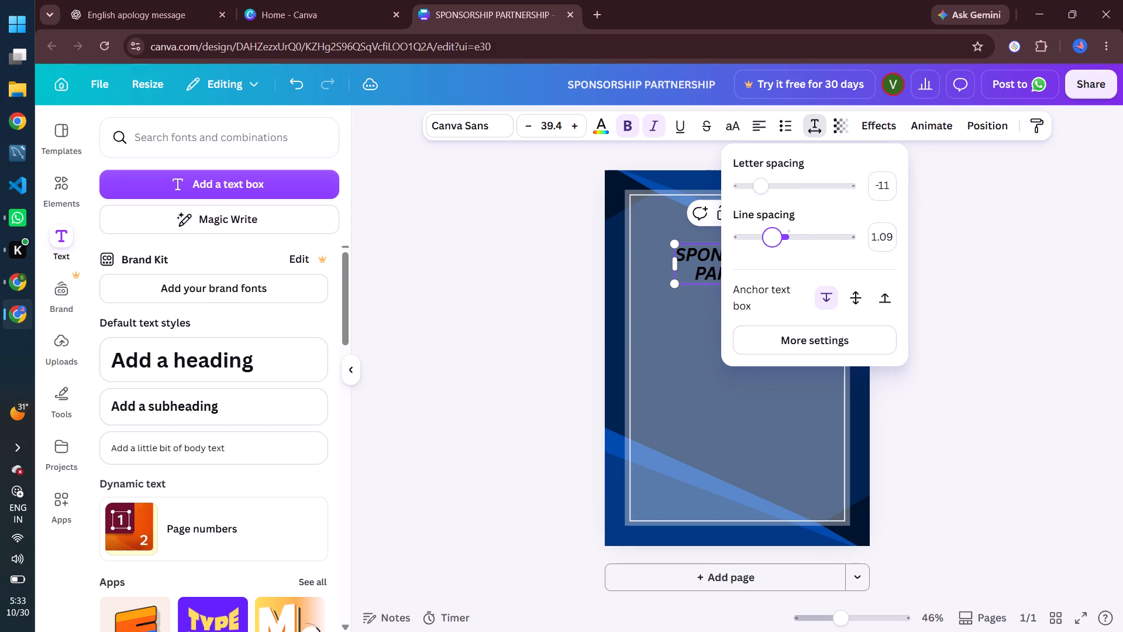
pyautogui.moveTo(770, 253); pyautogui.dragTo(765, 254)
pyautogui.click(977, 259)
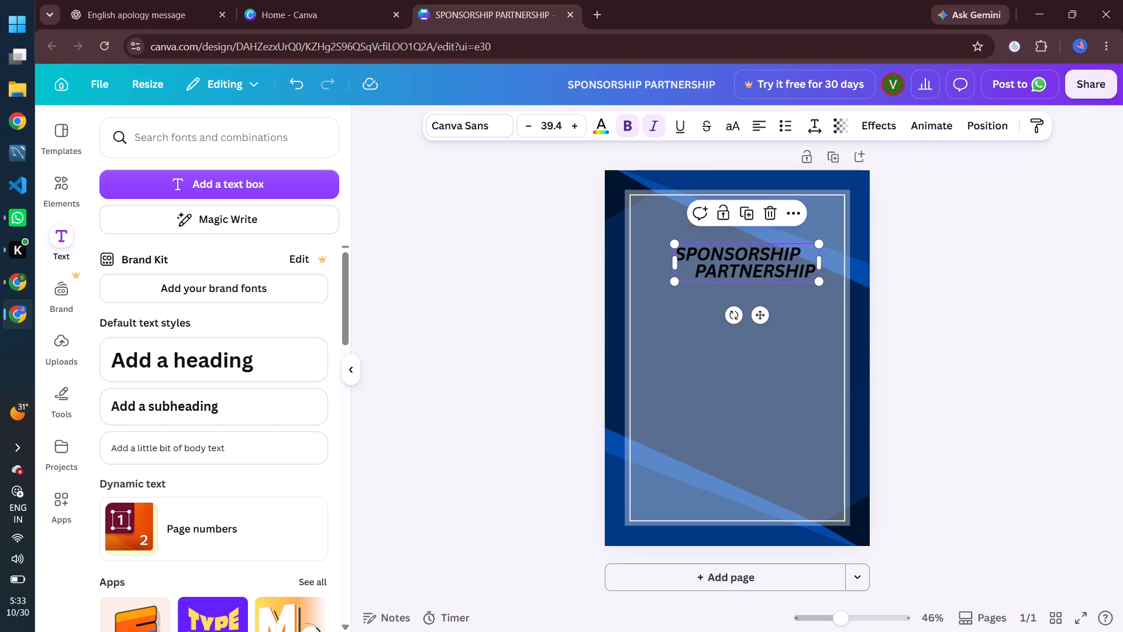
# Set the transparency of the SPONSORSHIP PARTNERSHIP heading to 84.
pyautogui.click(842, 125)
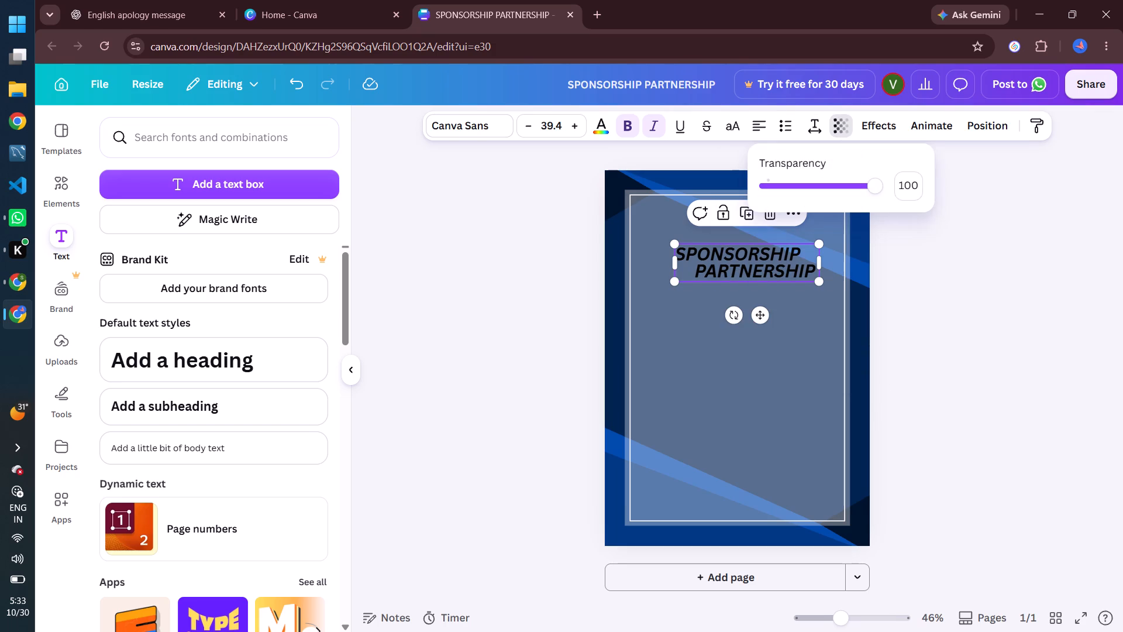
pyautogui.moveTo(863, 186); pyautogui.dragTo(844, 197)
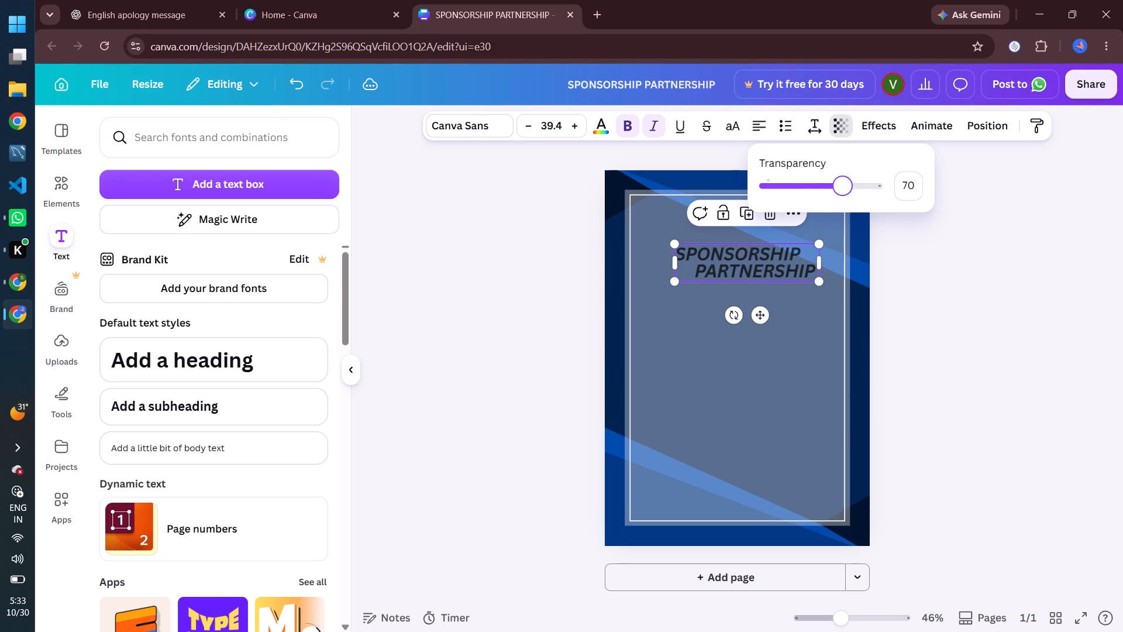
pyautogui.moveTo(844, 197); pyautogui.dragTo(923, 212)
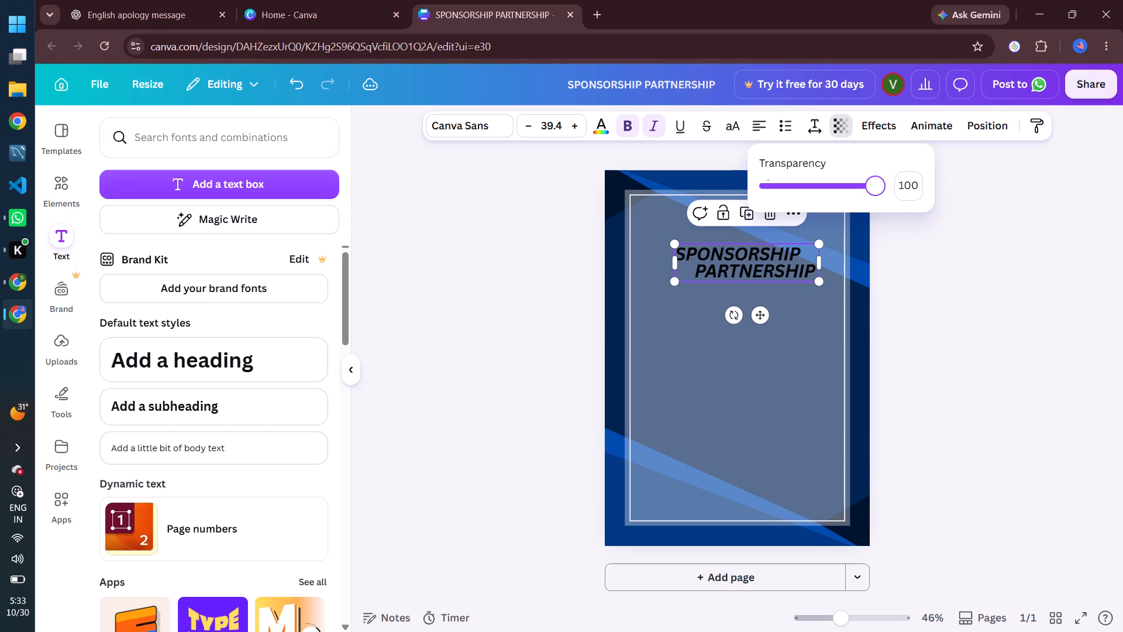
pyautogui.moveTo(923, 212); pyautogui.dragTo(875, 183)
pyautogui.moveTo(870, 188); pyautogui.dragTo(858, 190)
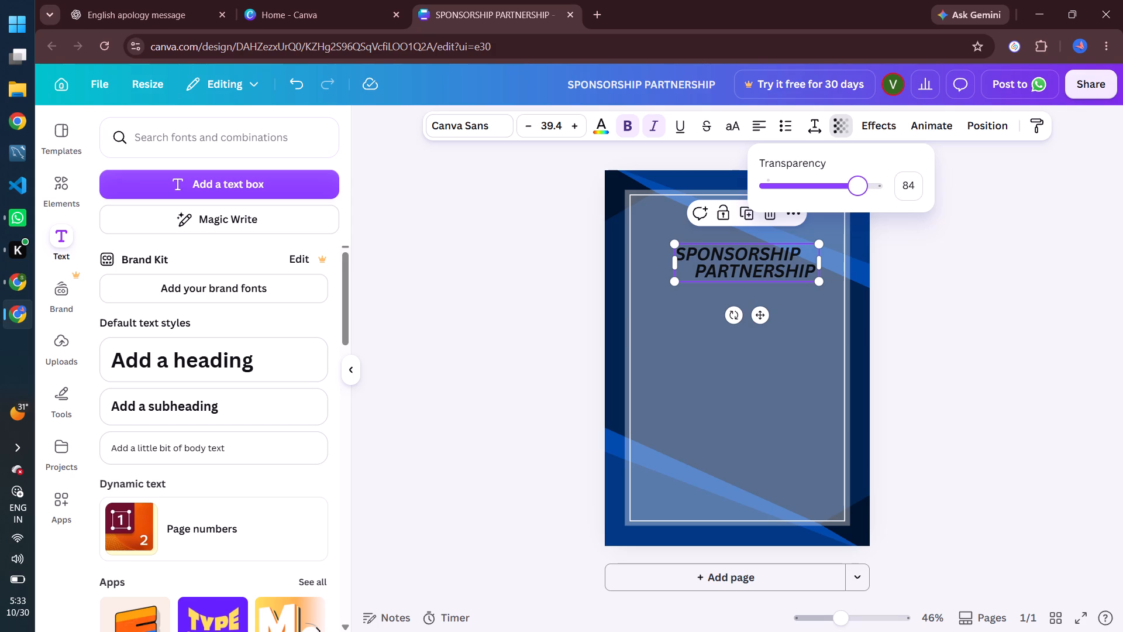
pyautogui.click(961, 349)
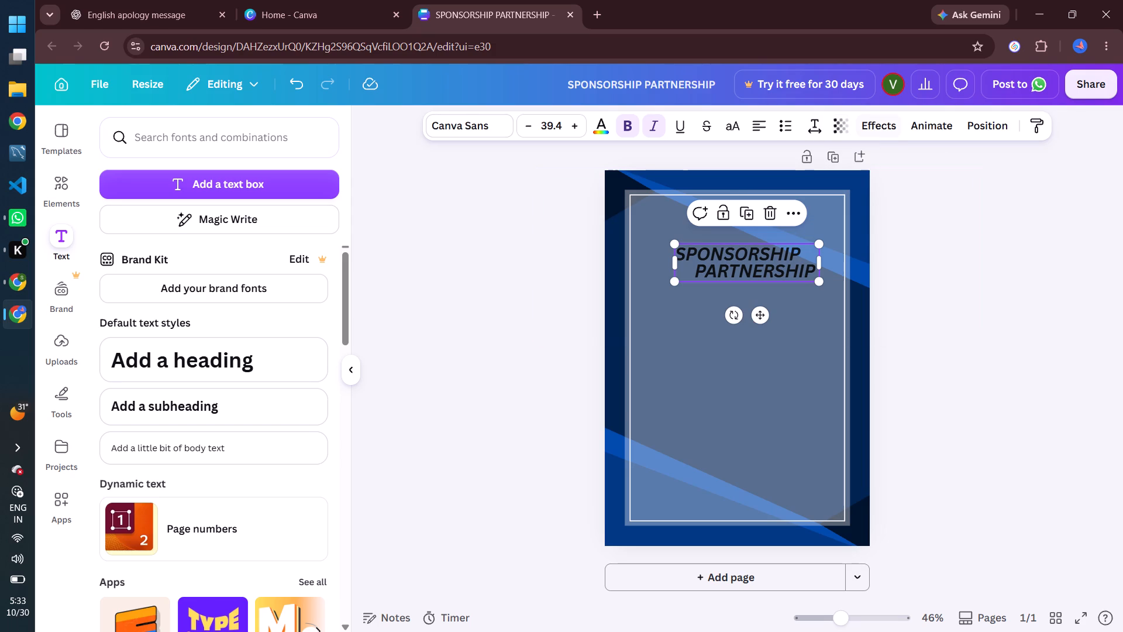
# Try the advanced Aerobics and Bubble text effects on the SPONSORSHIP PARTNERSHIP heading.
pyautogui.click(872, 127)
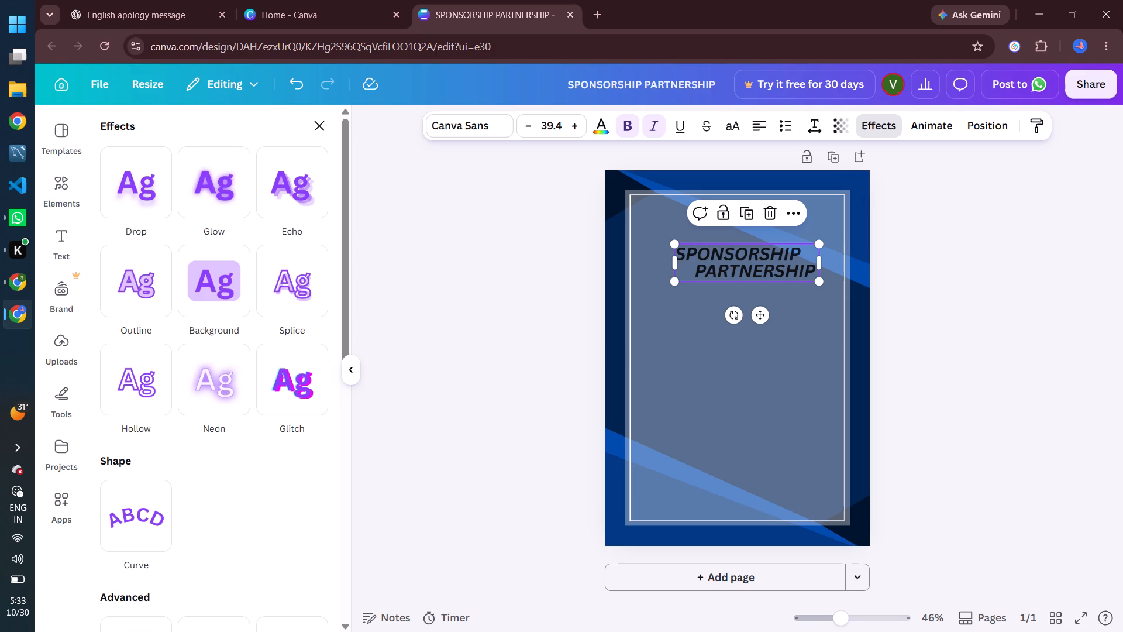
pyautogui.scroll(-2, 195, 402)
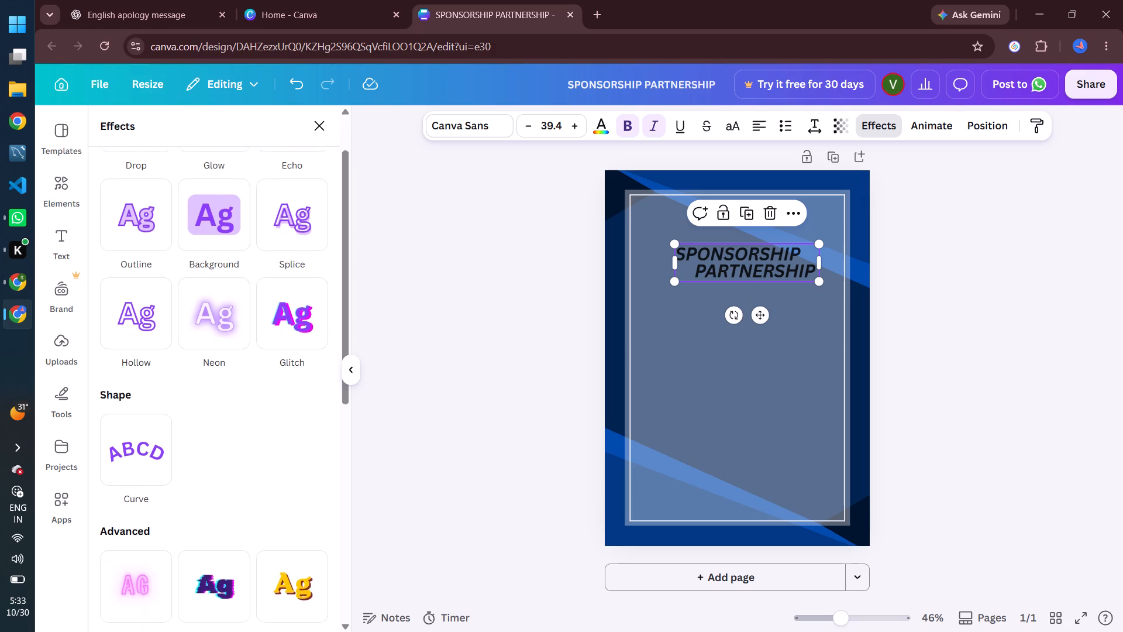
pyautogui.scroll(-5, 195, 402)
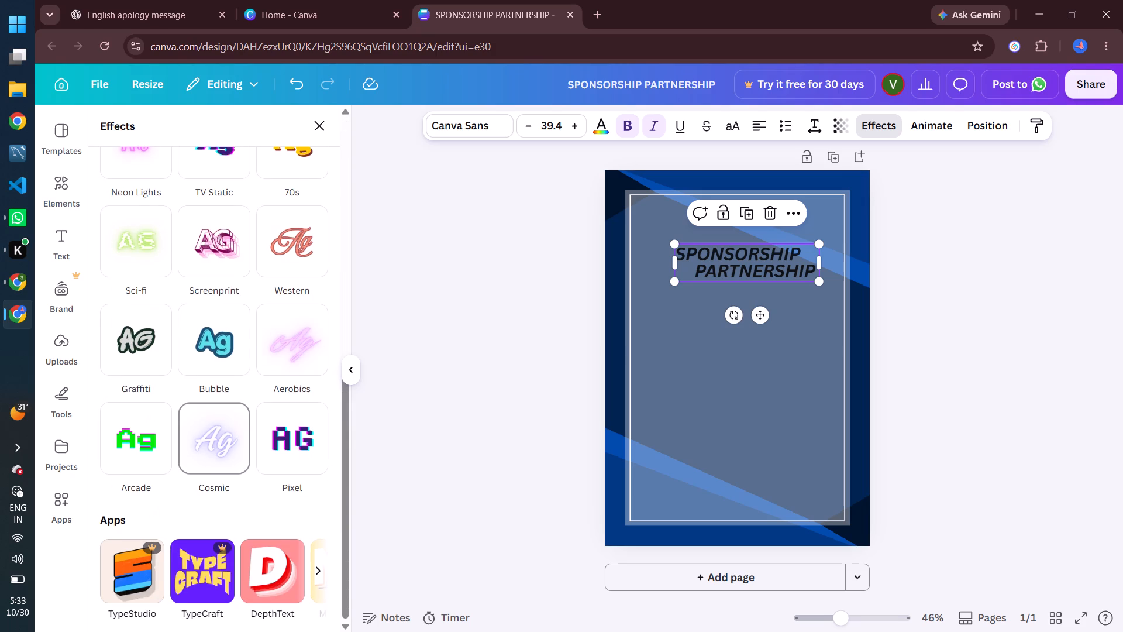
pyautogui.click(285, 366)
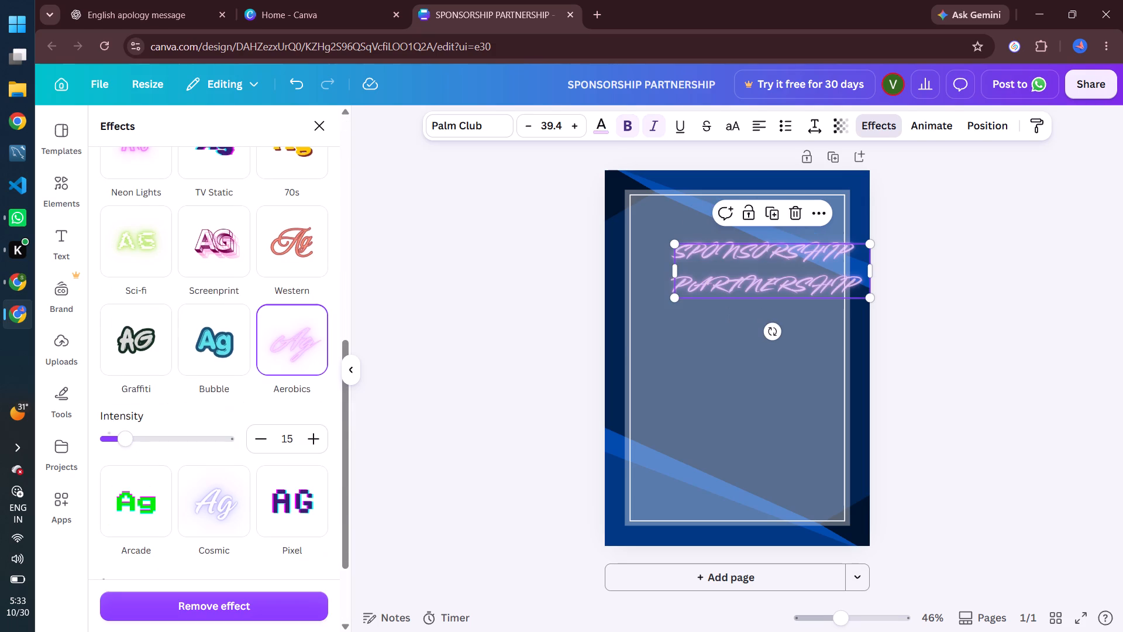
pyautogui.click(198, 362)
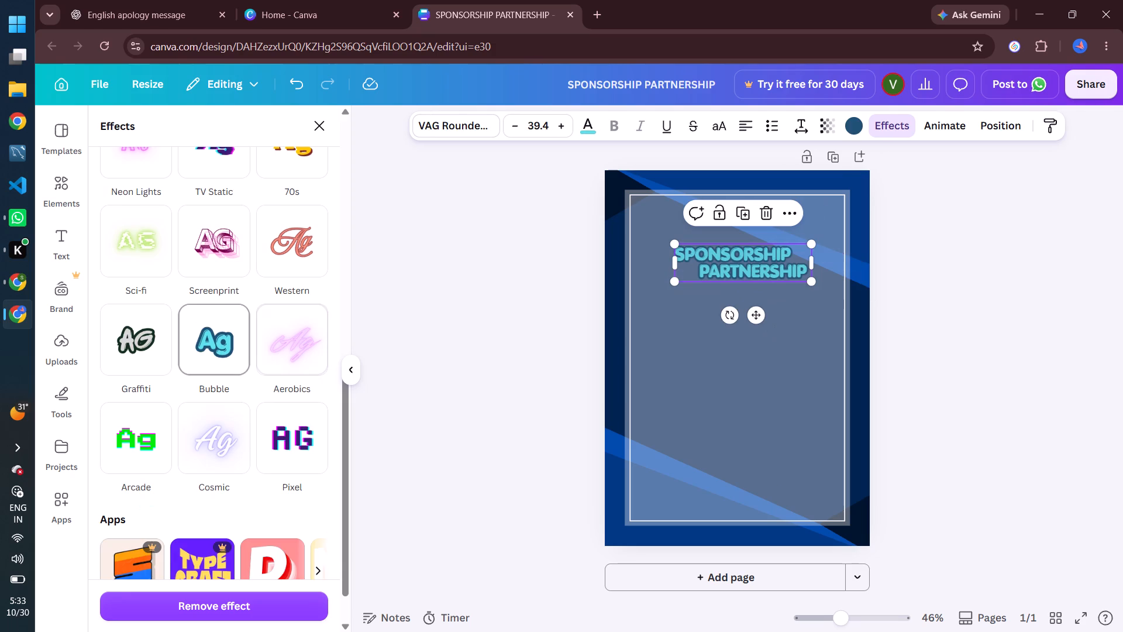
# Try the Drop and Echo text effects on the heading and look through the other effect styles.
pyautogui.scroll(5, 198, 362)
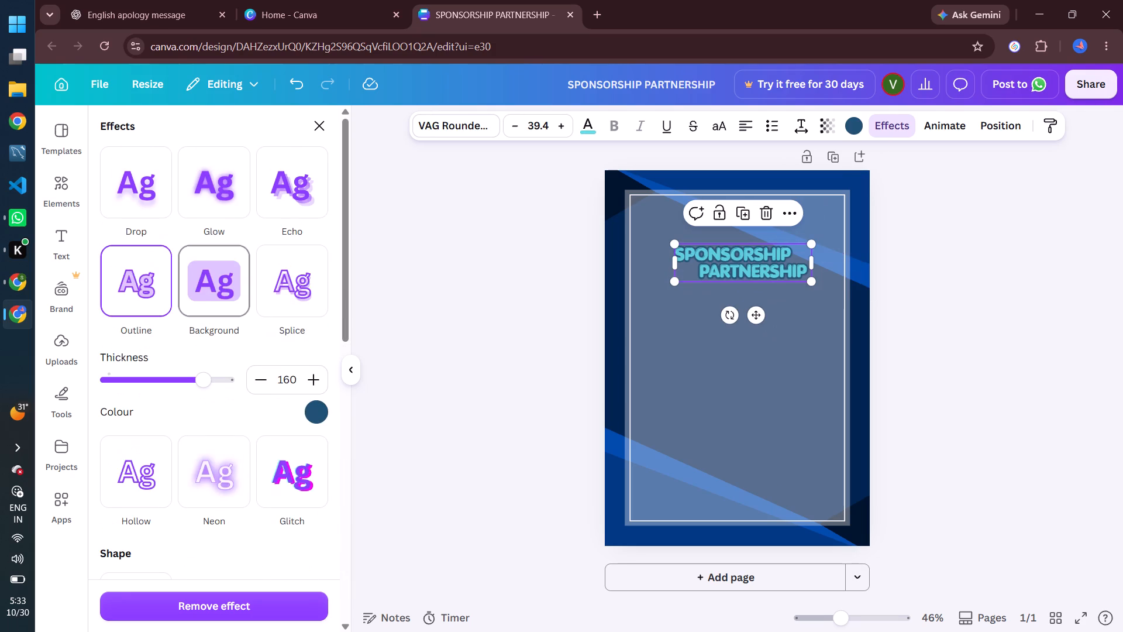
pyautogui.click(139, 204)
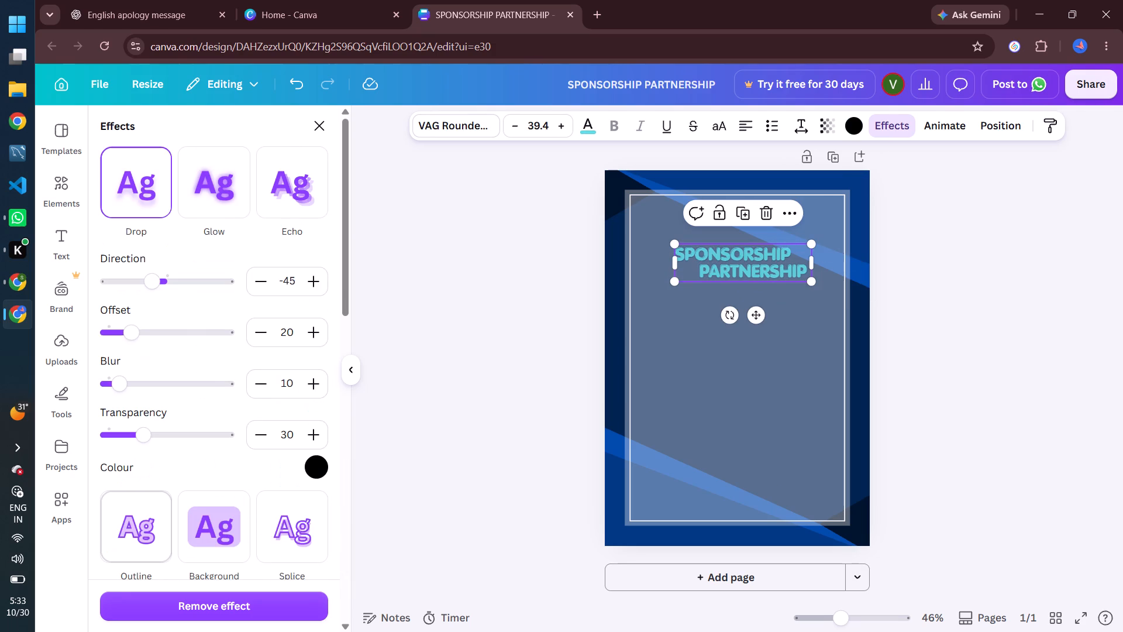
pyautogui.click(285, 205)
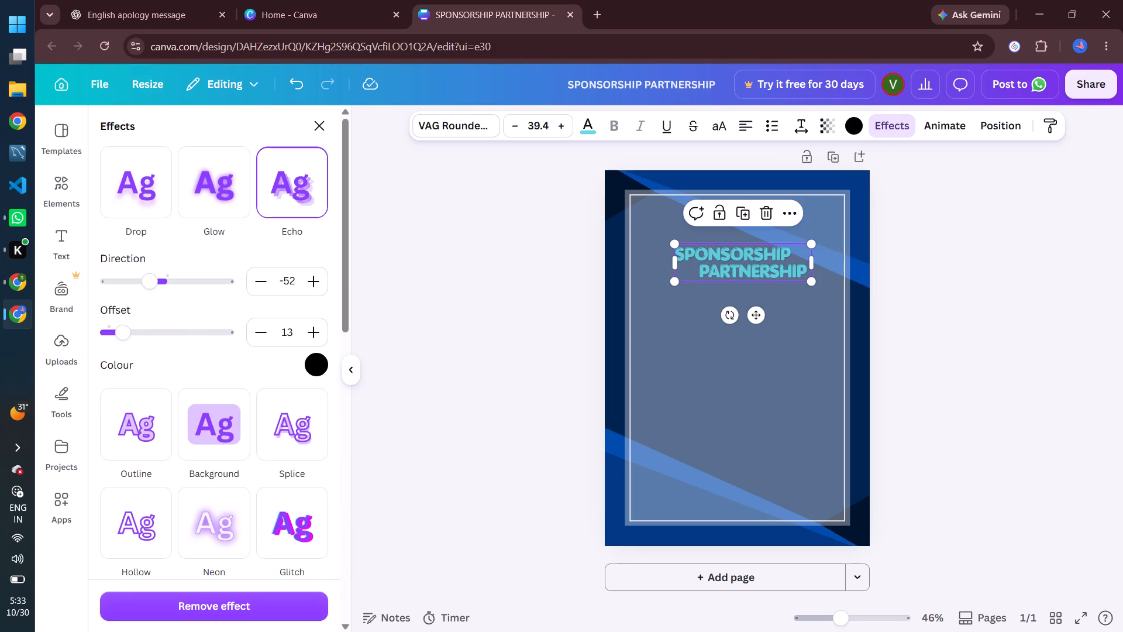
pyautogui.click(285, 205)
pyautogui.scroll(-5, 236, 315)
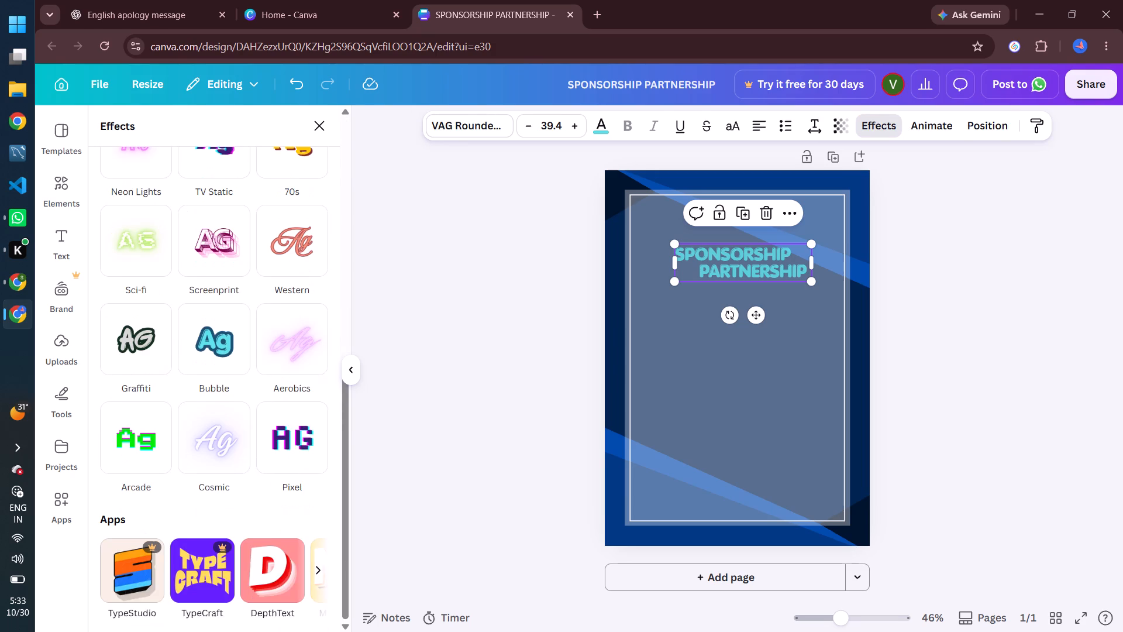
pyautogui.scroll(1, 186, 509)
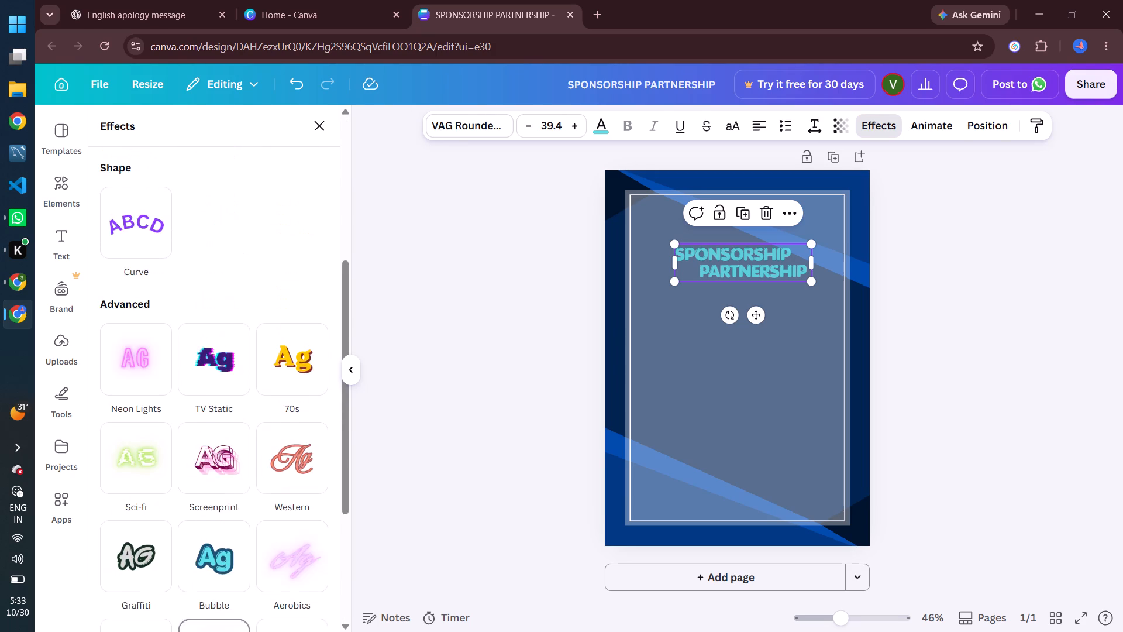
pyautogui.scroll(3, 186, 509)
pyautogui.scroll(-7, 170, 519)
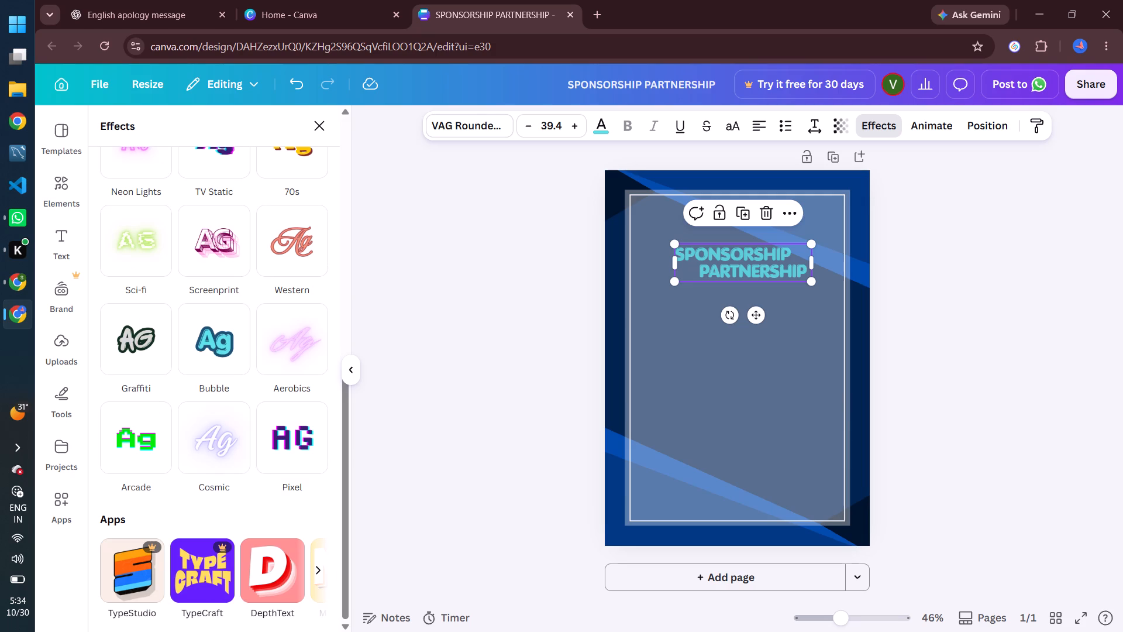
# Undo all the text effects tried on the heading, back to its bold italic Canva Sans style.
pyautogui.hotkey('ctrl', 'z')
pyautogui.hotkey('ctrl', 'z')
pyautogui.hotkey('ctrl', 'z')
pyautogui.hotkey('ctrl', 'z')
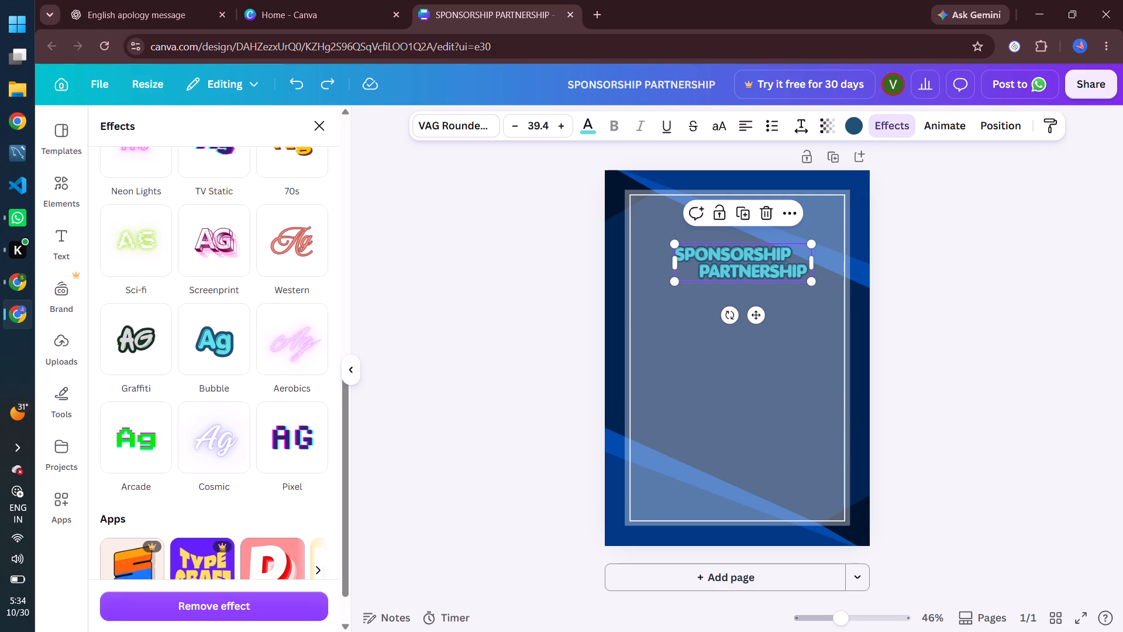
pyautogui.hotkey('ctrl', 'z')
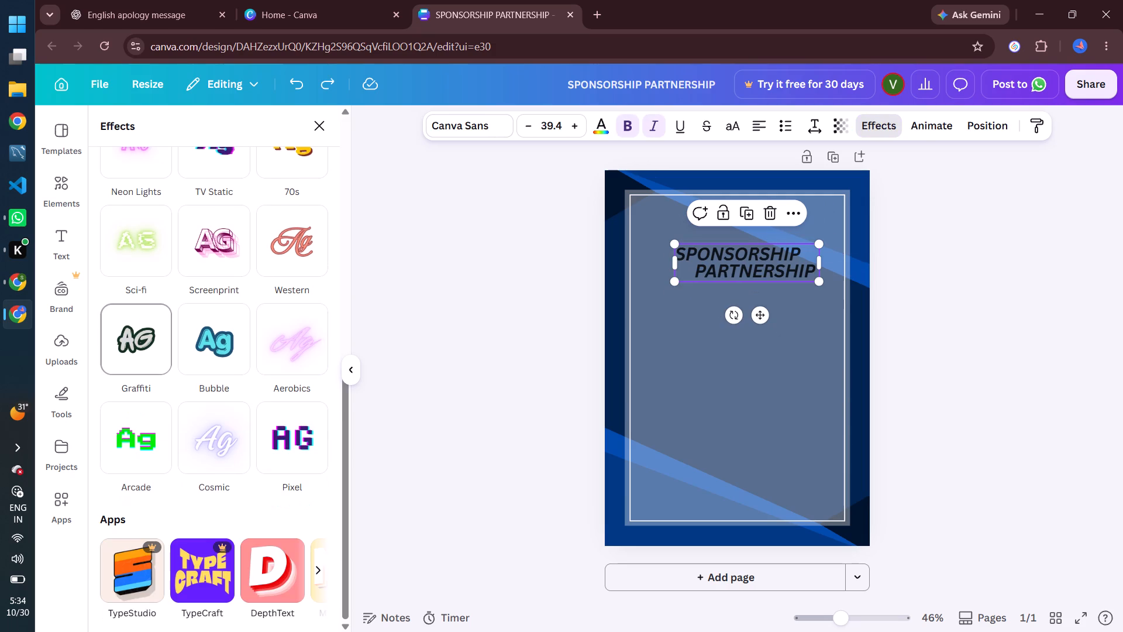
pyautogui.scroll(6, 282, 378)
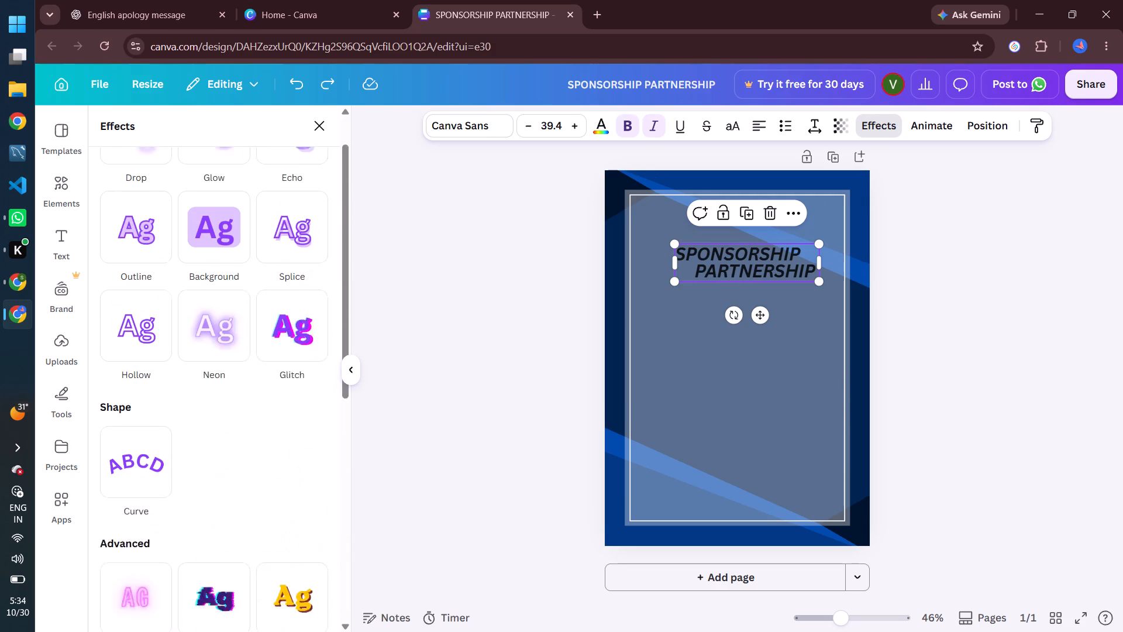
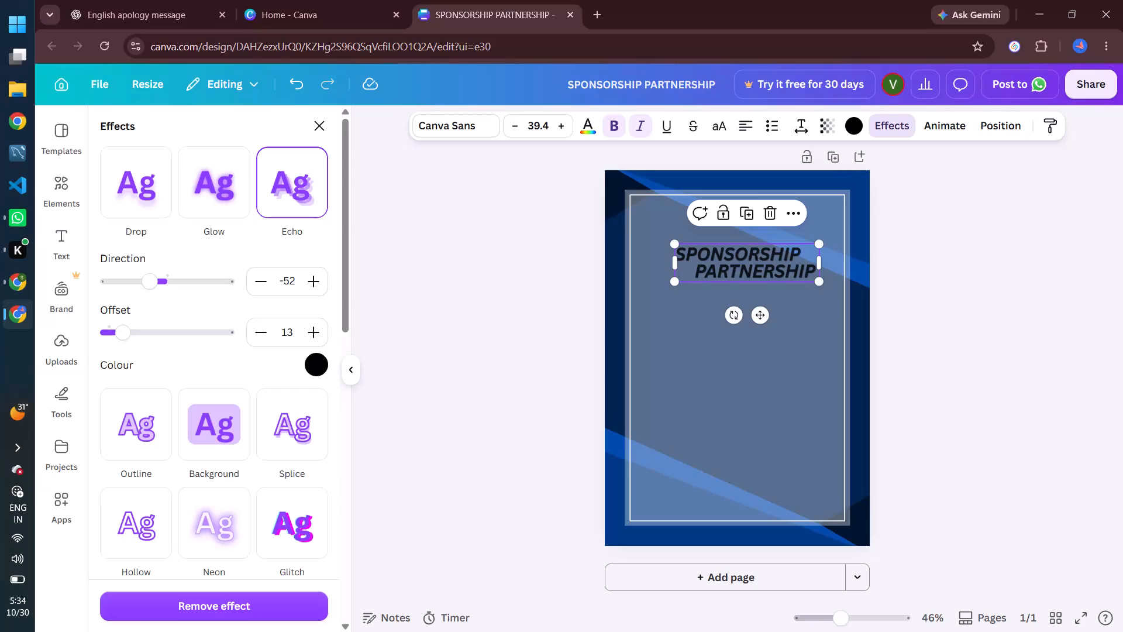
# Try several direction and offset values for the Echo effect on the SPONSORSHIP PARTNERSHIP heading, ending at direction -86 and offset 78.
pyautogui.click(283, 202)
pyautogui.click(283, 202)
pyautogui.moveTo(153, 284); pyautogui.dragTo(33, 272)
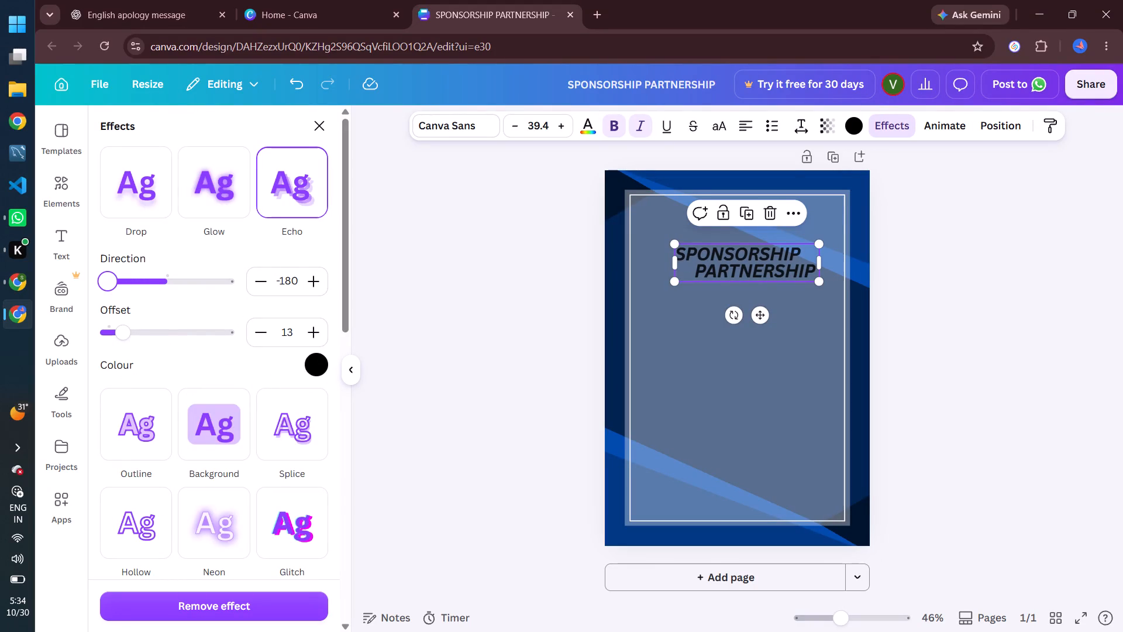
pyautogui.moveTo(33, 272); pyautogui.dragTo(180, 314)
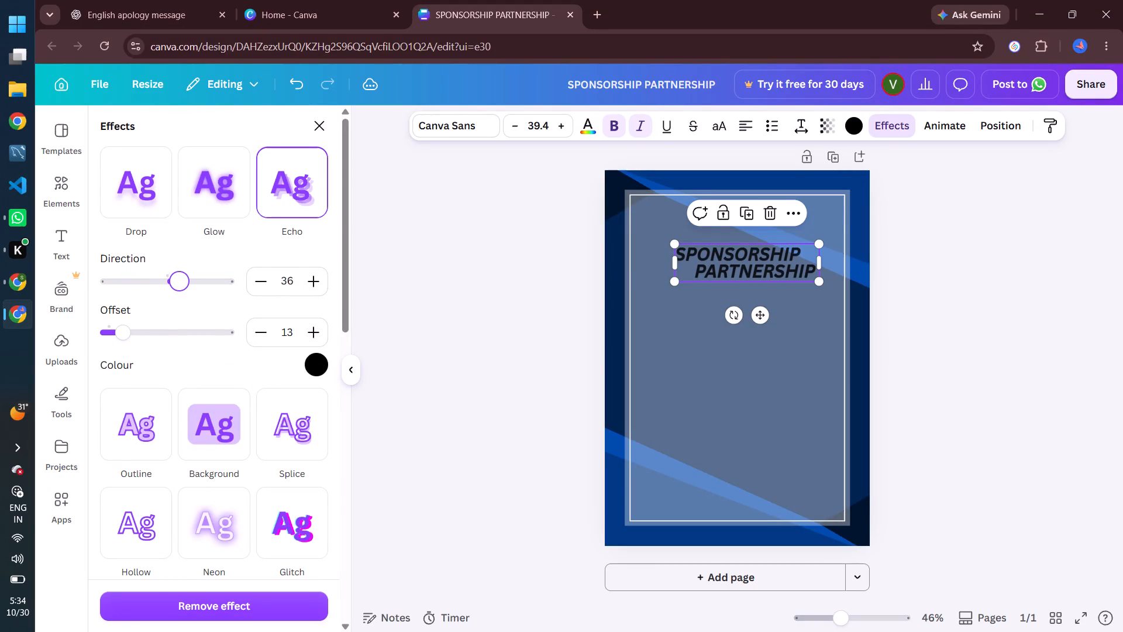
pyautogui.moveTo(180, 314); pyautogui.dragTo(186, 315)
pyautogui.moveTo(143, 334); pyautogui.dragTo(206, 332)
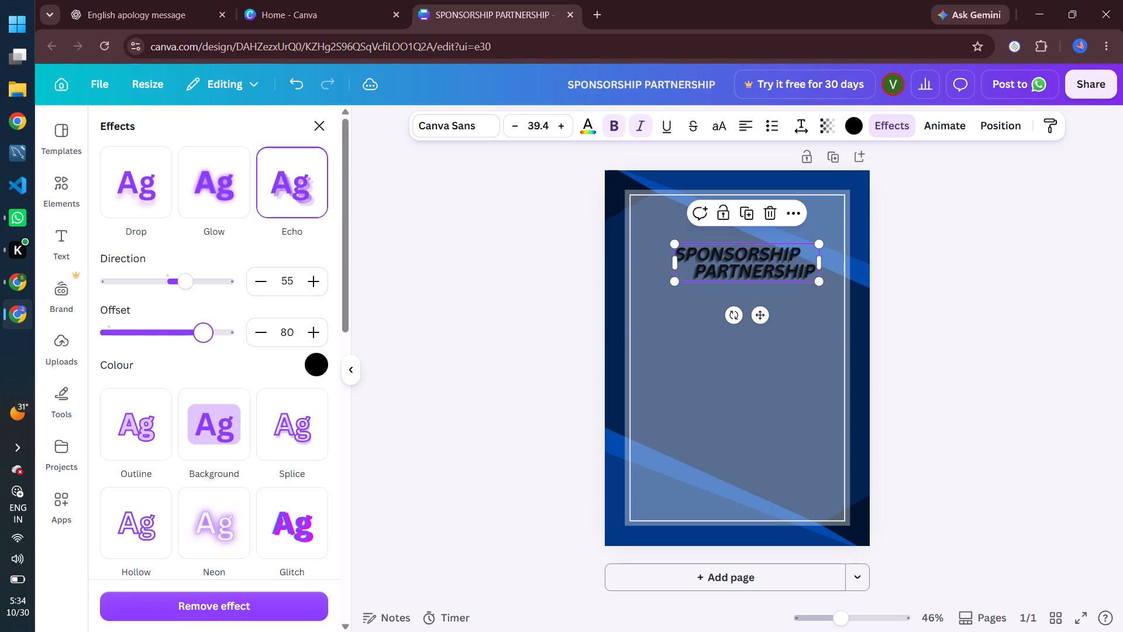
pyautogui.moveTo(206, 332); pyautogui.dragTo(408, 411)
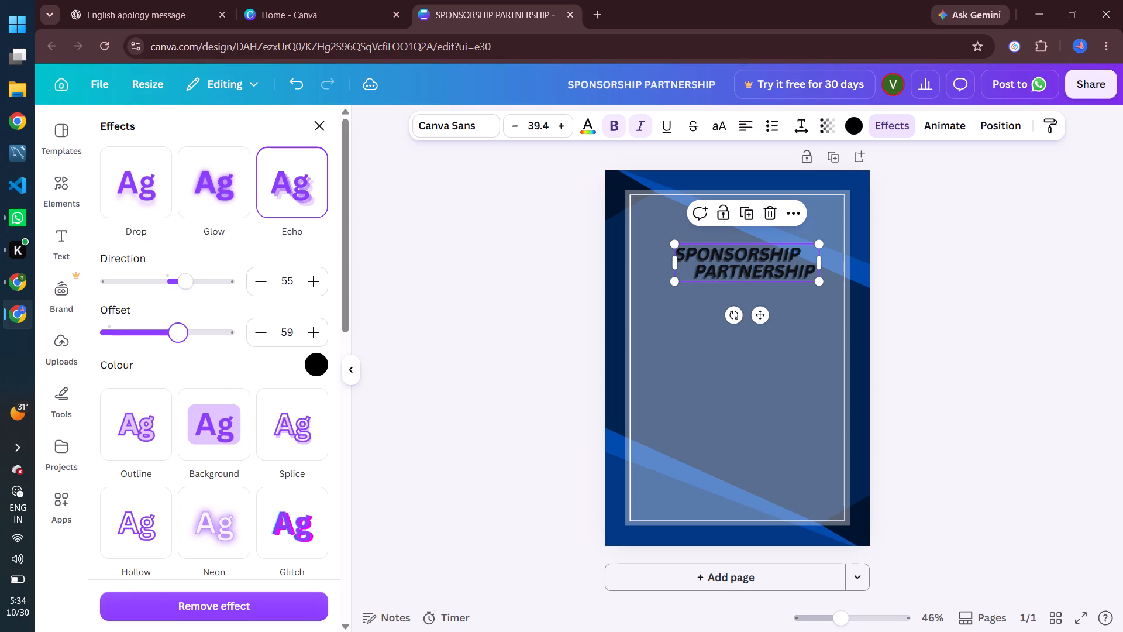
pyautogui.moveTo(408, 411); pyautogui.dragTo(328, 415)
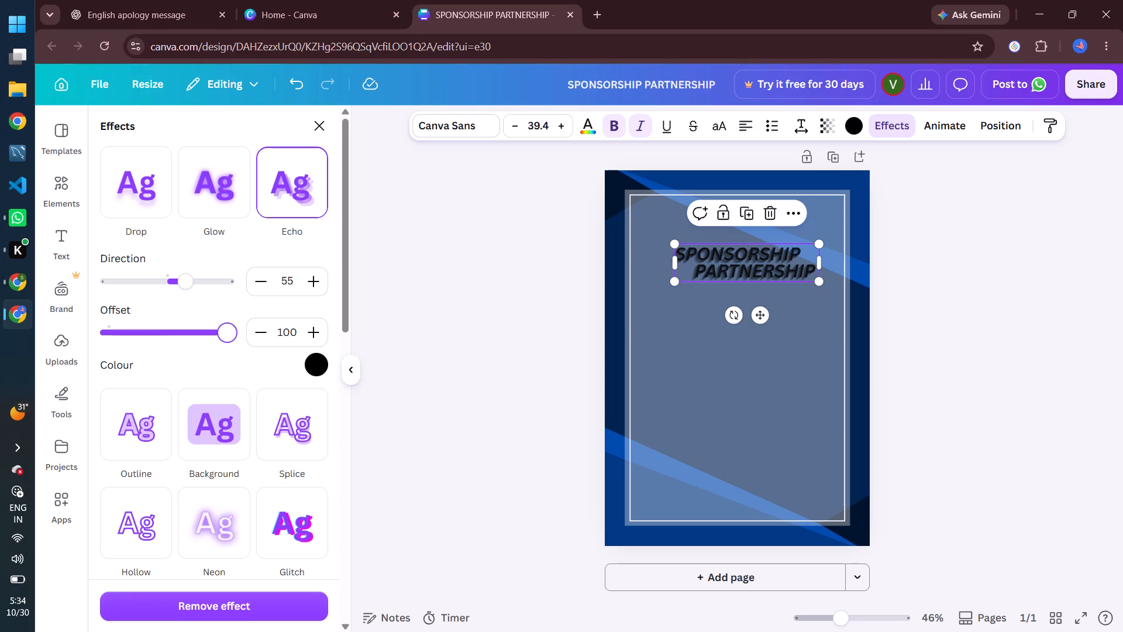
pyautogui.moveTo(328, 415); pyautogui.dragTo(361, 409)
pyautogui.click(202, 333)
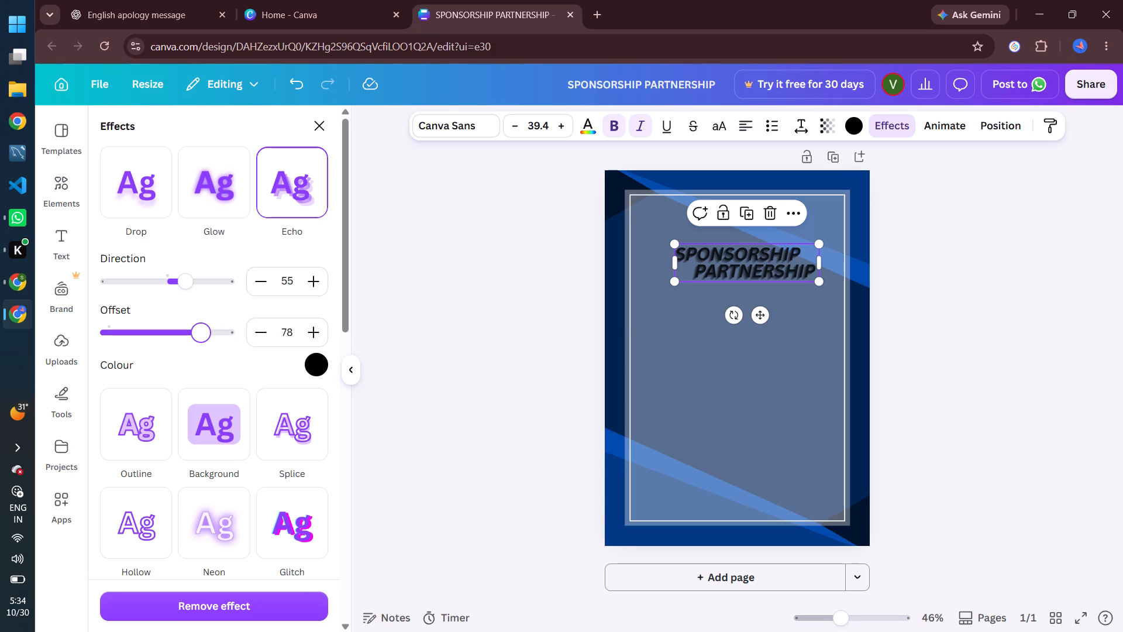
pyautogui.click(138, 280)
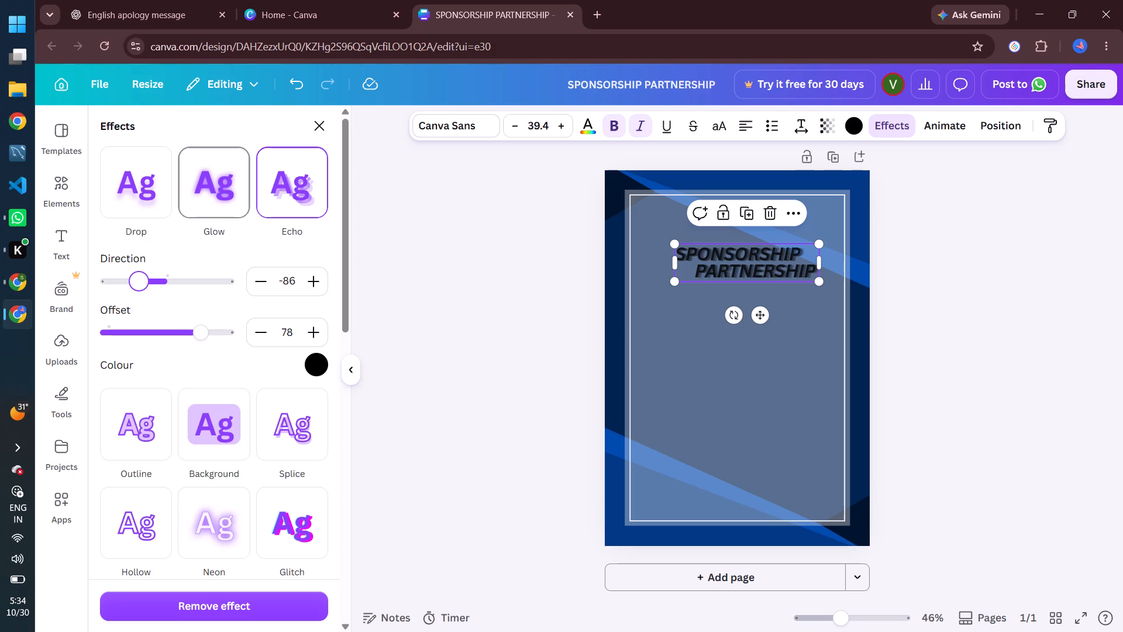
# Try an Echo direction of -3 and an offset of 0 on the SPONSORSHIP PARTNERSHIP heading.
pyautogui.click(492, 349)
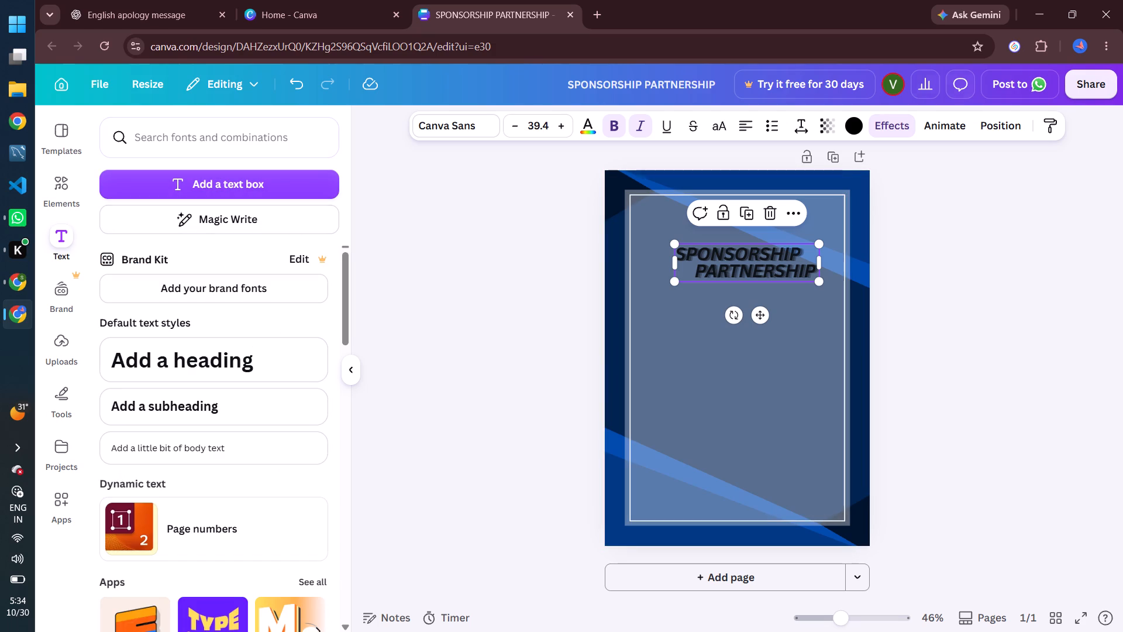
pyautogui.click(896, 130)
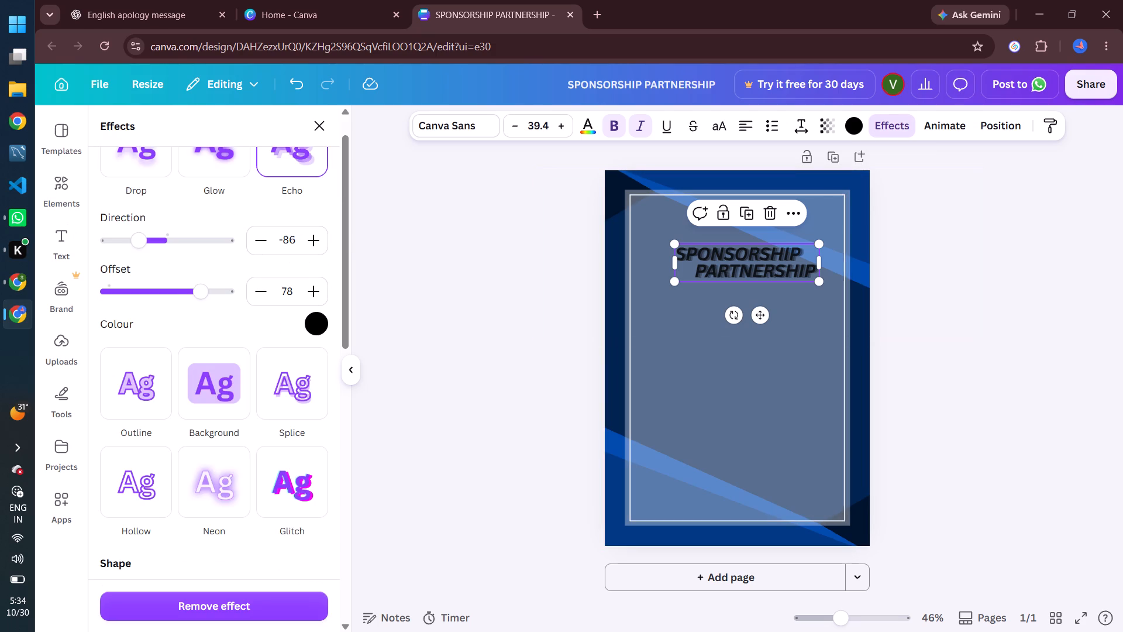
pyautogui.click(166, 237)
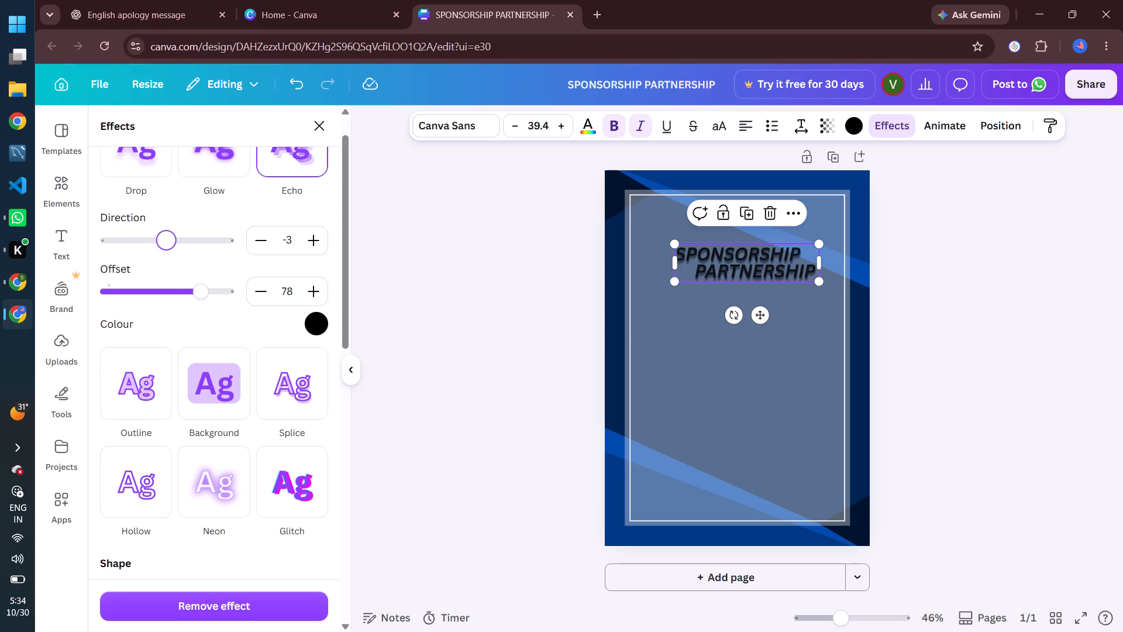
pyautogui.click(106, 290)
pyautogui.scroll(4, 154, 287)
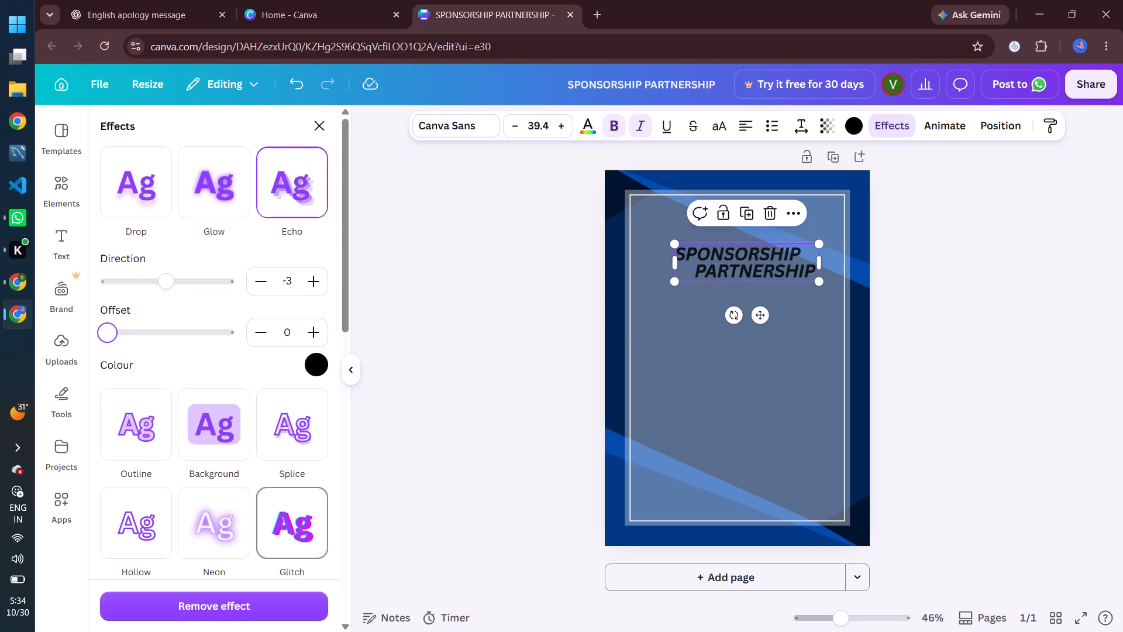
# Remove the Echo effect from the SPONSORSHIP PARTNERSHIP heading.
pyautogui.click(217, 609)
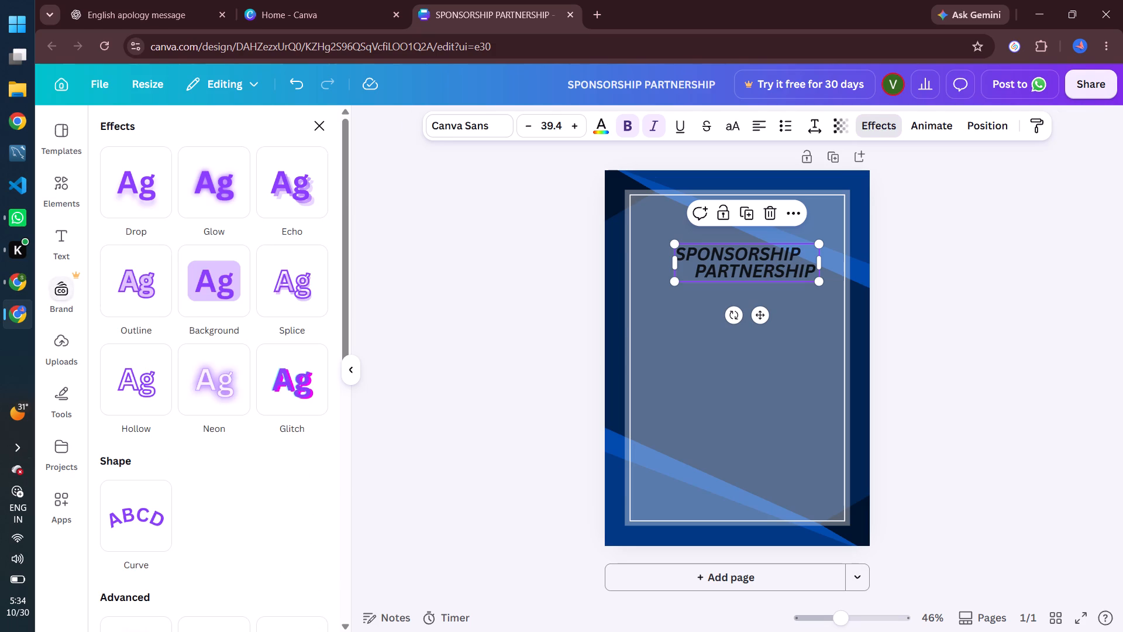
# Add a new text box below the heading with the text CALL FOR.
pyautogui.click(55, 252)
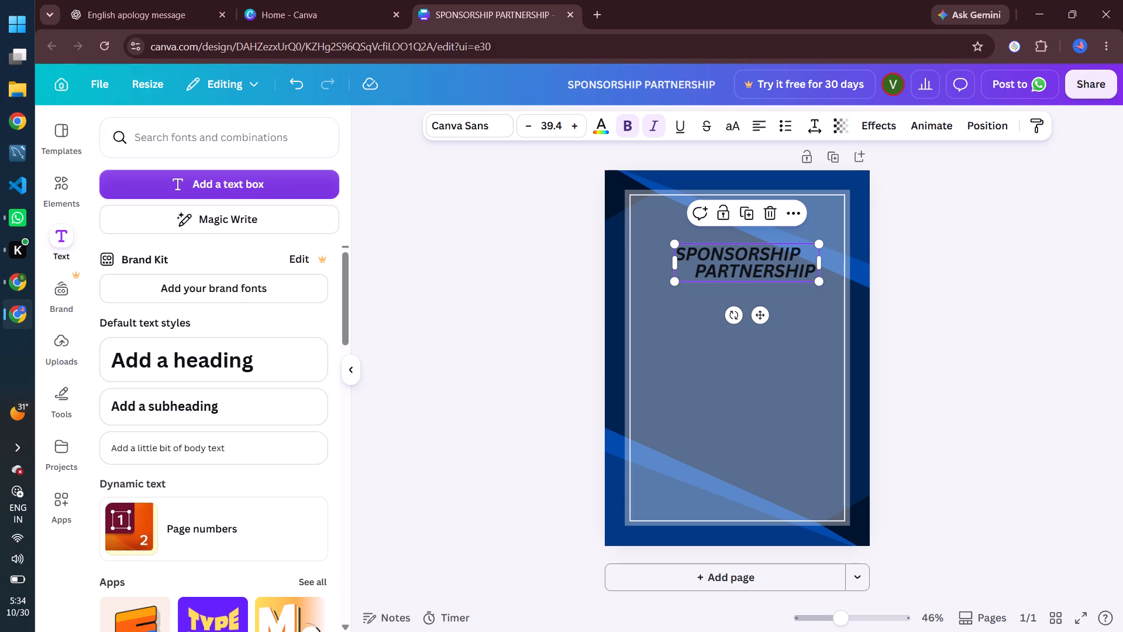
pyautogui.click(233, 184)
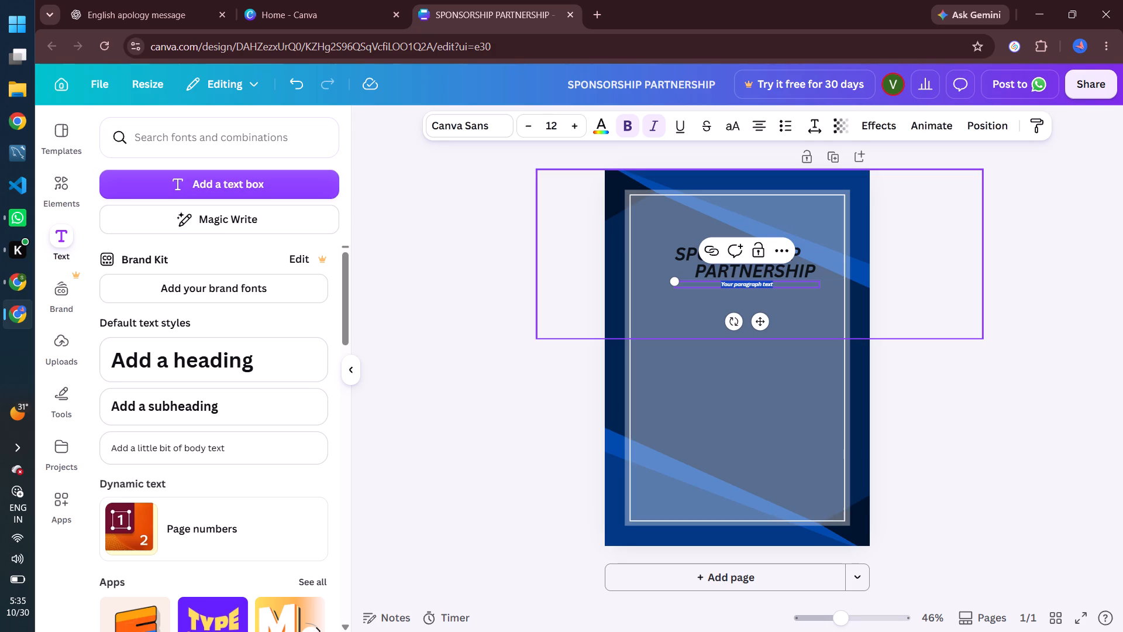
pyautogui.press('BackSpace')
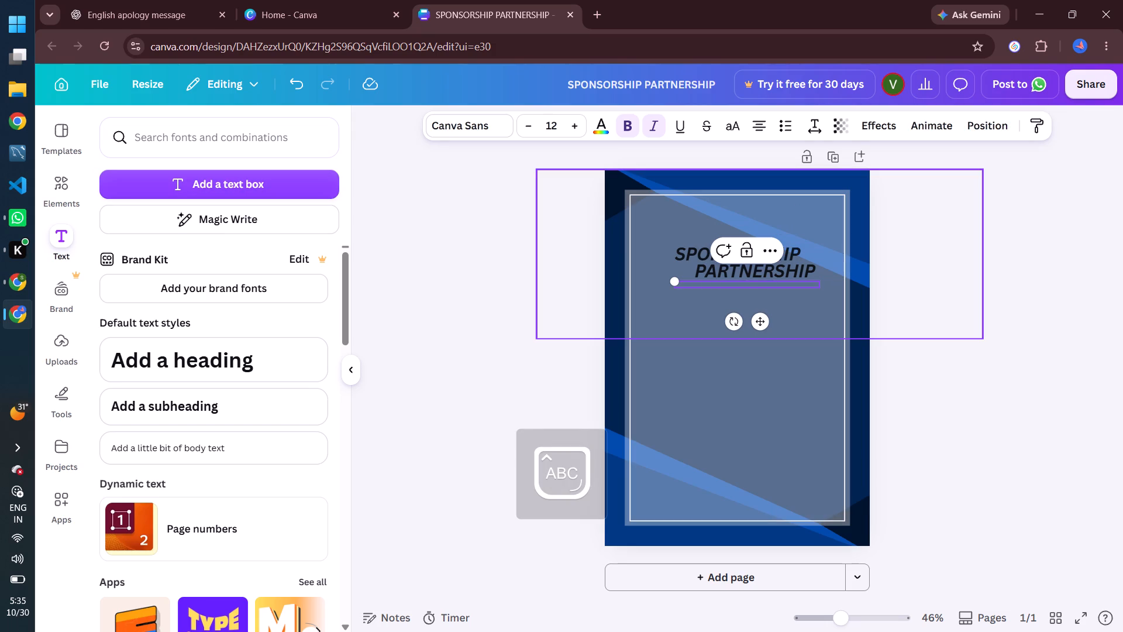
pyautogui.write('ALL')
pyautogui.press('space')
pyautogui.write('FOR')
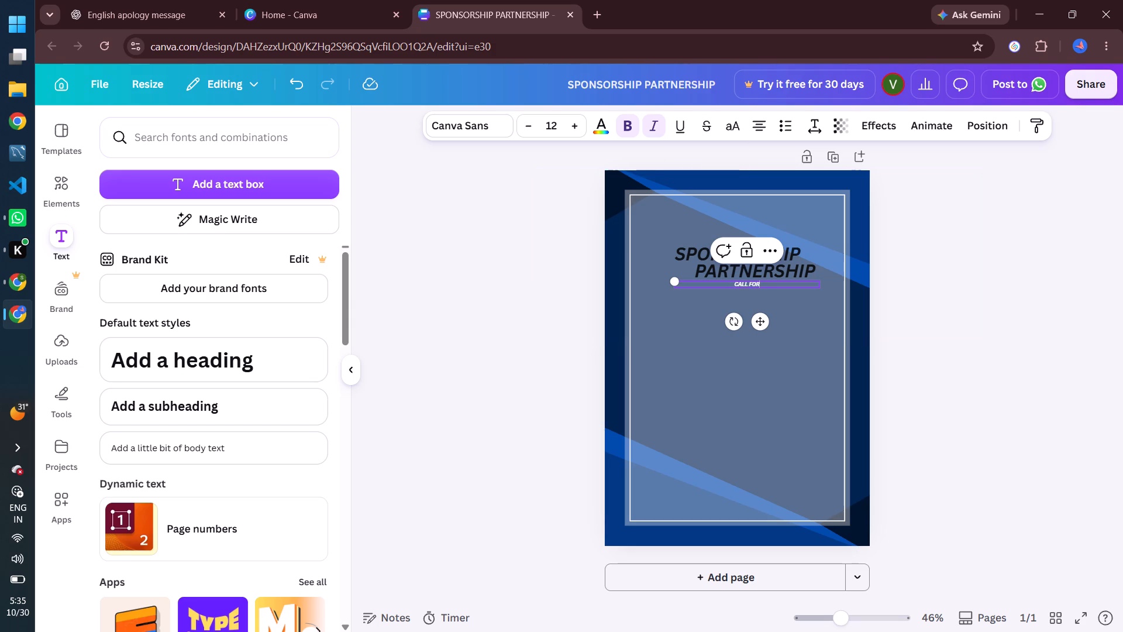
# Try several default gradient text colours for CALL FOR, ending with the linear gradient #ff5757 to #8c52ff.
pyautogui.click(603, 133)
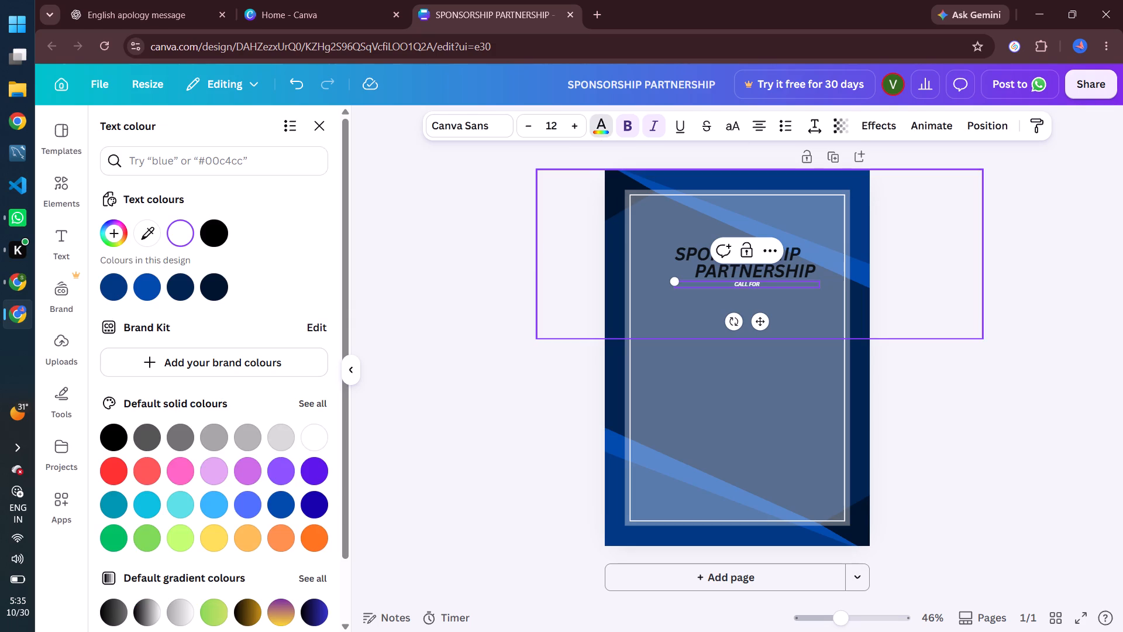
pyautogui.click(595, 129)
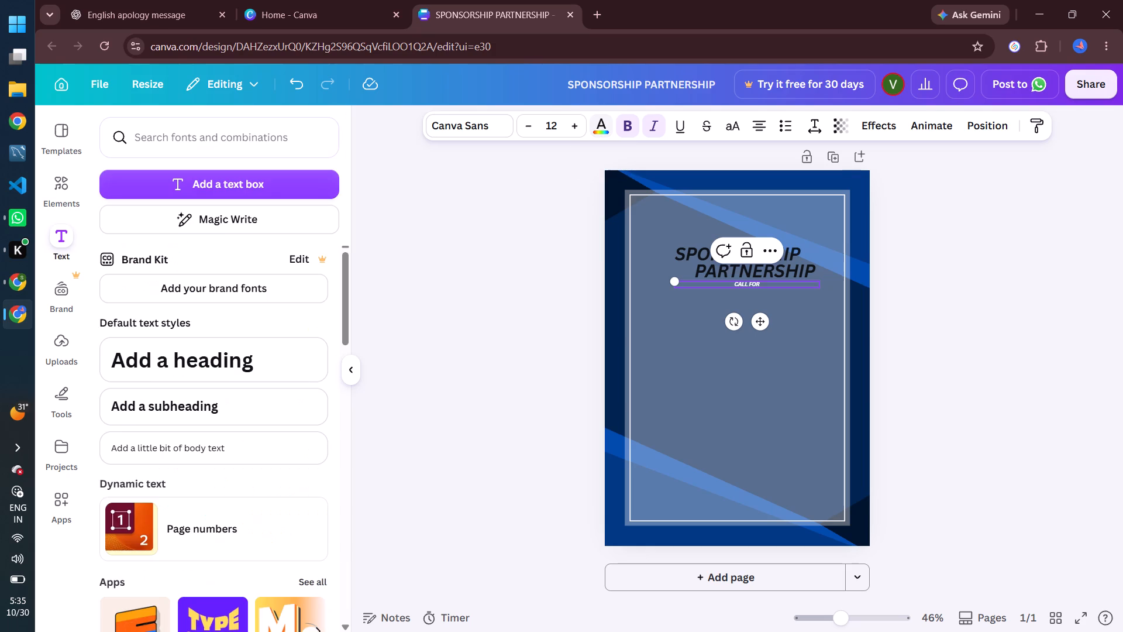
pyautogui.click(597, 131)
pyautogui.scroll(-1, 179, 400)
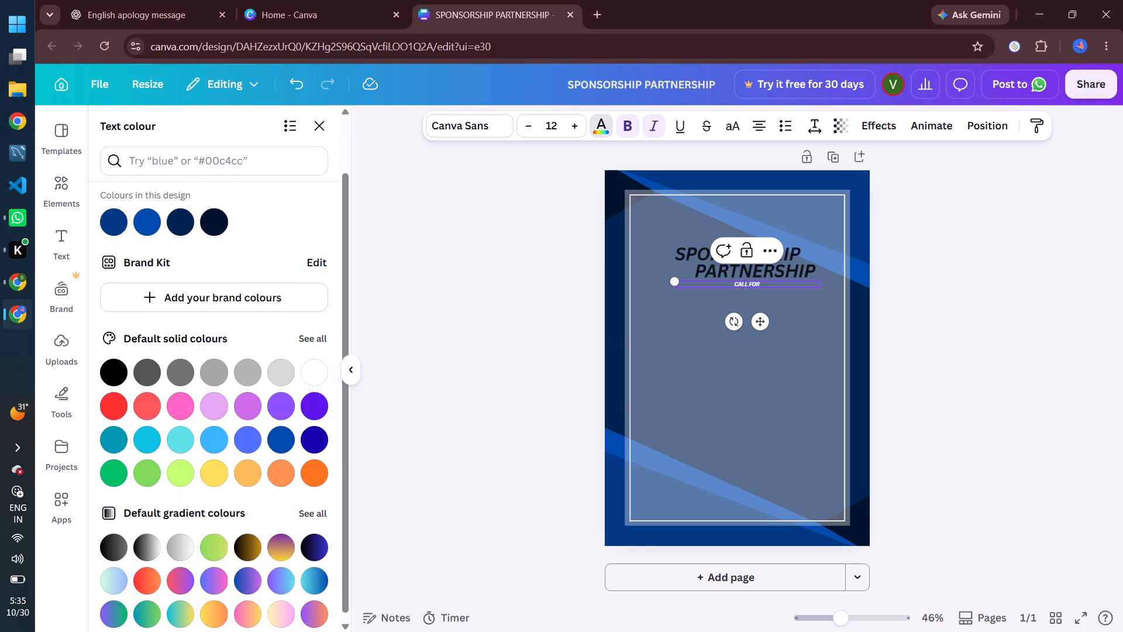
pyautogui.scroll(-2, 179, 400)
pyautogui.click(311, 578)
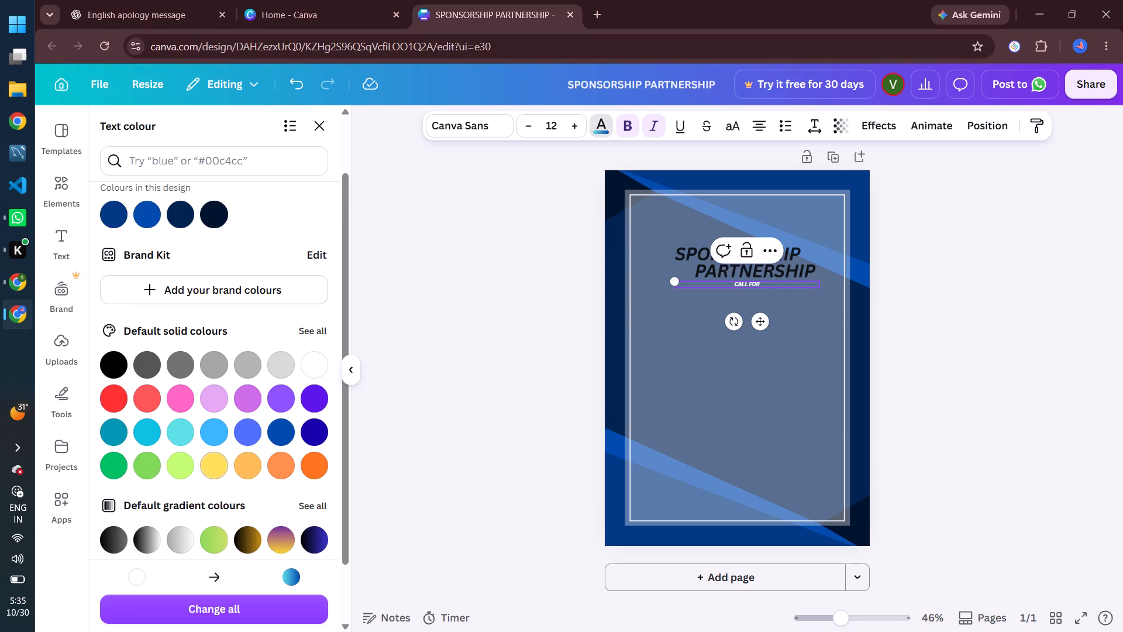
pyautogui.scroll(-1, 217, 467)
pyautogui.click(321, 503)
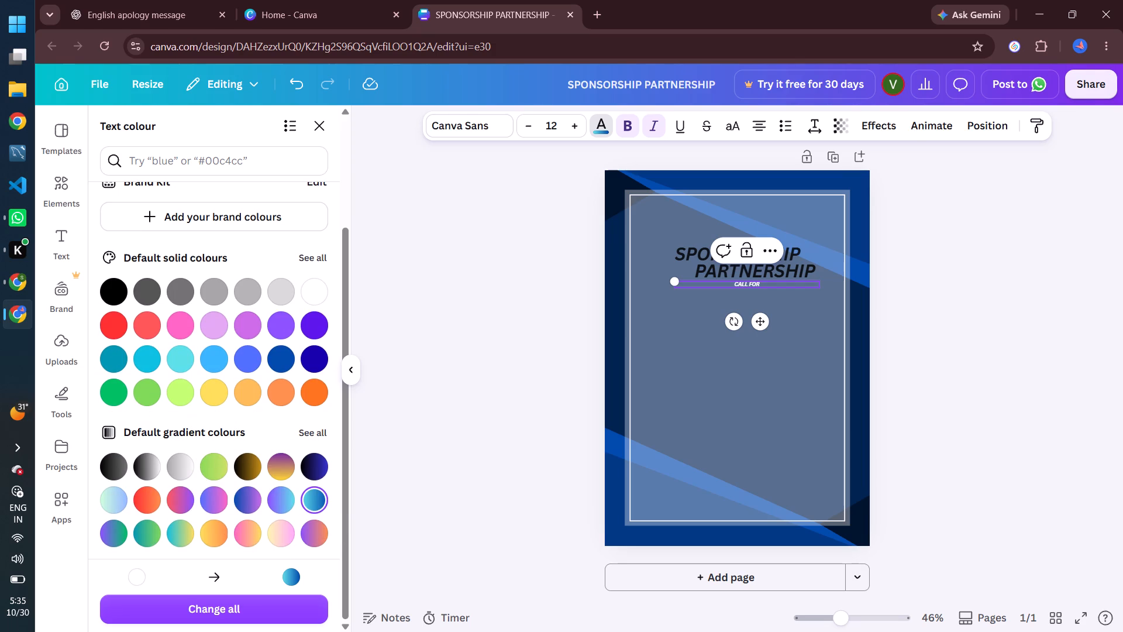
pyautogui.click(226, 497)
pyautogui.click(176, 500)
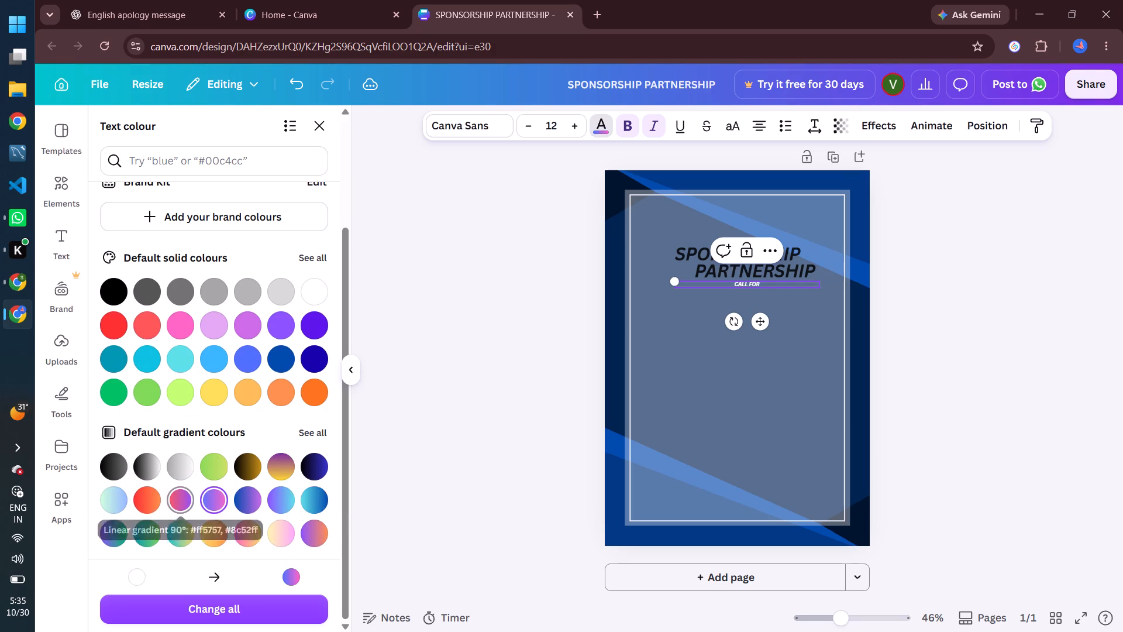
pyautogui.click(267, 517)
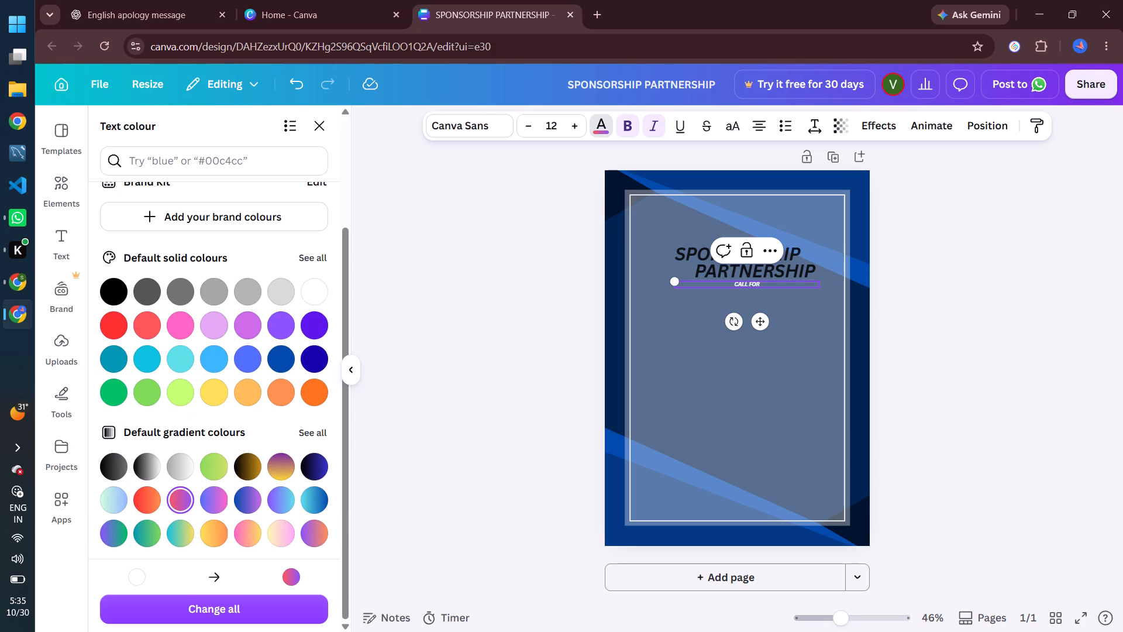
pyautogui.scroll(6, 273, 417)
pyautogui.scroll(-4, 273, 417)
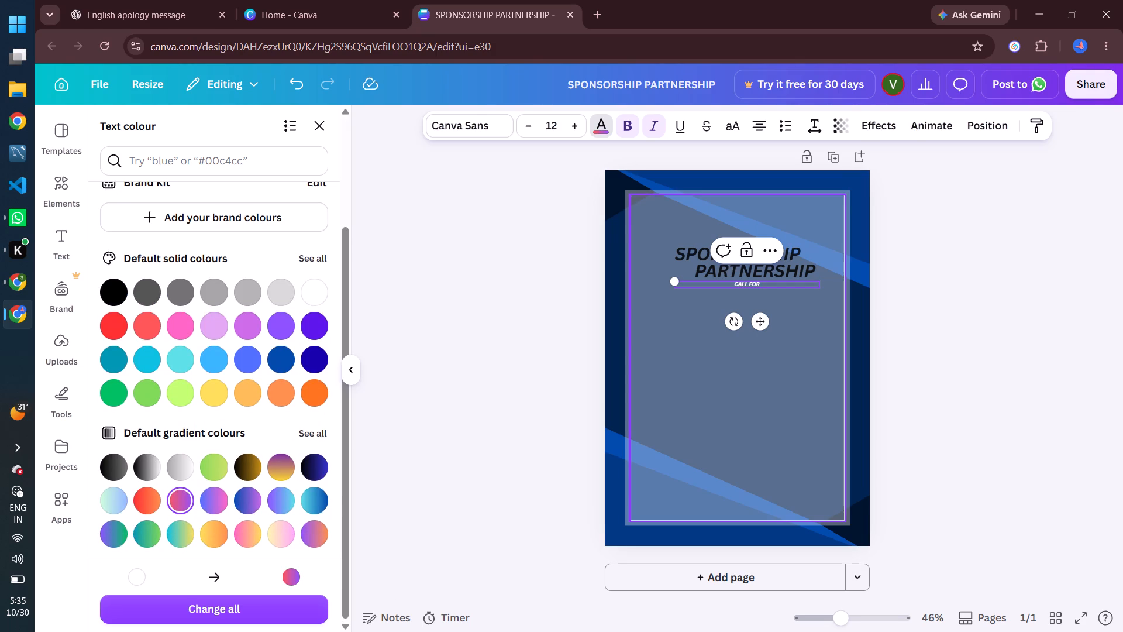
# Move the CALL FOR text from below the heading to just above the word SPONSORSHIP.
pyautogui.moveTo(761, 321); pyautogui.dragTo(725, 323)
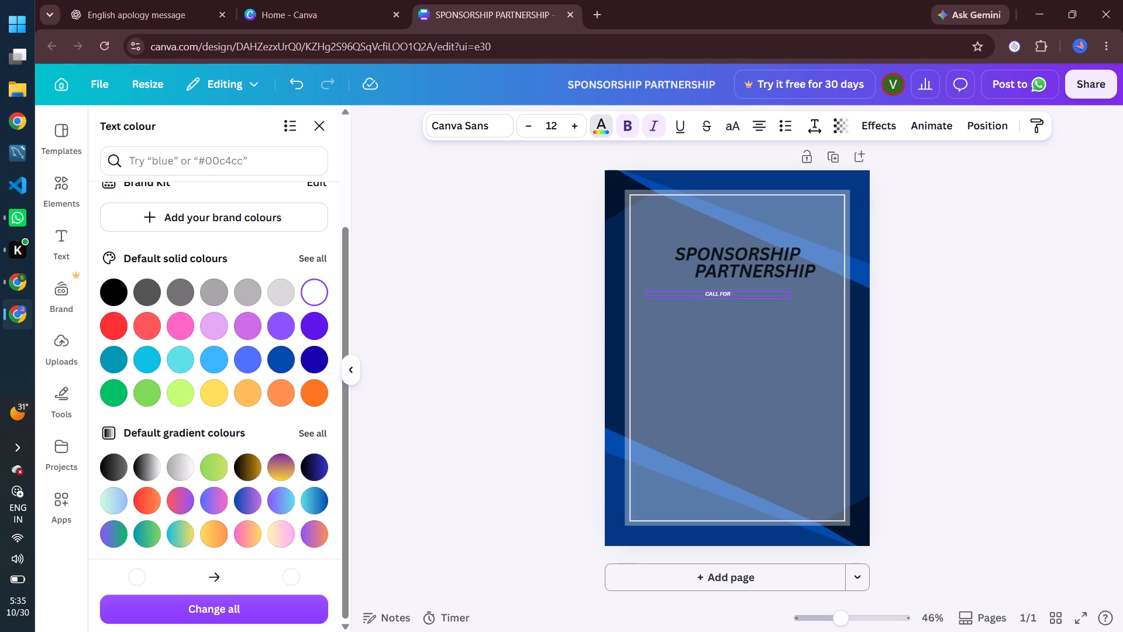
pyautogui.moveTo(725, 323); pyautogui.dragTo(725, 276)
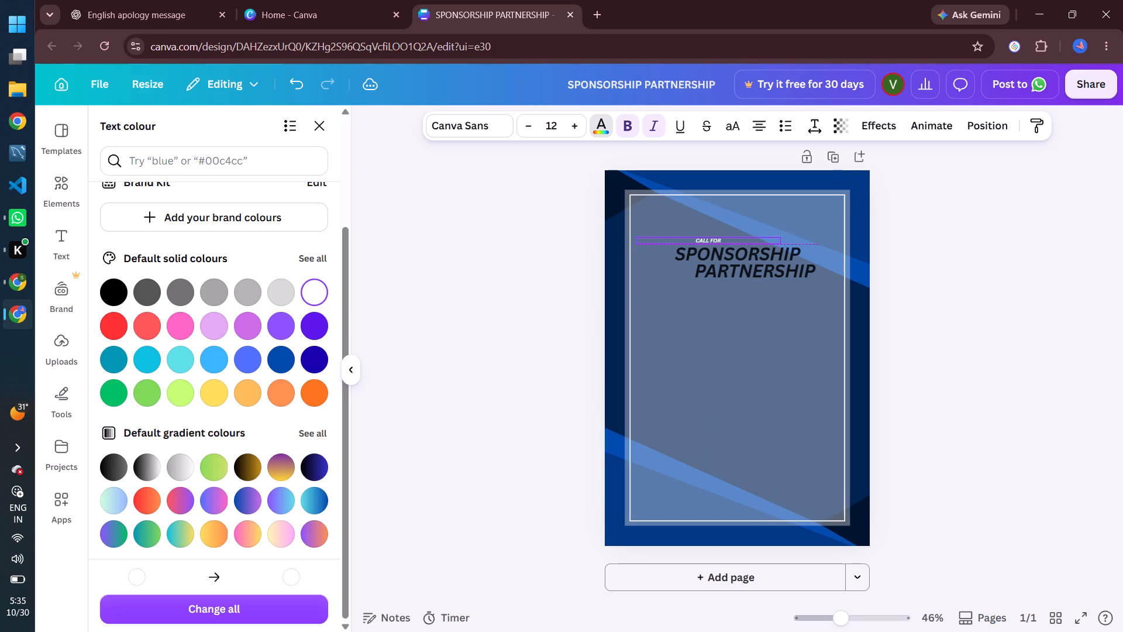
pyautogui.moveTo(725, 276); pyautogui.dragTo(722, 276)
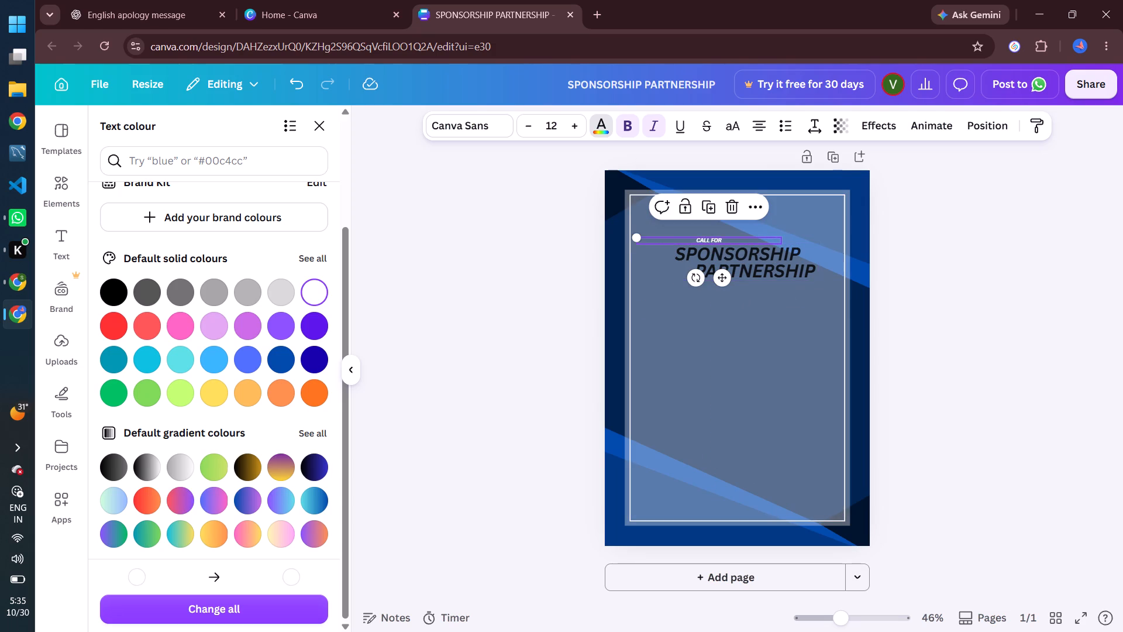
# Enlarge the CALL FOR text to size 15.6 and shift it back over the first half of the word SPONSORSHIP.
pyautogui.moveTo(779, 237); pyautogui.dragTo(797, 226)
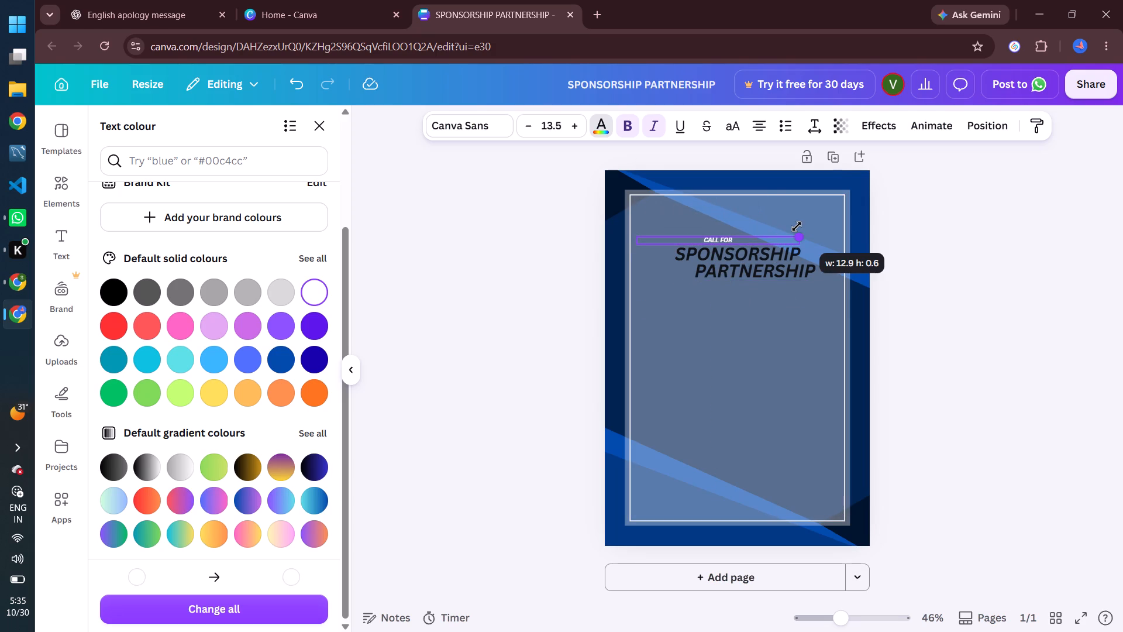
pyautogui.moveTo(797, 226); pyautogui.dragTo(821, 205)
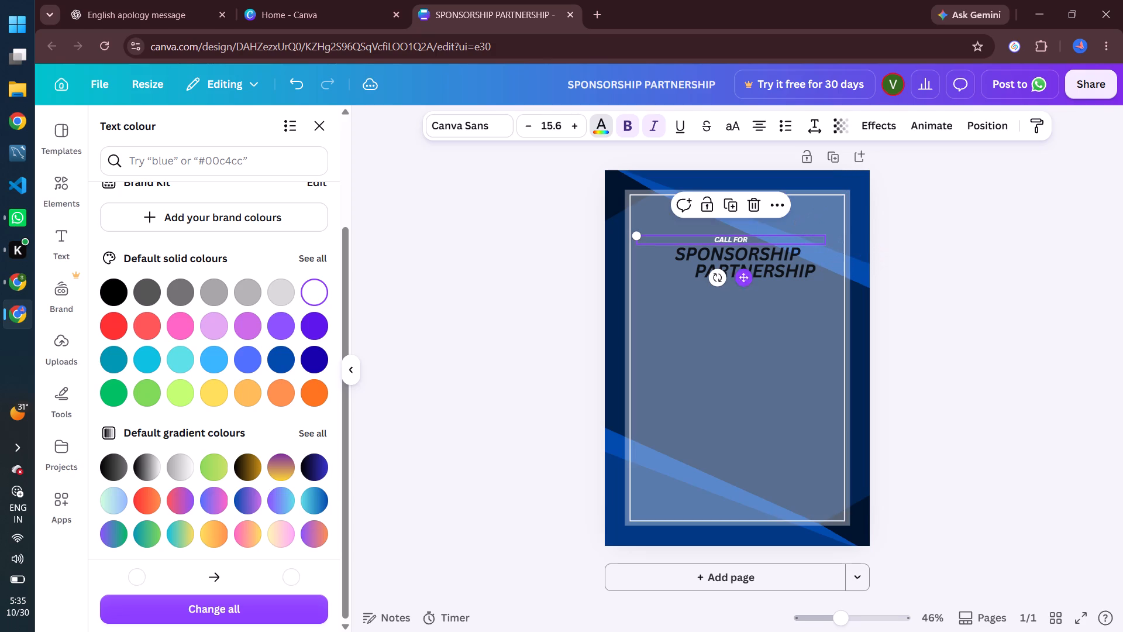
pyautogui.moveTo(743, 271); pyautogui.dragTo(724, 267)
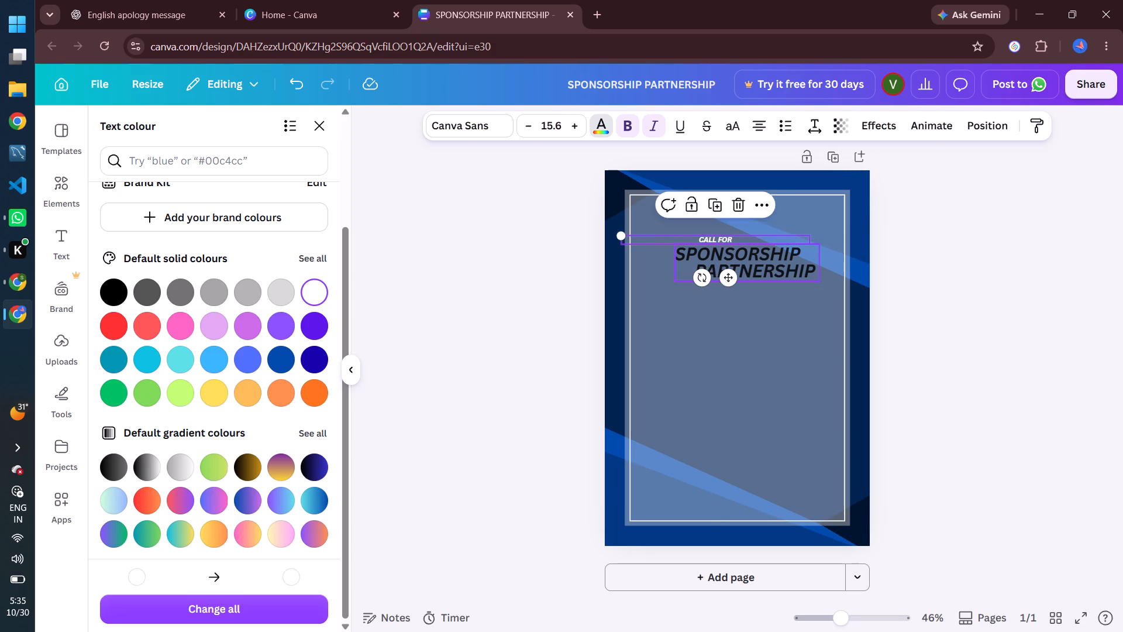
pyautogui.click(1062, 266)
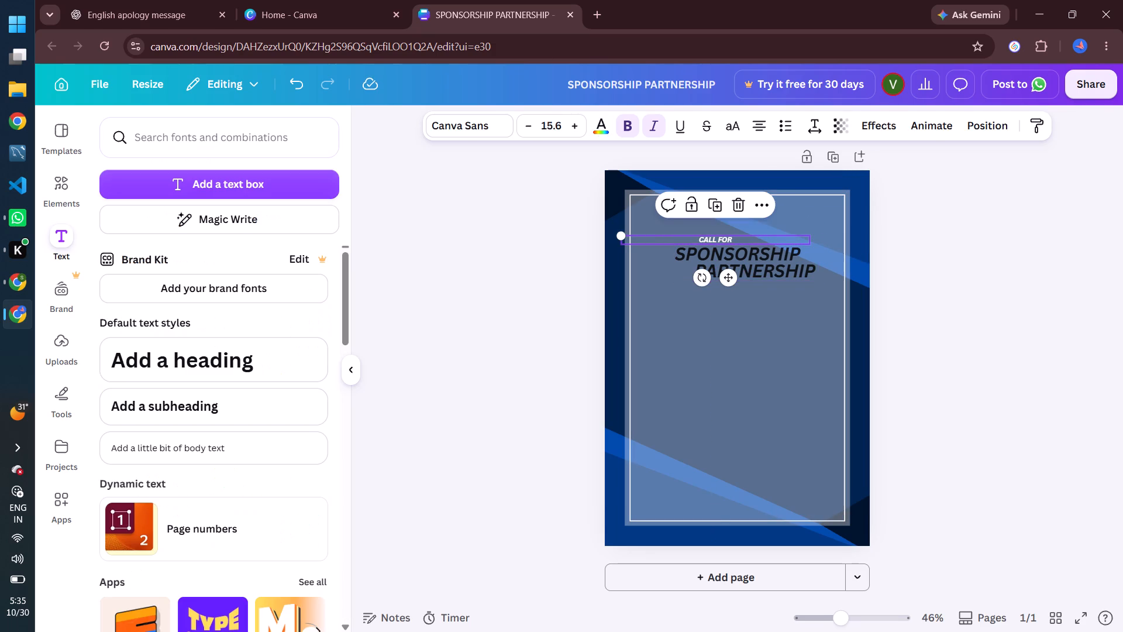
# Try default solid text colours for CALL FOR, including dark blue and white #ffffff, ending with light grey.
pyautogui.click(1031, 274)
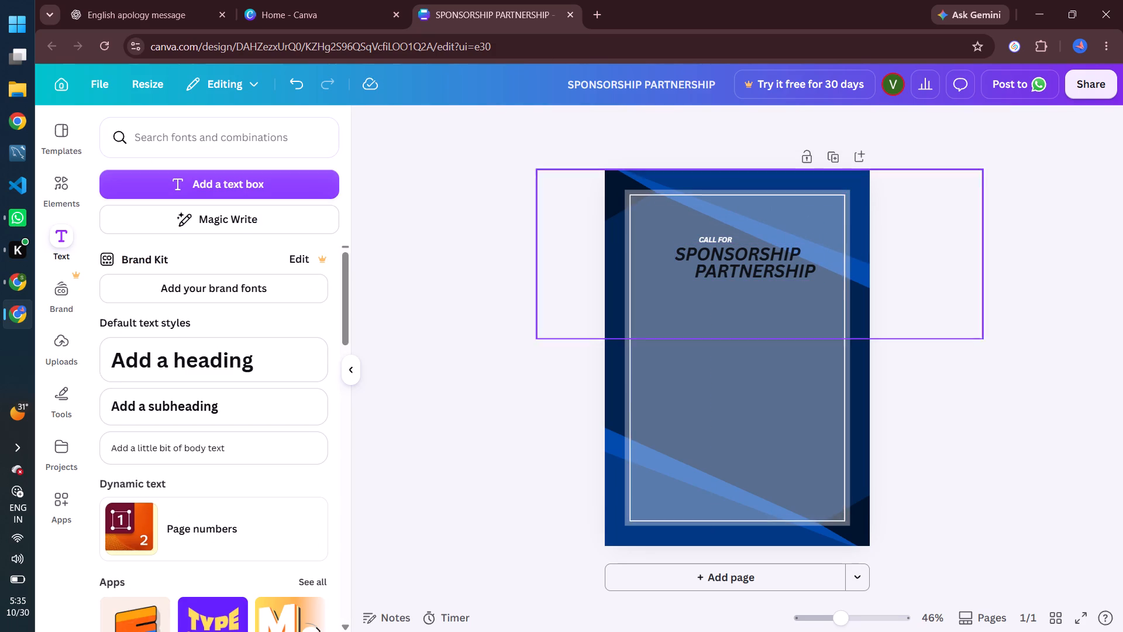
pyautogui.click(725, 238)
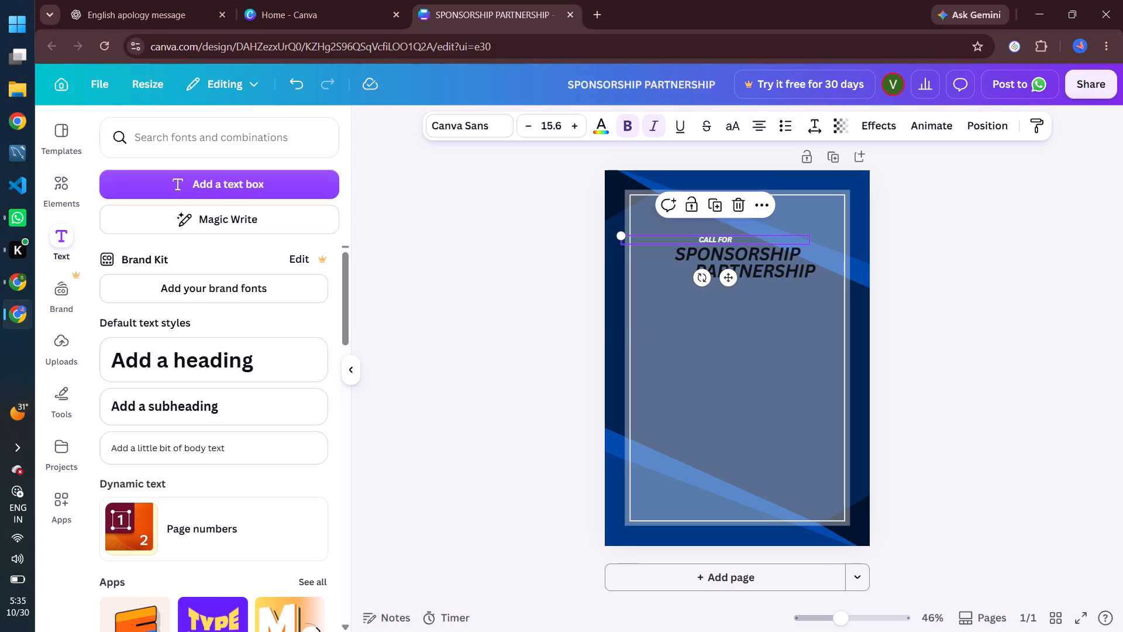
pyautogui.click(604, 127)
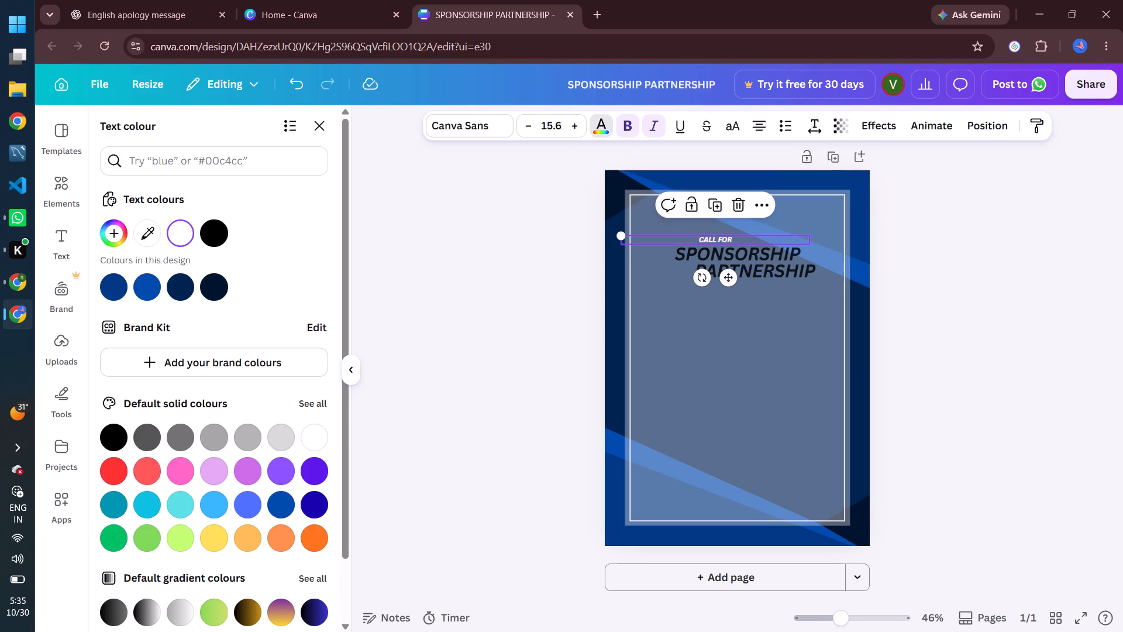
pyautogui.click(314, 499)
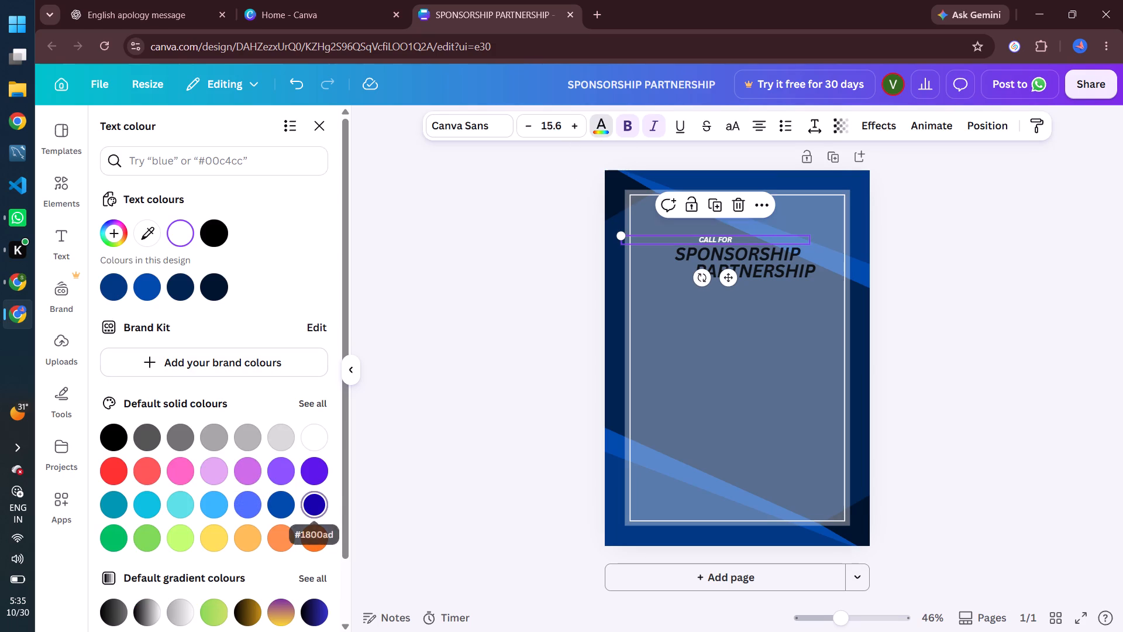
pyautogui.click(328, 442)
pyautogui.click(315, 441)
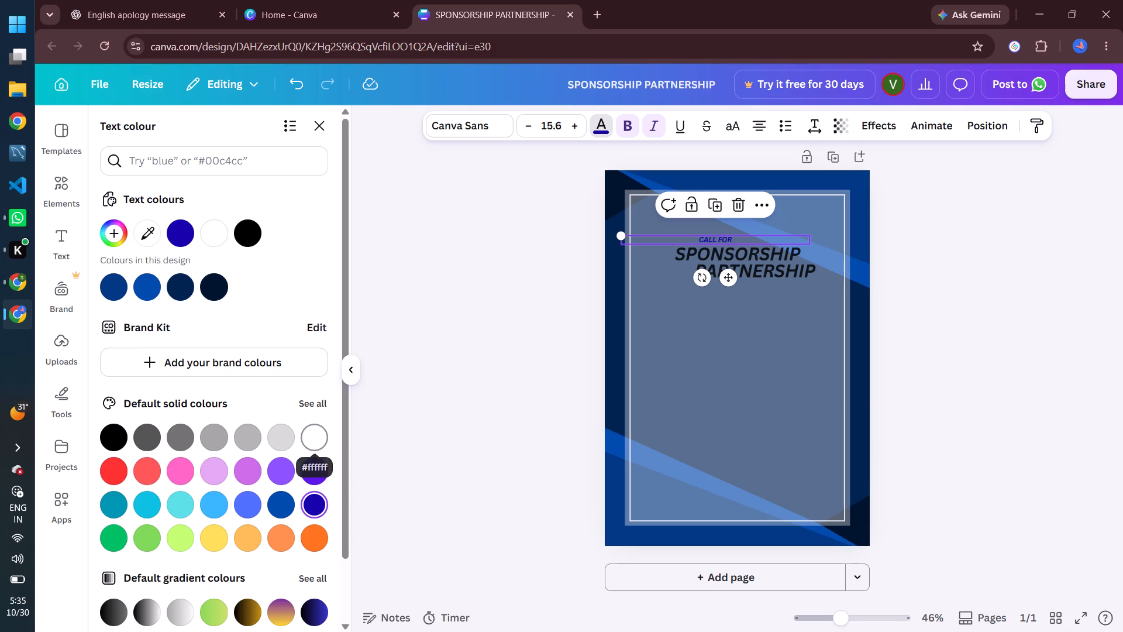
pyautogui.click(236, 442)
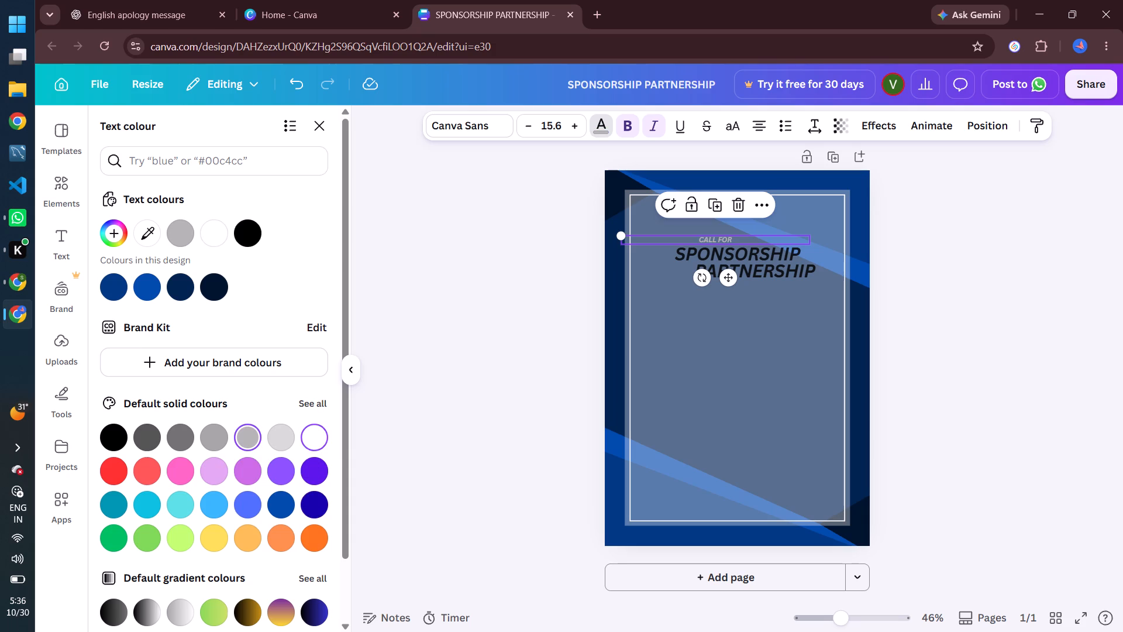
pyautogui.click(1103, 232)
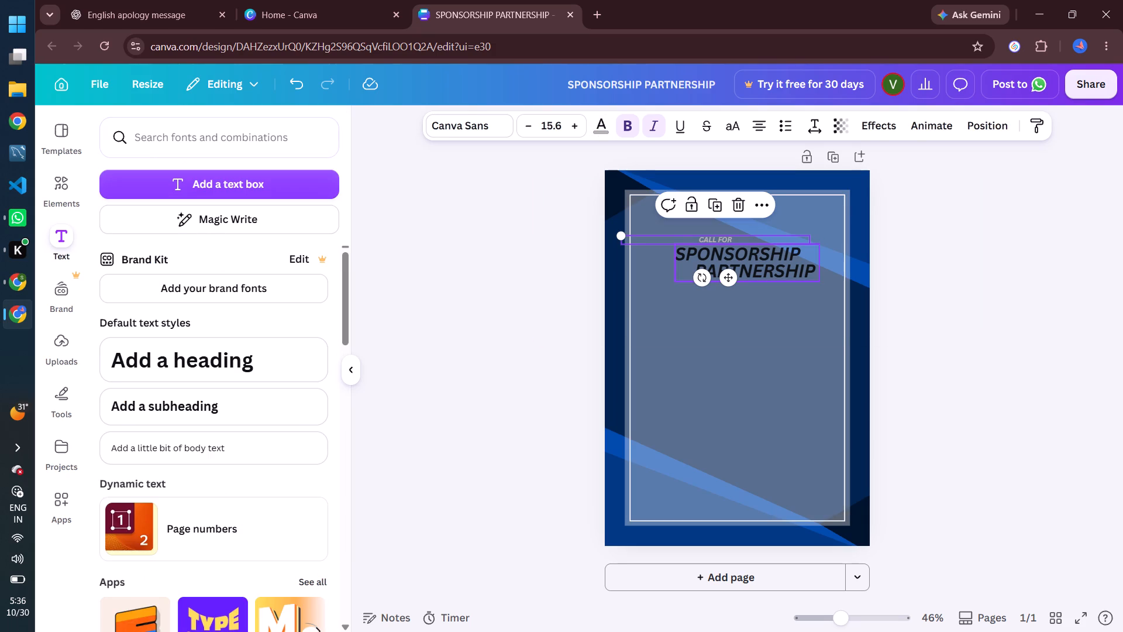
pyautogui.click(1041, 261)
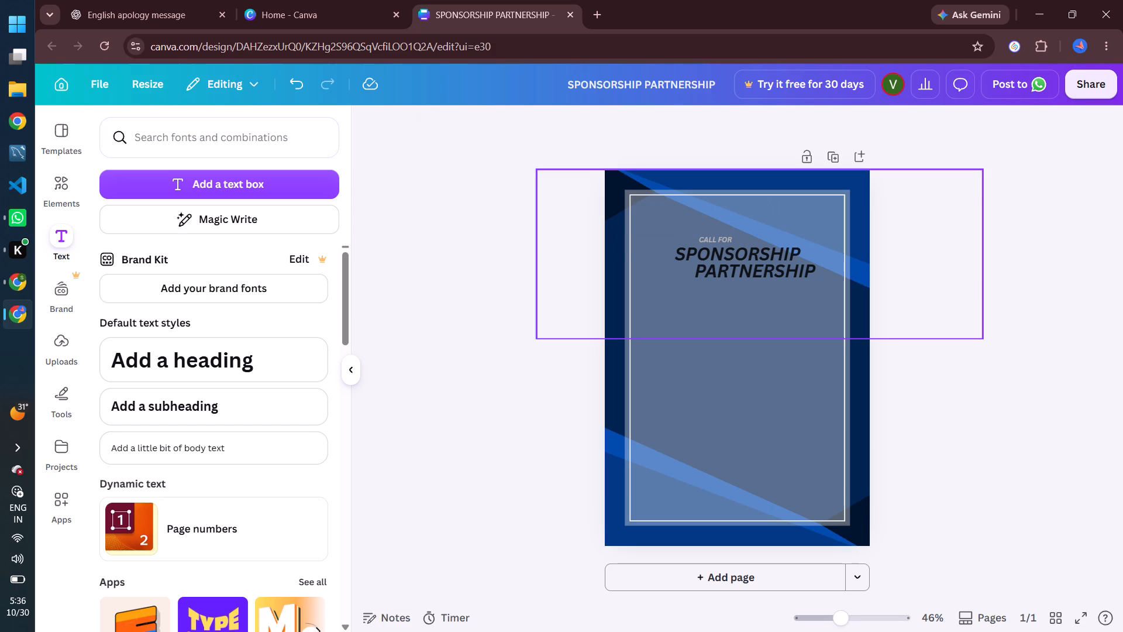
# Nudge the CALL FOR text box slightly left above the word SPONSORSHIP.
pyautogui.click(718, 237)
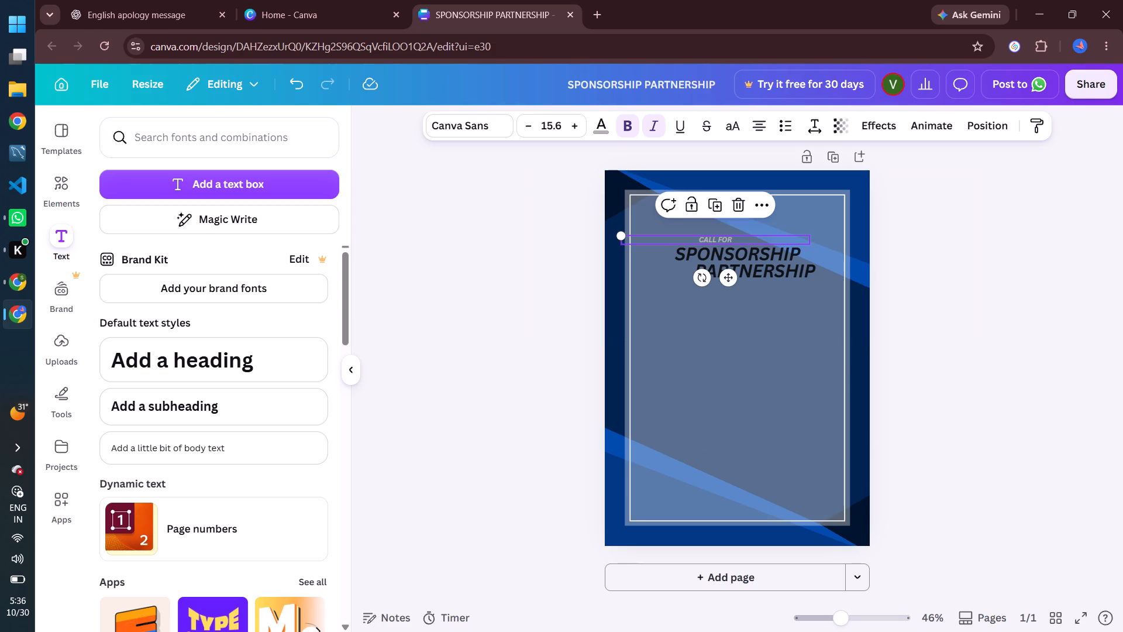
pyautogui.press('Left')
pyautogui.press('Left')
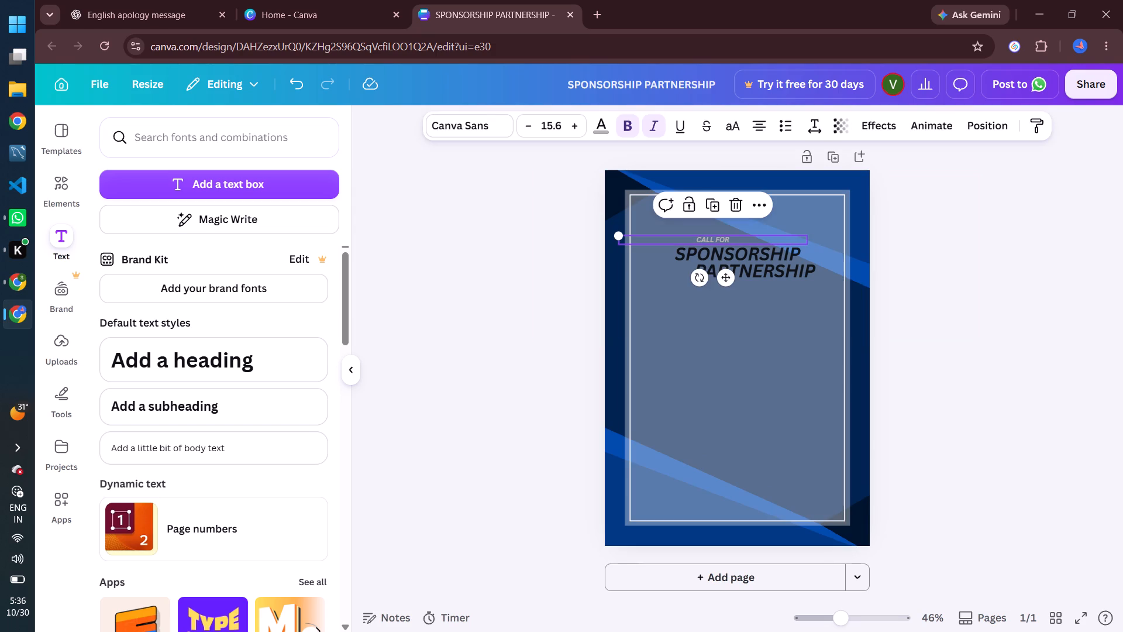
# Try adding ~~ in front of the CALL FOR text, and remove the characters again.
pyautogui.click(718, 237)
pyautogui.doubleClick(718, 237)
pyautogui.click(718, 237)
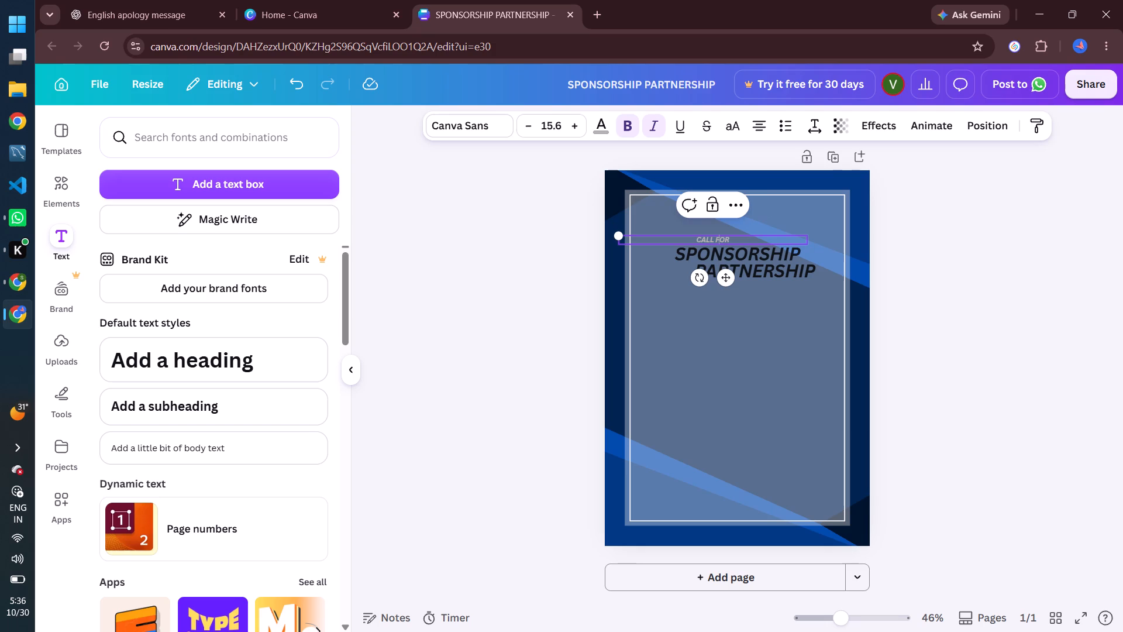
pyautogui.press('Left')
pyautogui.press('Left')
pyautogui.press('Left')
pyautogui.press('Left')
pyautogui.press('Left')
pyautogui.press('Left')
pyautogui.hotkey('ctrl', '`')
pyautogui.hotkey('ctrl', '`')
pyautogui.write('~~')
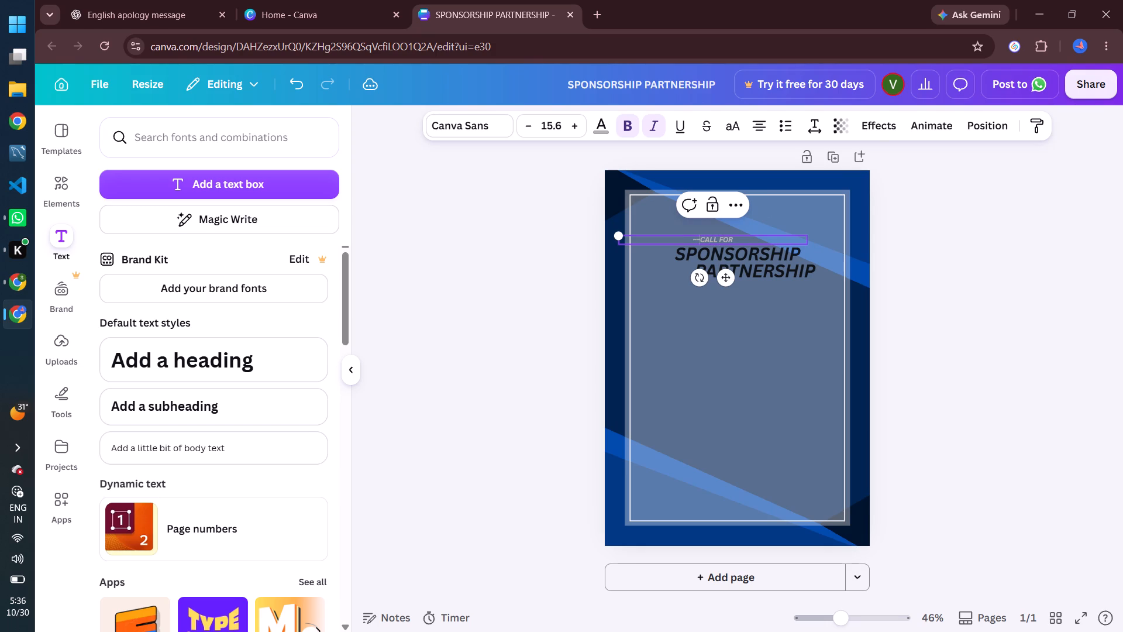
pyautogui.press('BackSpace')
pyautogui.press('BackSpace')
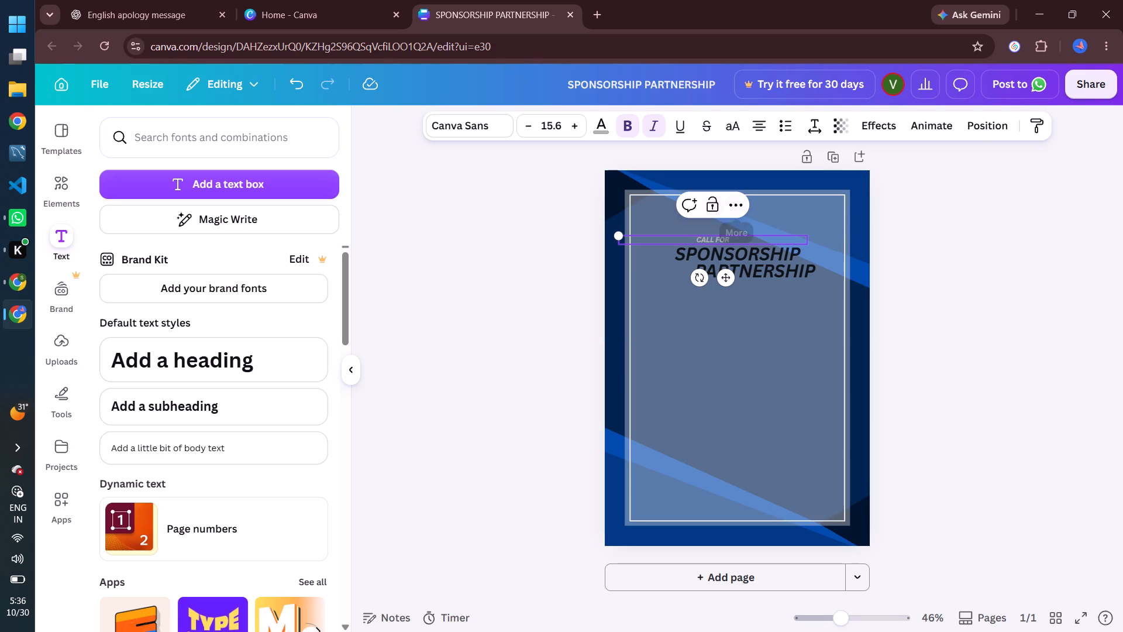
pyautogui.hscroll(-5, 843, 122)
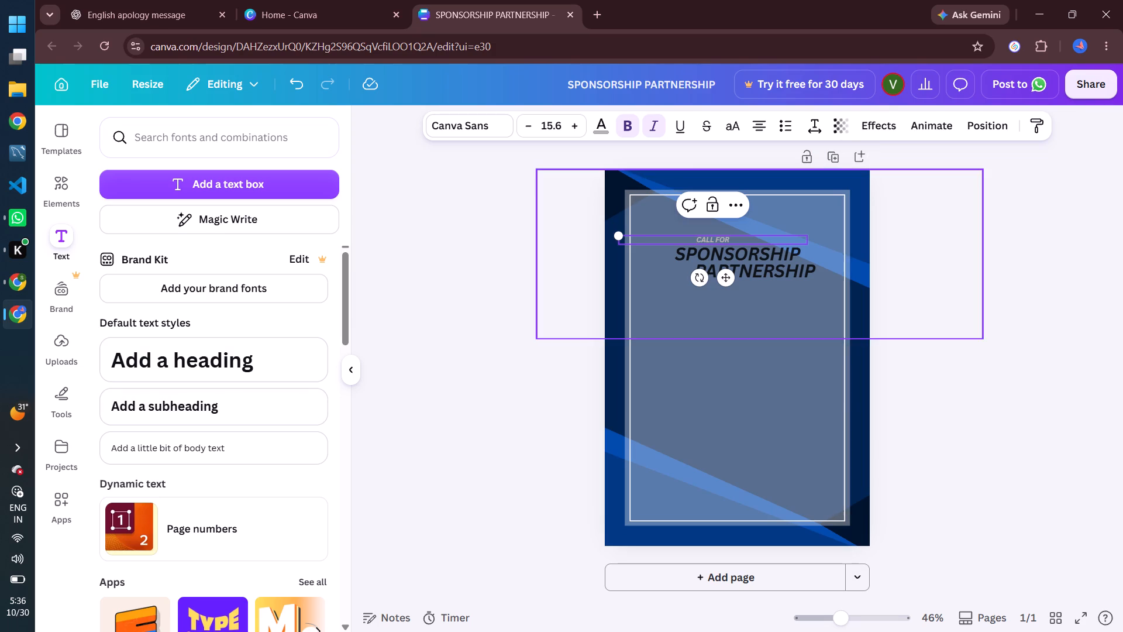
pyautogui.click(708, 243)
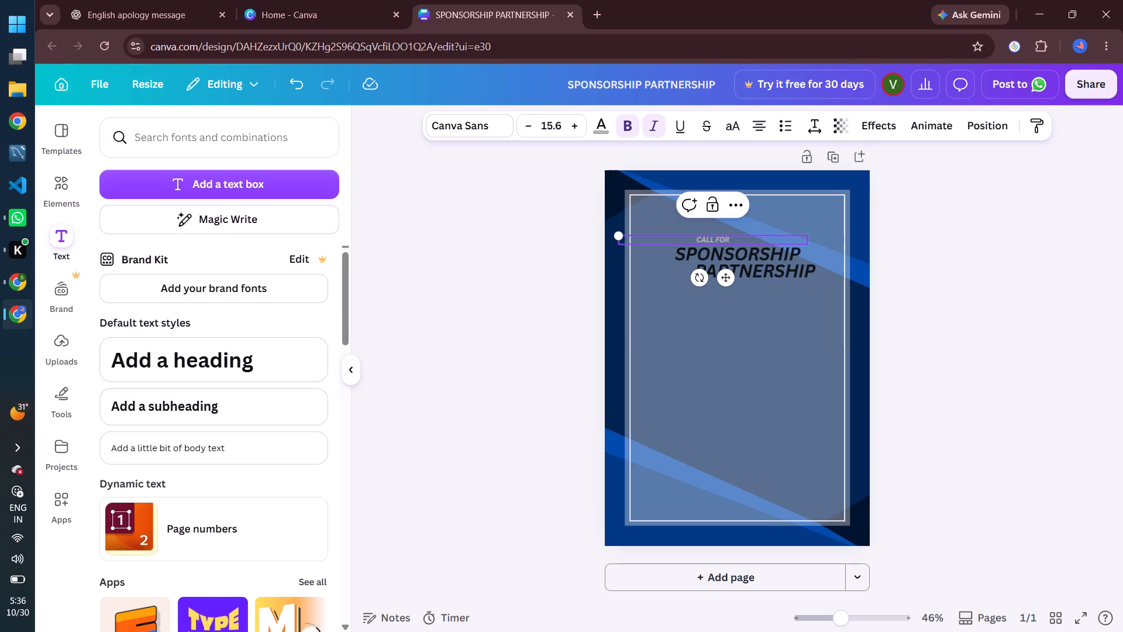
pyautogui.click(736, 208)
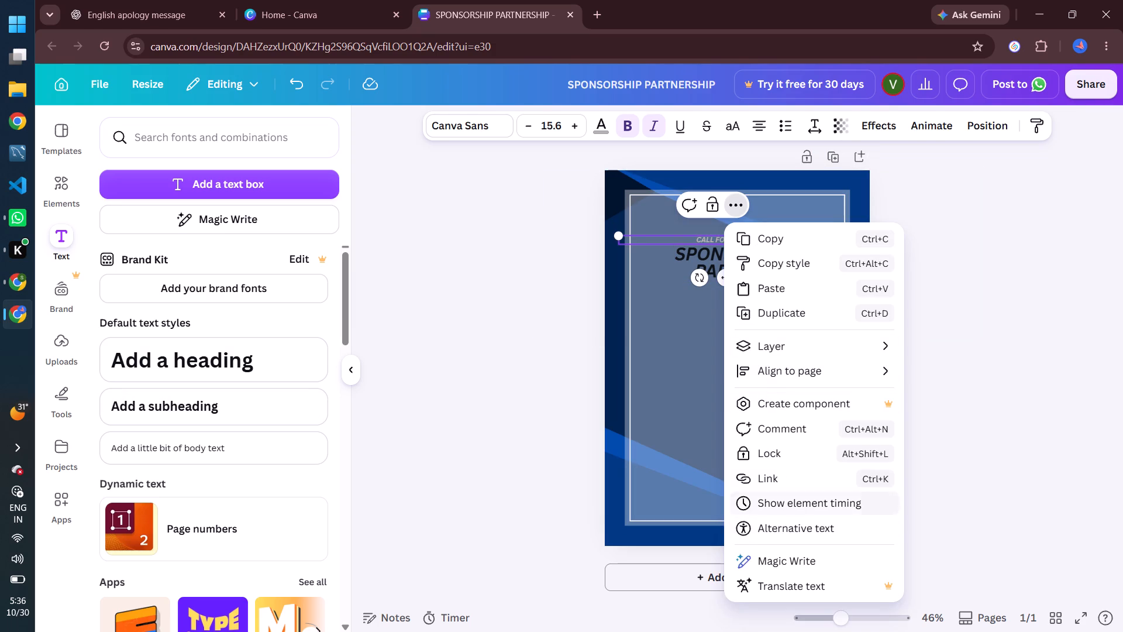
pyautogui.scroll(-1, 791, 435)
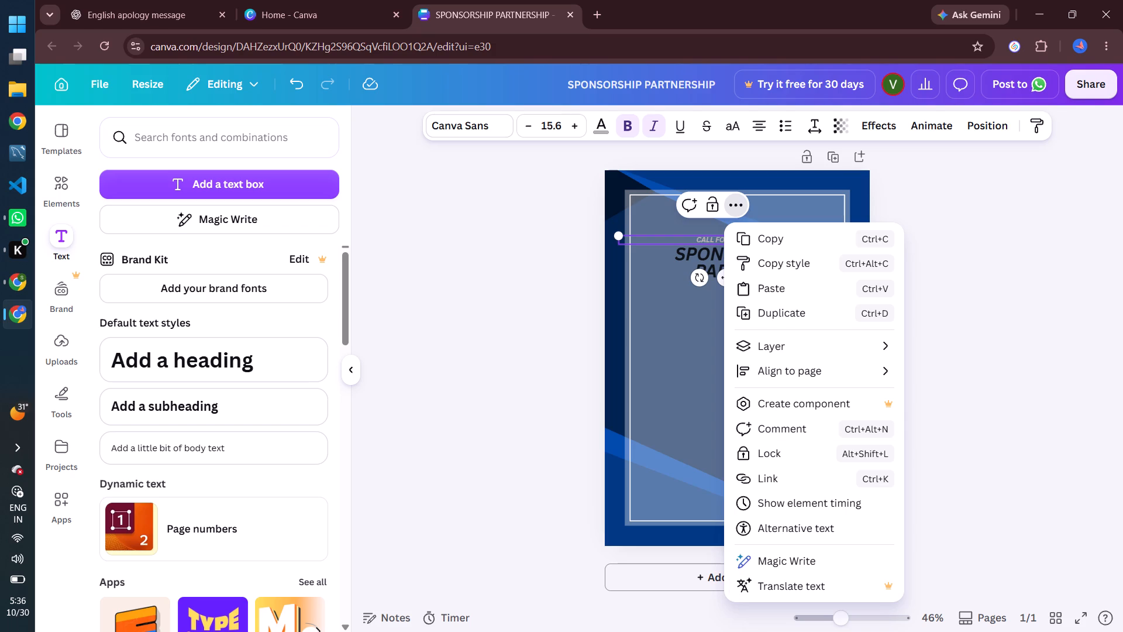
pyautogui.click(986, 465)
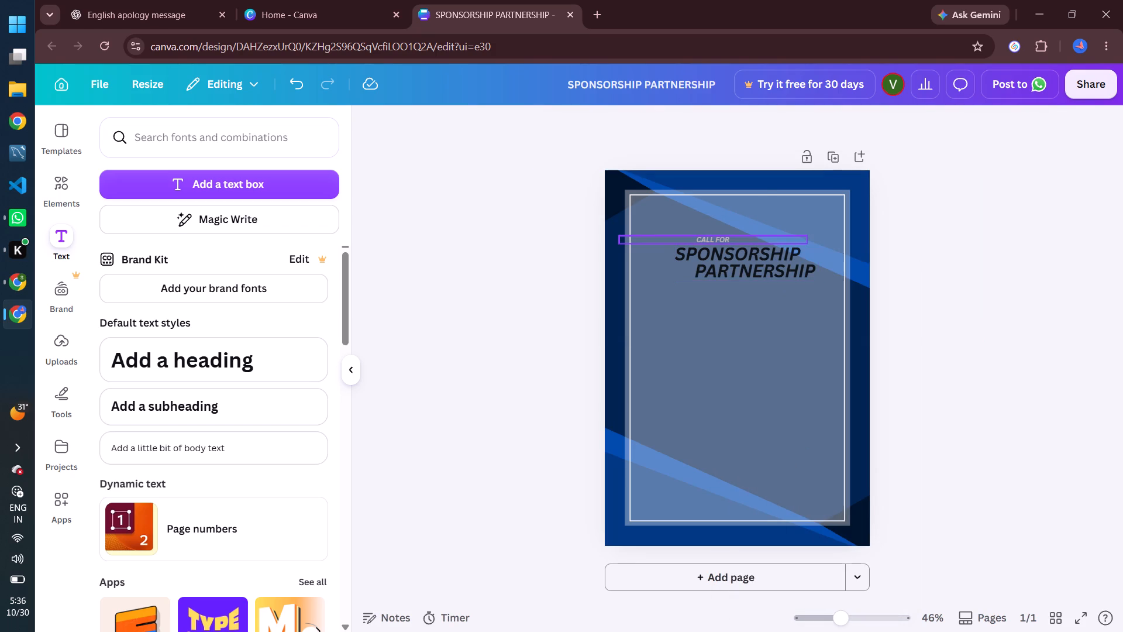
# Try several default gradient text colours for CALL FOR, including #004aad to #cb6ce6 and #0cc0df to #ffde59, ending with the purple-to-green gradient.
pyautogui.click(719, 240)
pyautogui.click(592, 138)
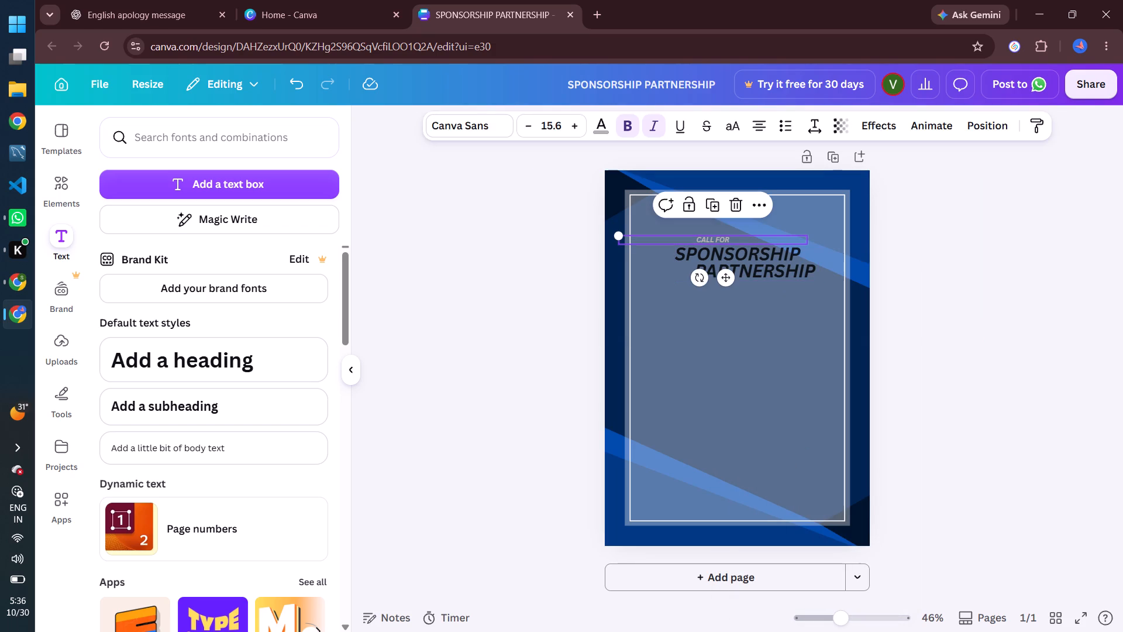
pyautogui.click(598, 133)
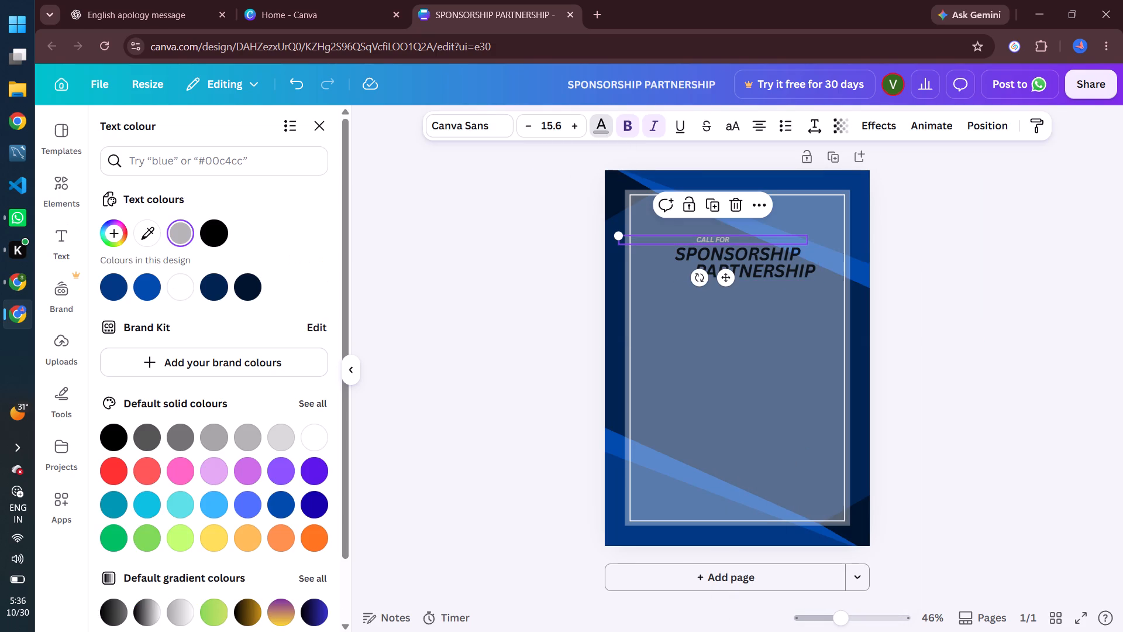
pyautogui.scroll(-2, 187, 543)
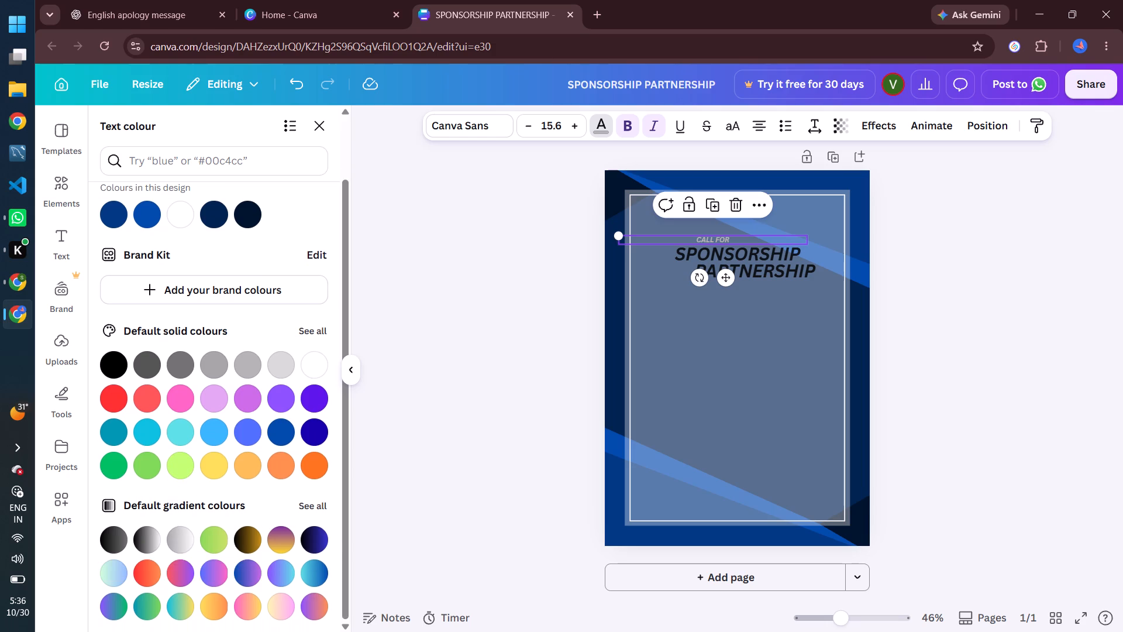
pyautogui.click(115, 546)
pyautogui.click(252, 575)
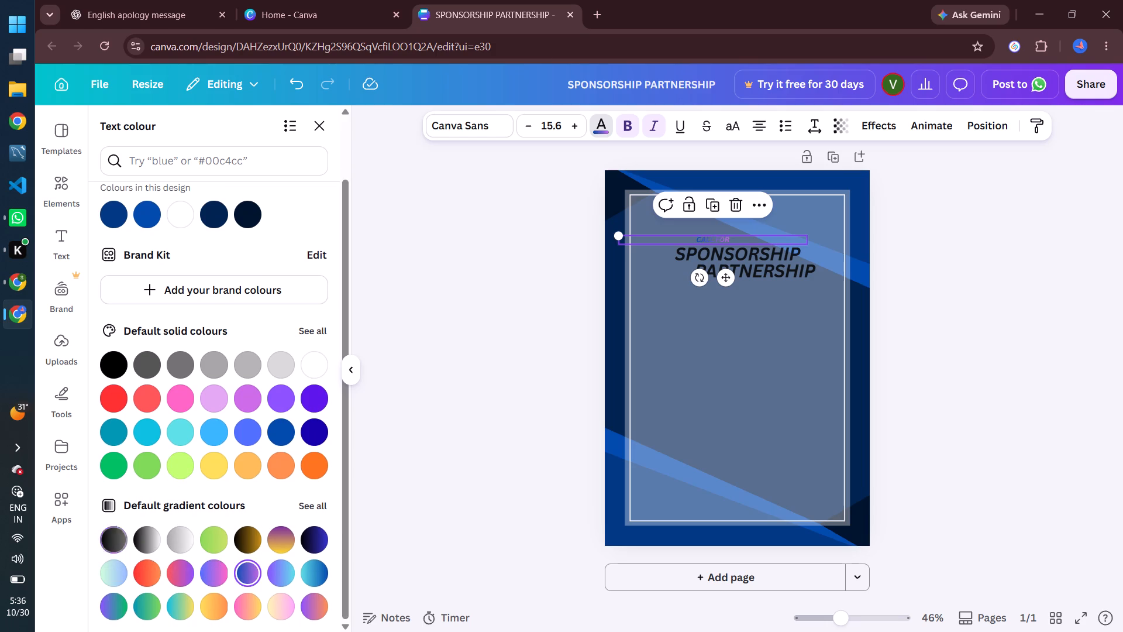
pyautogui.click(314, 612)
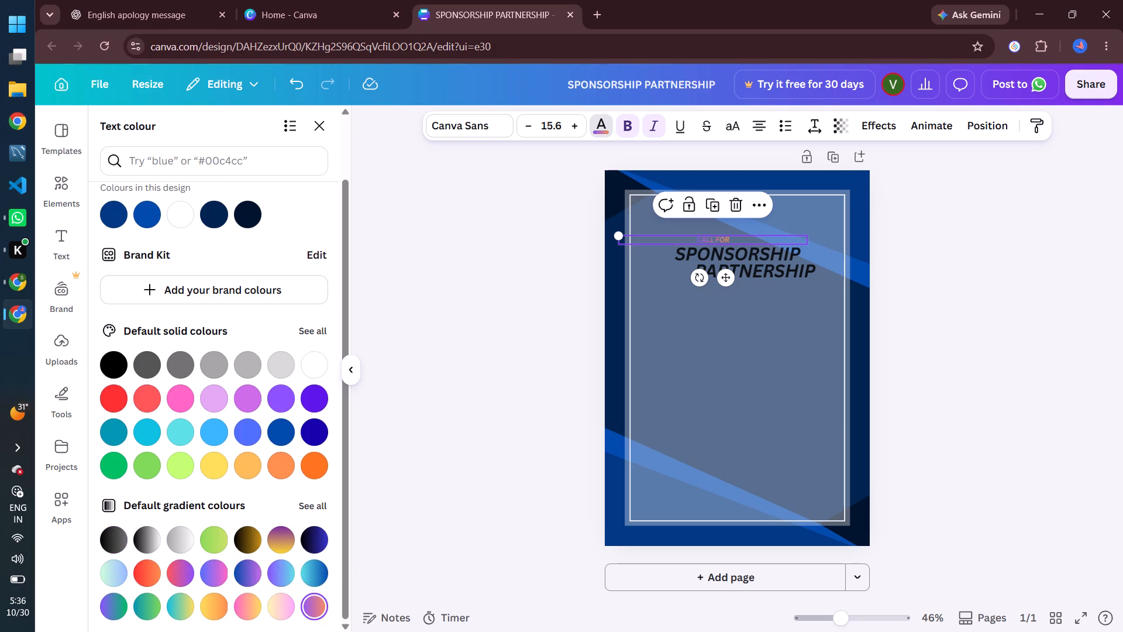
pyautogui.click(315, 575)
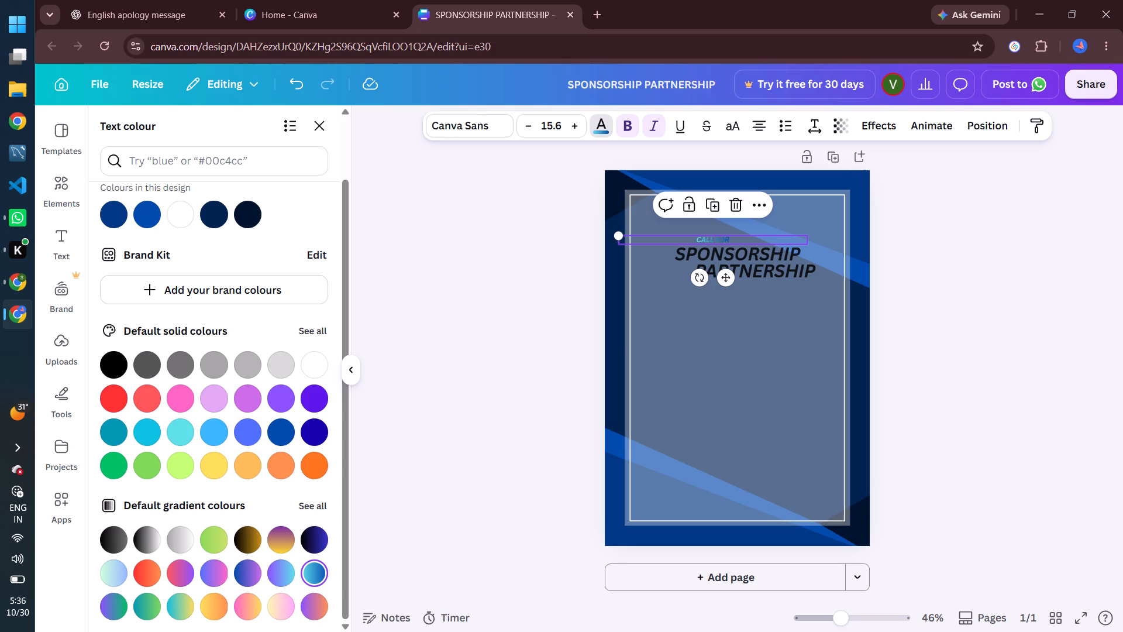
pyautogui.scroll(-1, 198, 562)
pyautogui.scroll(-2, 281, 551)
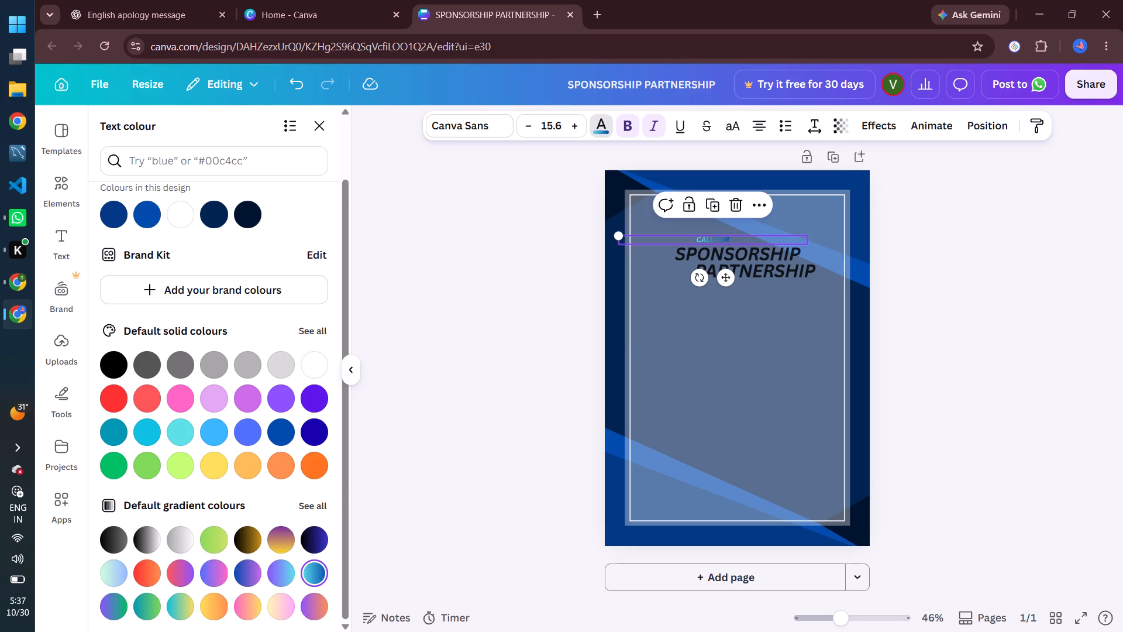
pyautogui.click(249, 575)
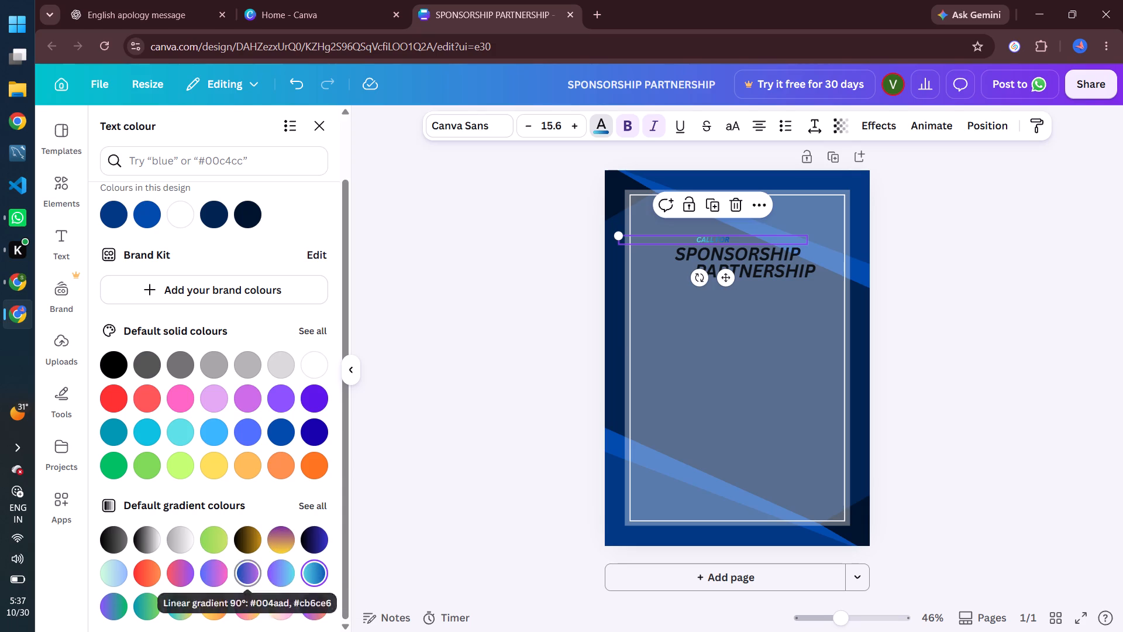
pyautogui.click(167, 610)
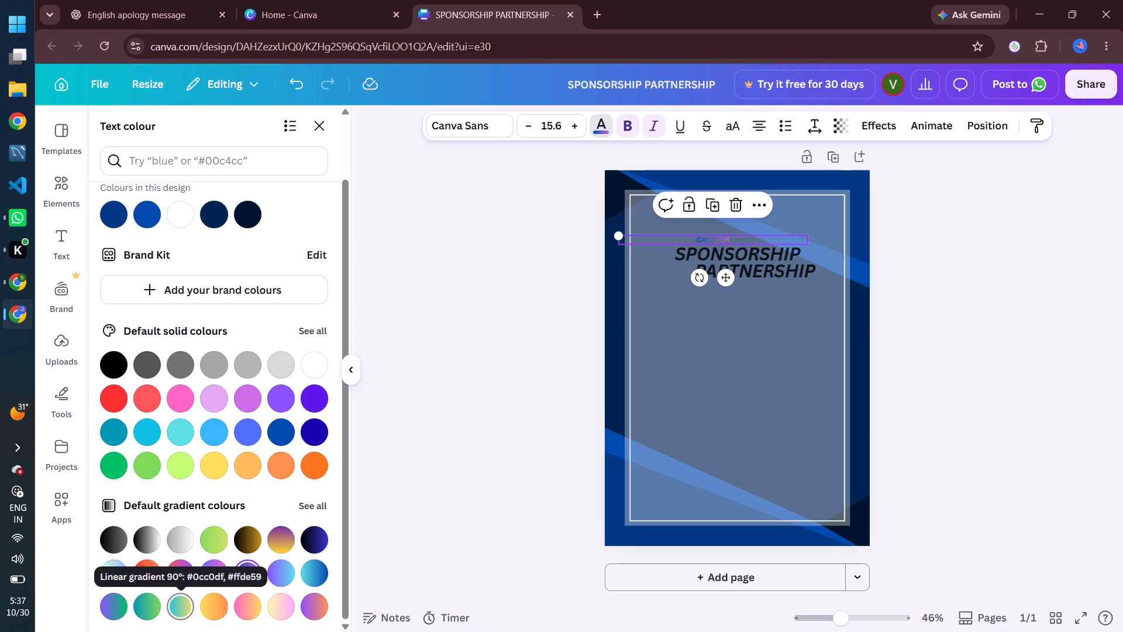
pyautogui.click(95, 603)
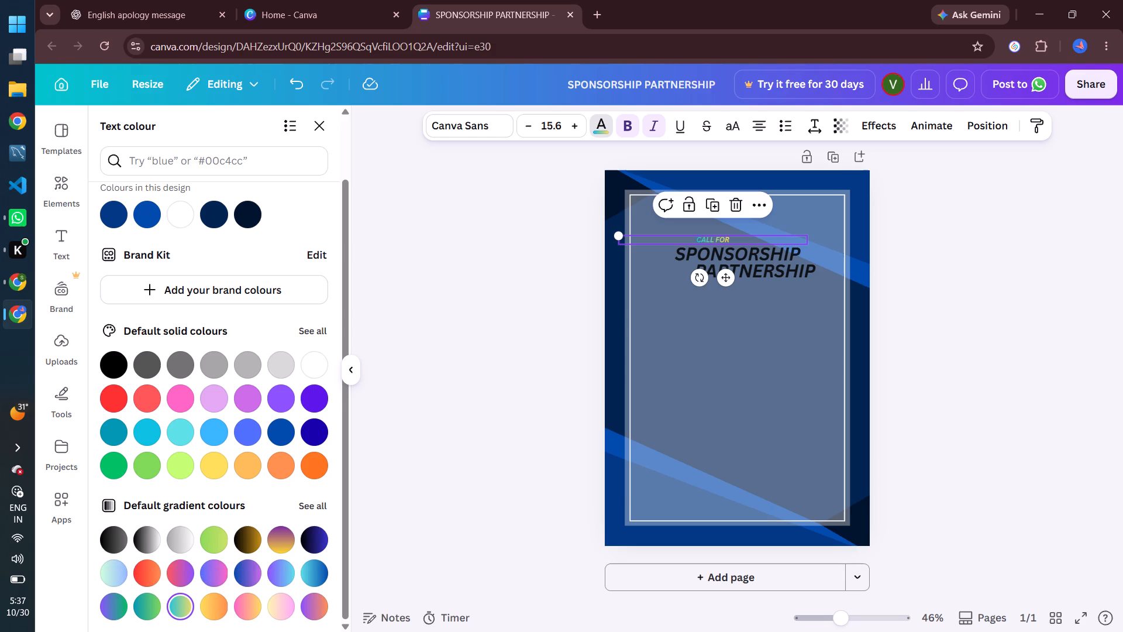
pyautogui.click(100, 603)
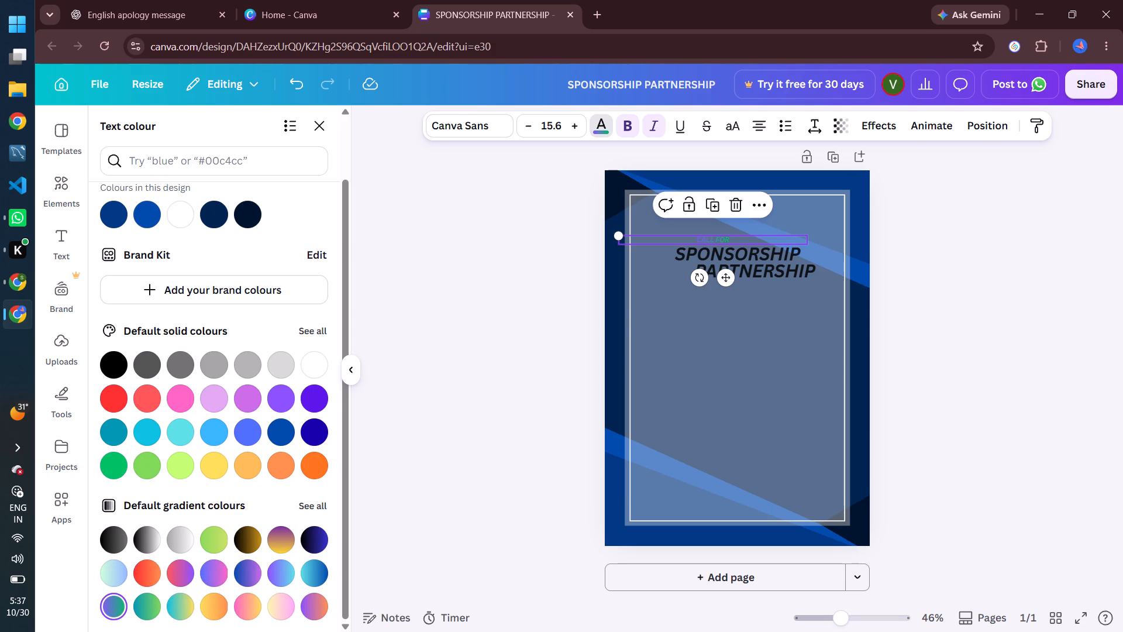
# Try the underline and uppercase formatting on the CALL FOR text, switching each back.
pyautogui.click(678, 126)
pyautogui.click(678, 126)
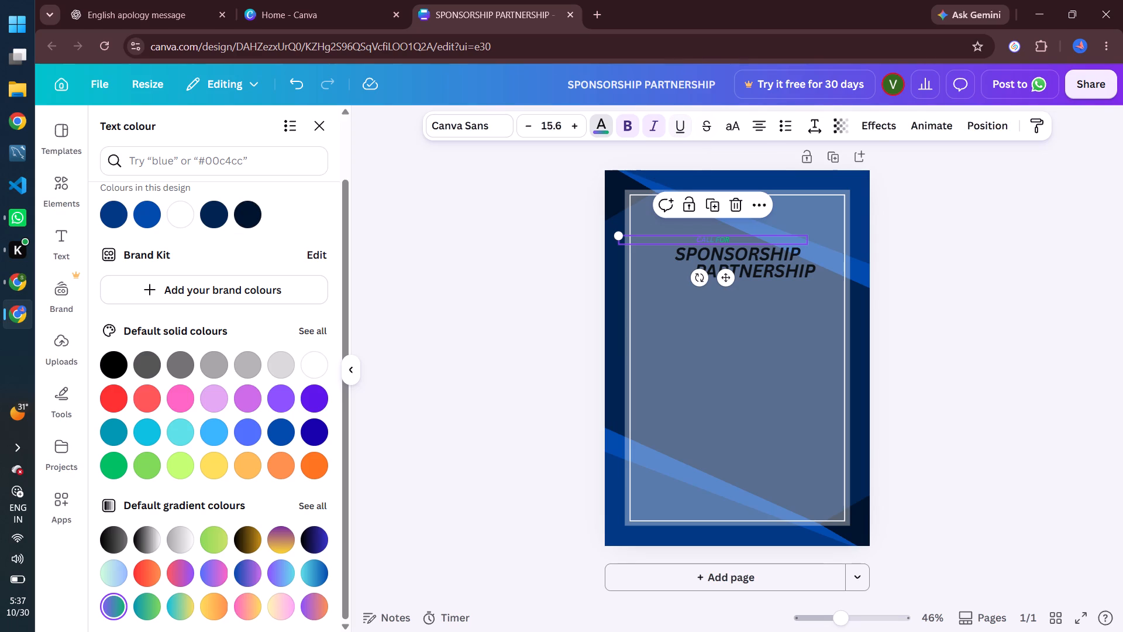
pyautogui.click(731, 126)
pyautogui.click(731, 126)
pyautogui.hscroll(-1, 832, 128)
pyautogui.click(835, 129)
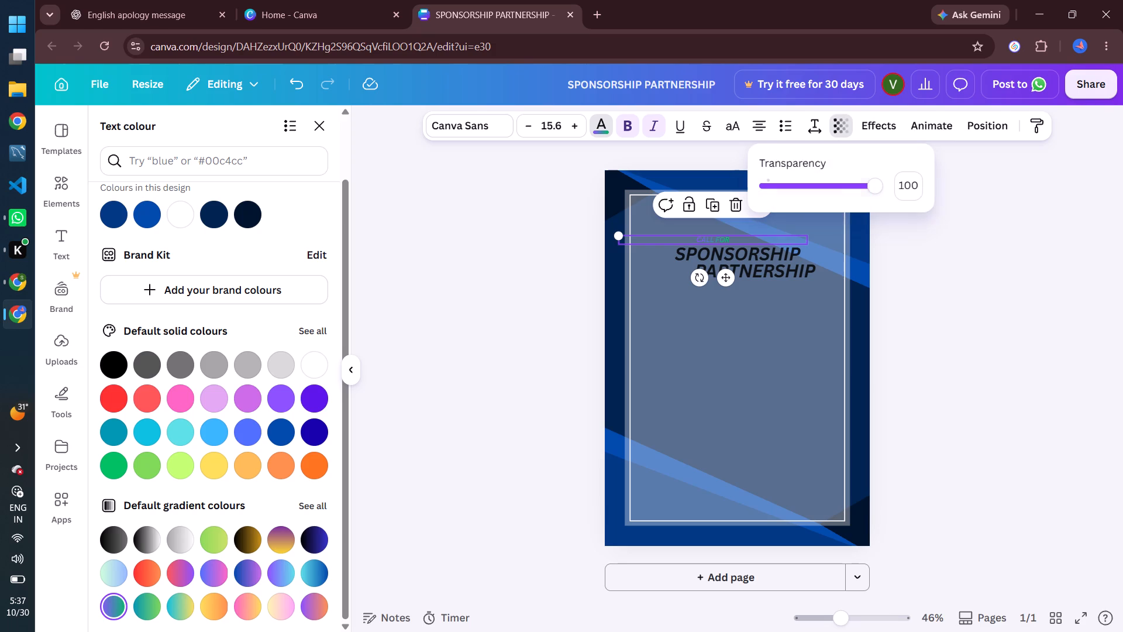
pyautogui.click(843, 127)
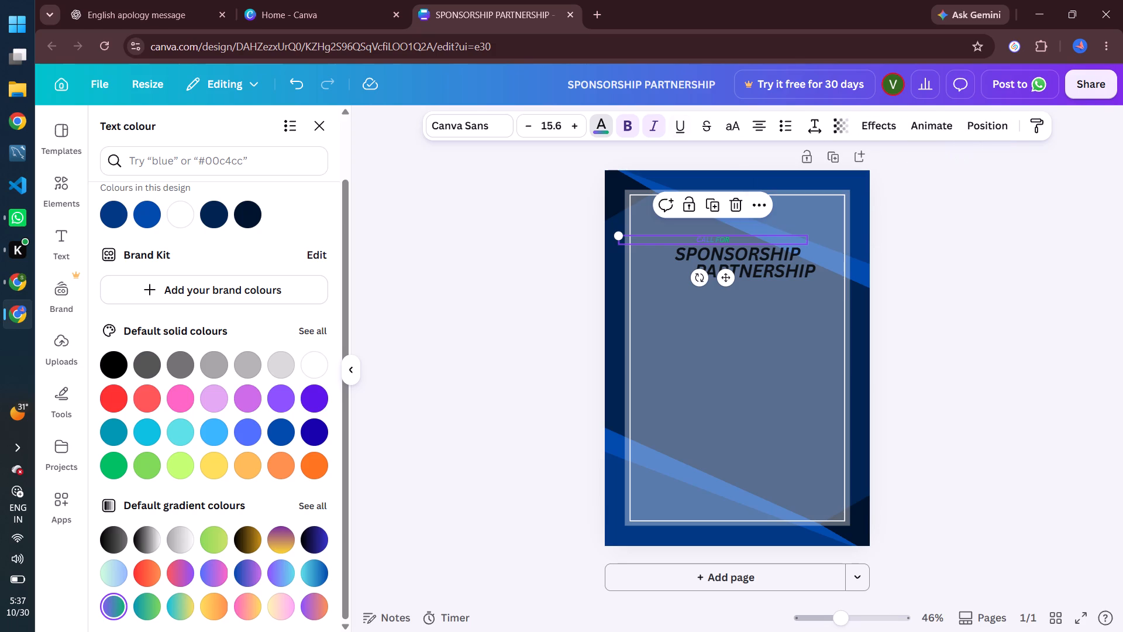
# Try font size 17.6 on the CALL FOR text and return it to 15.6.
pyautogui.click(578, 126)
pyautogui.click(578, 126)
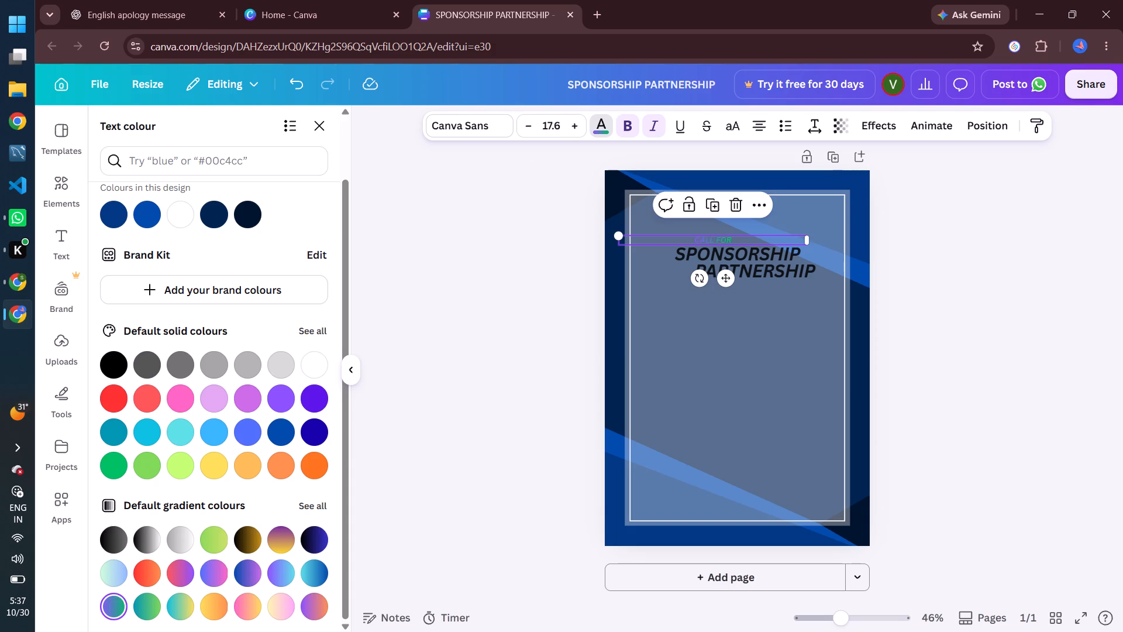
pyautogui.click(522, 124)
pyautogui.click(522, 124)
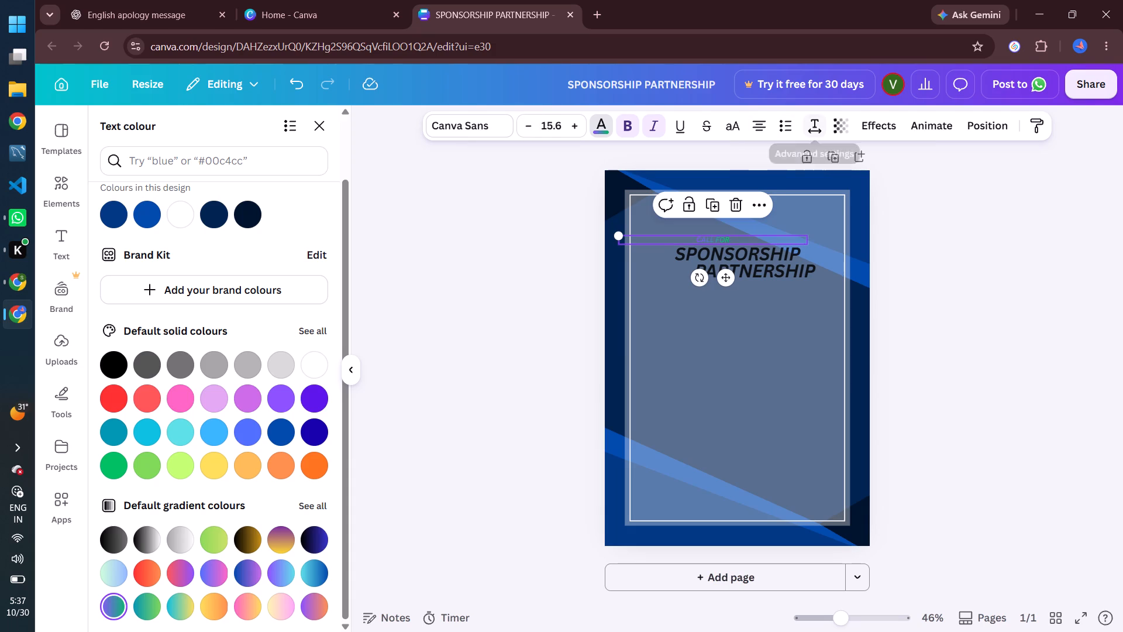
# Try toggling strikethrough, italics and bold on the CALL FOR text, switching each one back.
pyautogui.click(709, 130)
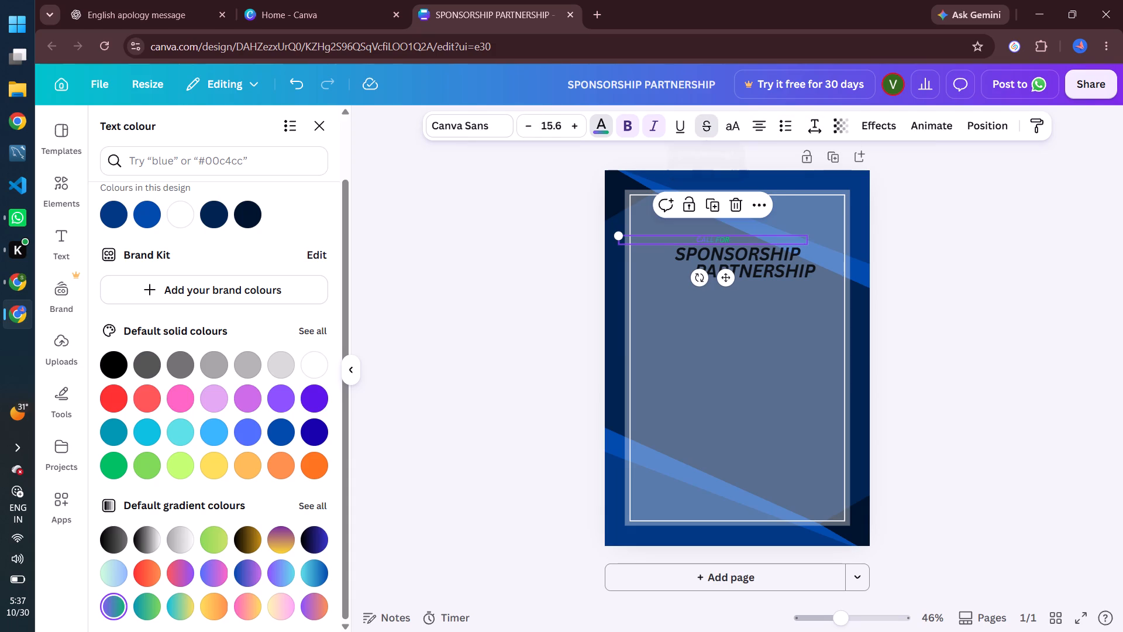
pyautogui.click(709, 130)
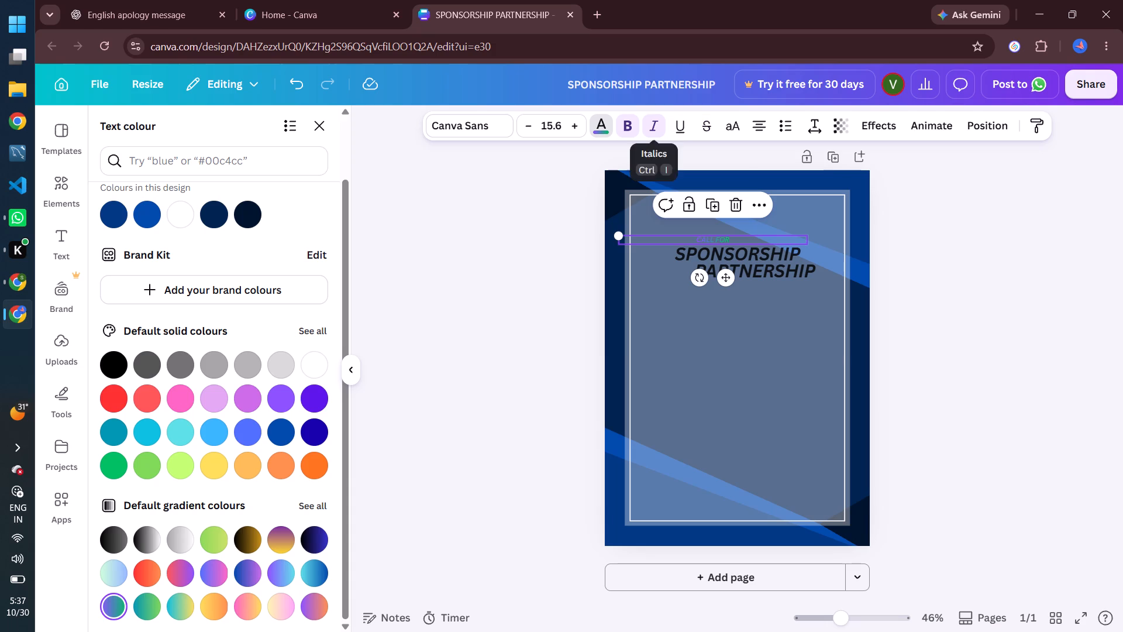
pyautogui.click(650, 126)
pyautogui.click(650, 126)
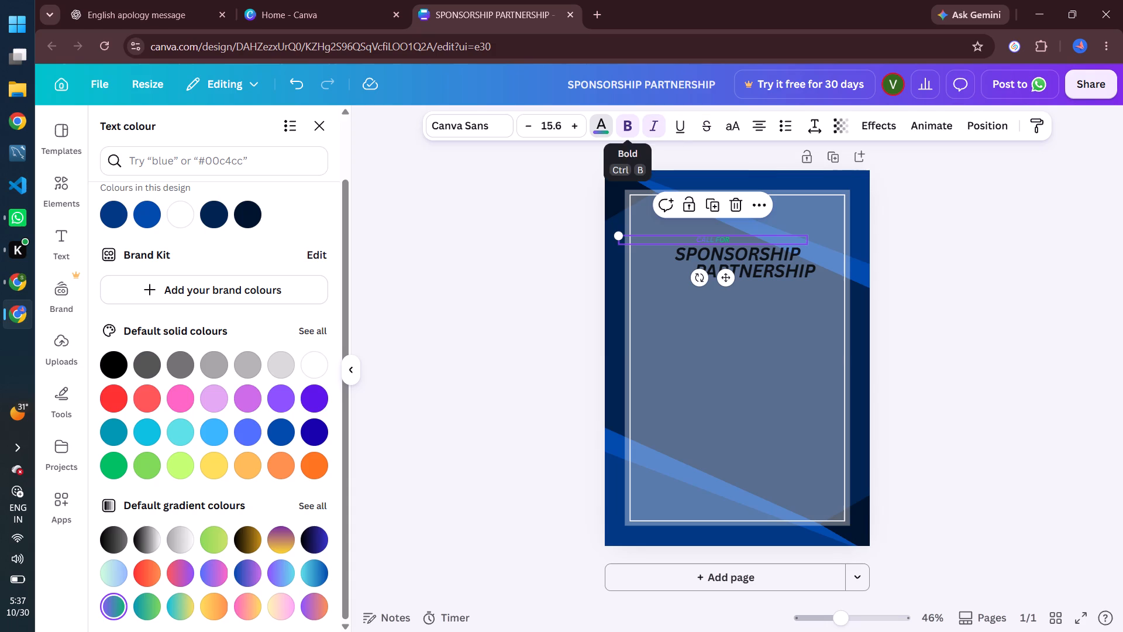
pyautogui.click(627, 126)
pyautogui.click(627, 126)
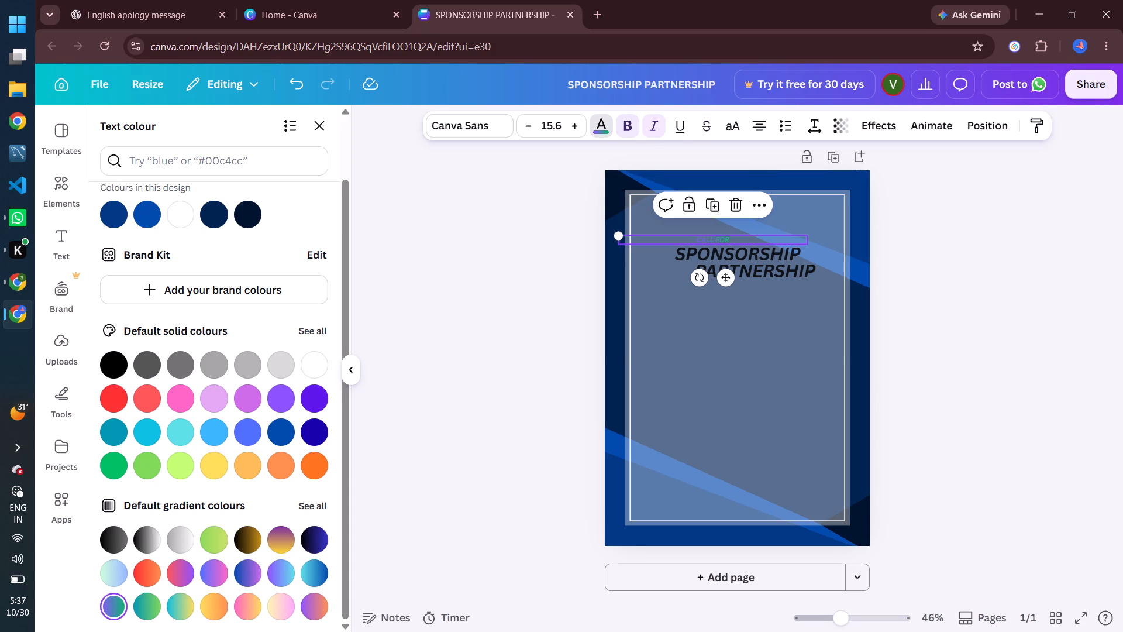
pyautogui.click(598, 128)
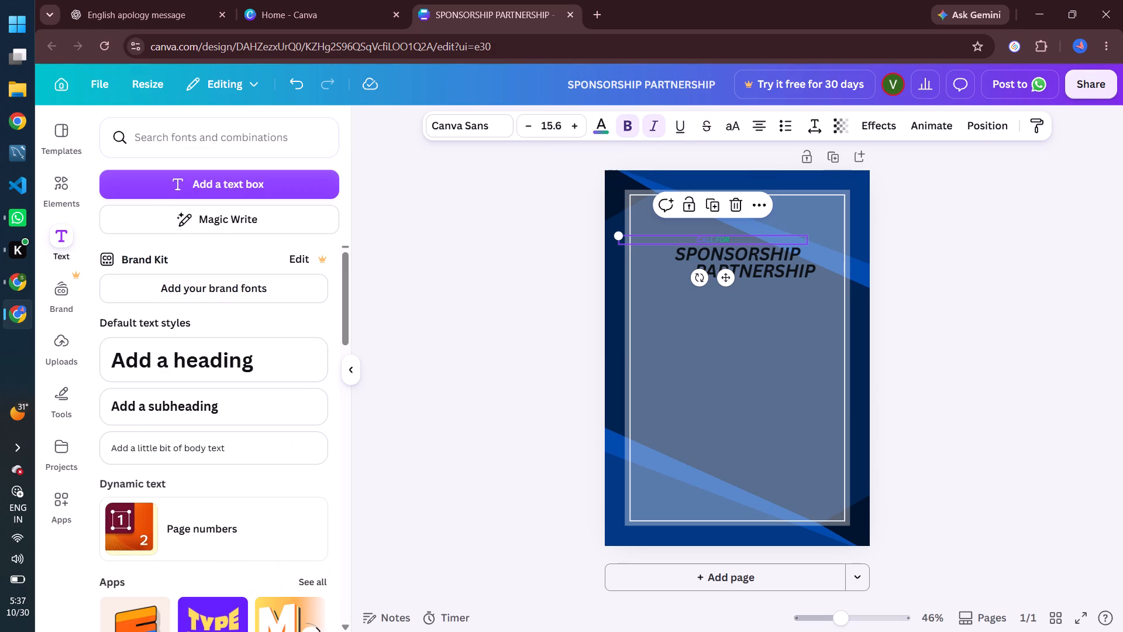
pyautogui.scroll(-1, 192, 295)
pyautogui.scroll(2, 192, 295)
# Send the CALL FOR text box one layer backward and deselect it.
pyautogui.click(756, 202)
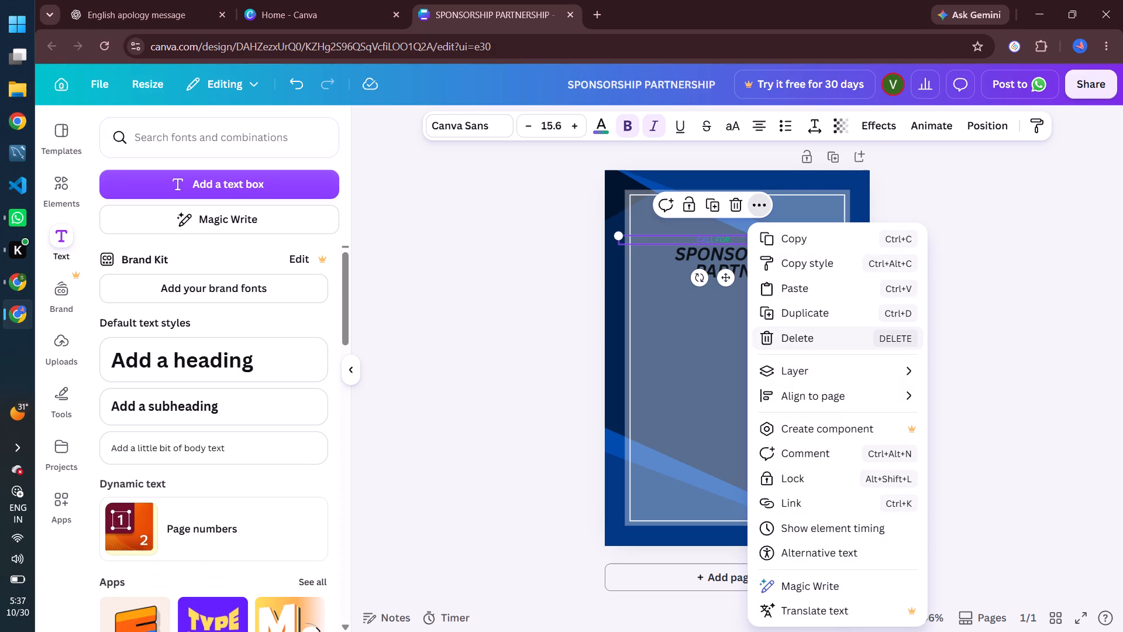
pyautogui.click(832, 365)
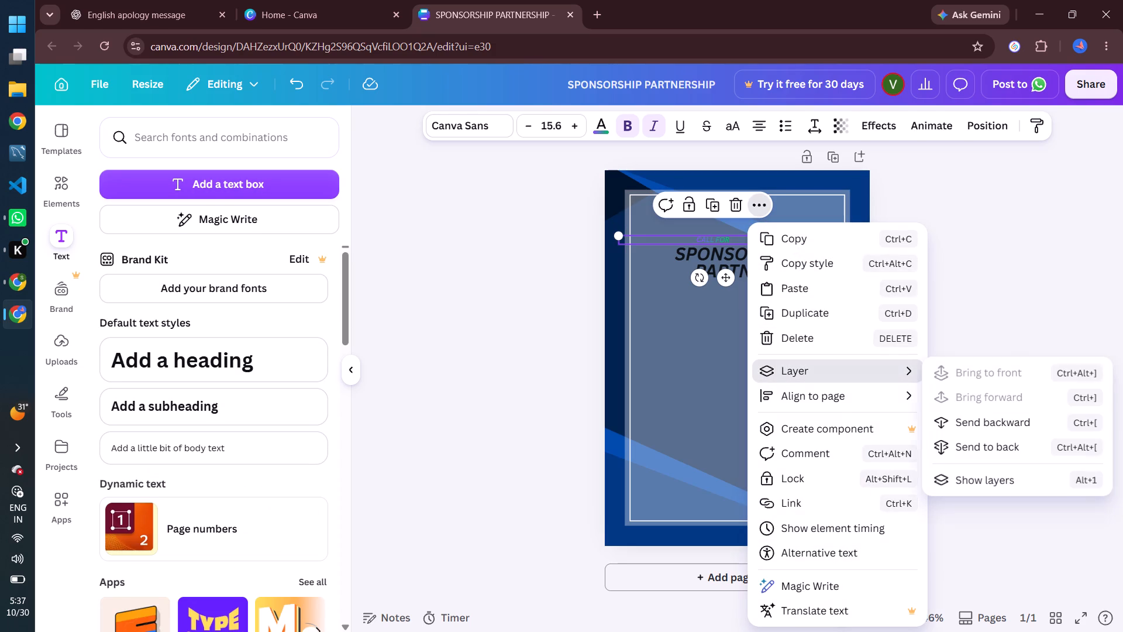
pyautogui.click(998, 424)
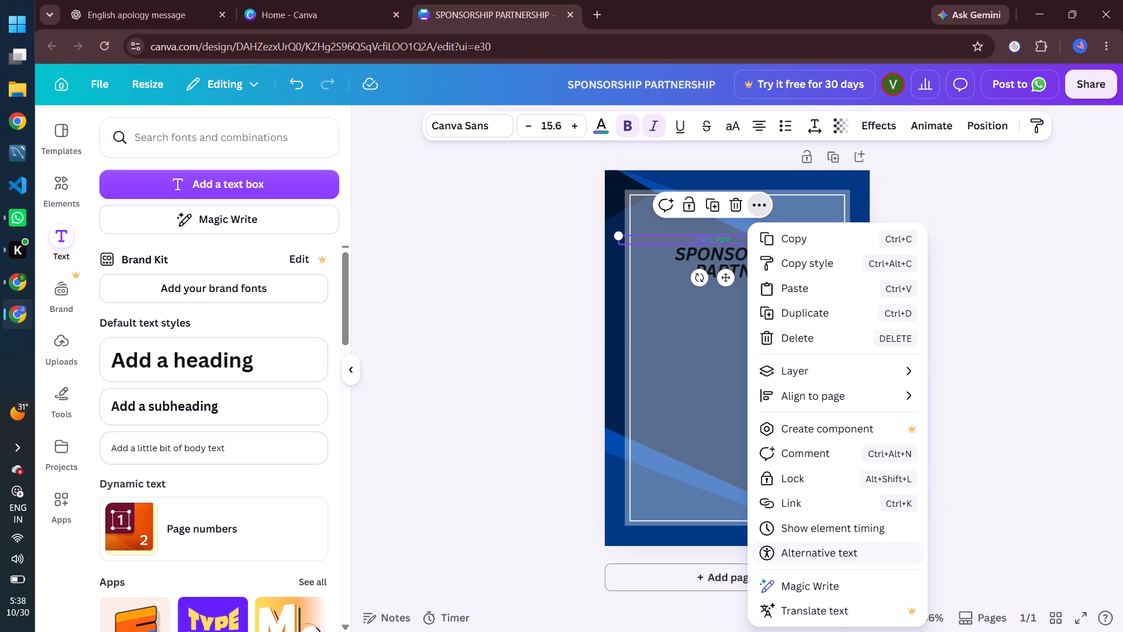
pyautogui.scroll(-1, 828, 545)
pyautogui.click(1018, 360)
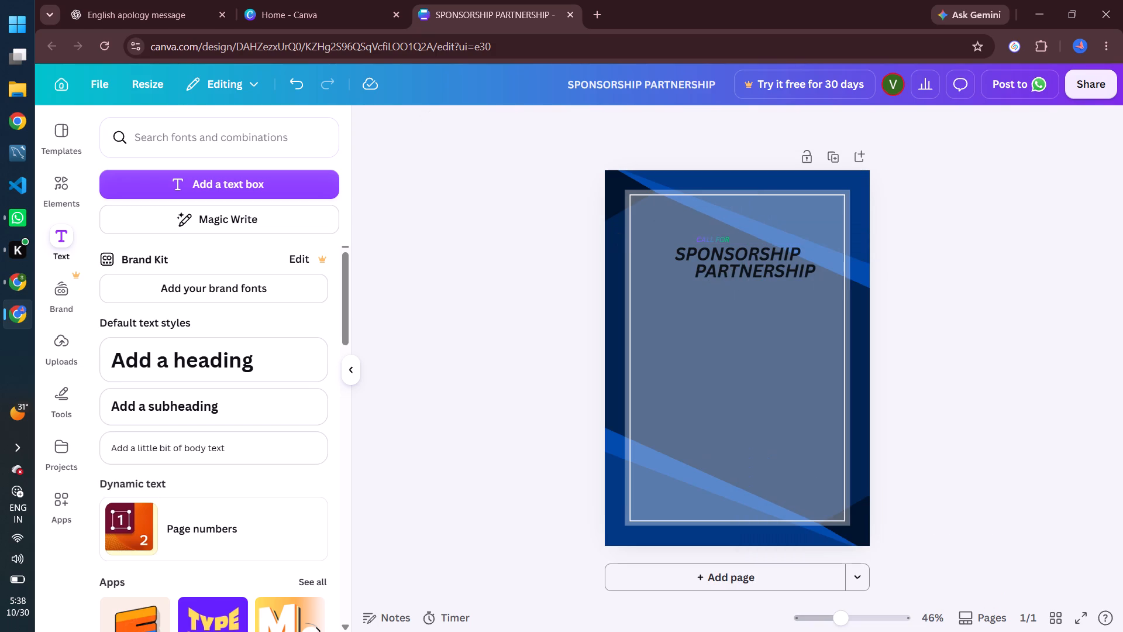
pyautogui.click(1018, 360)
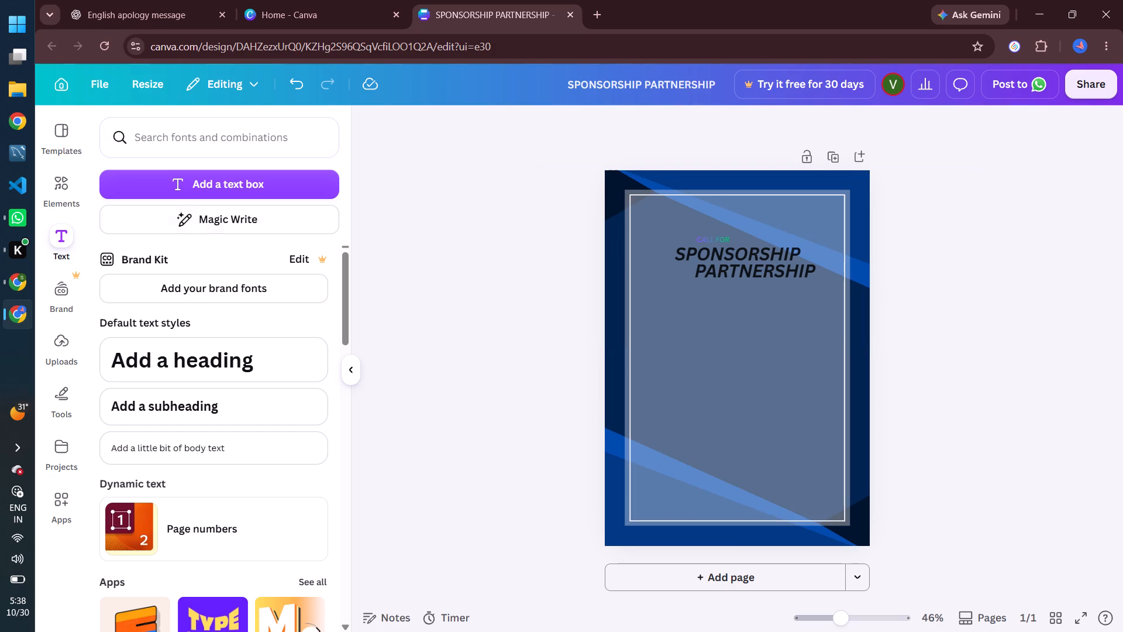
# Add a text box containing only & and place it just in front of the word PARTNERSHIP.
pyautogui.click(200, 185)
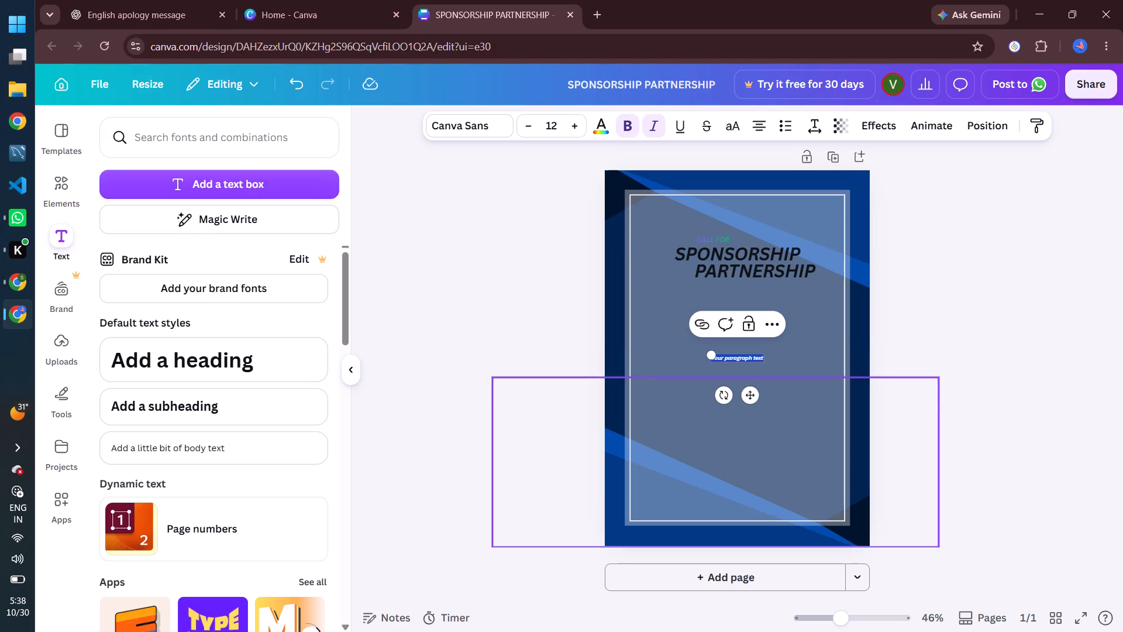
pyautogui.press('BackSpace')
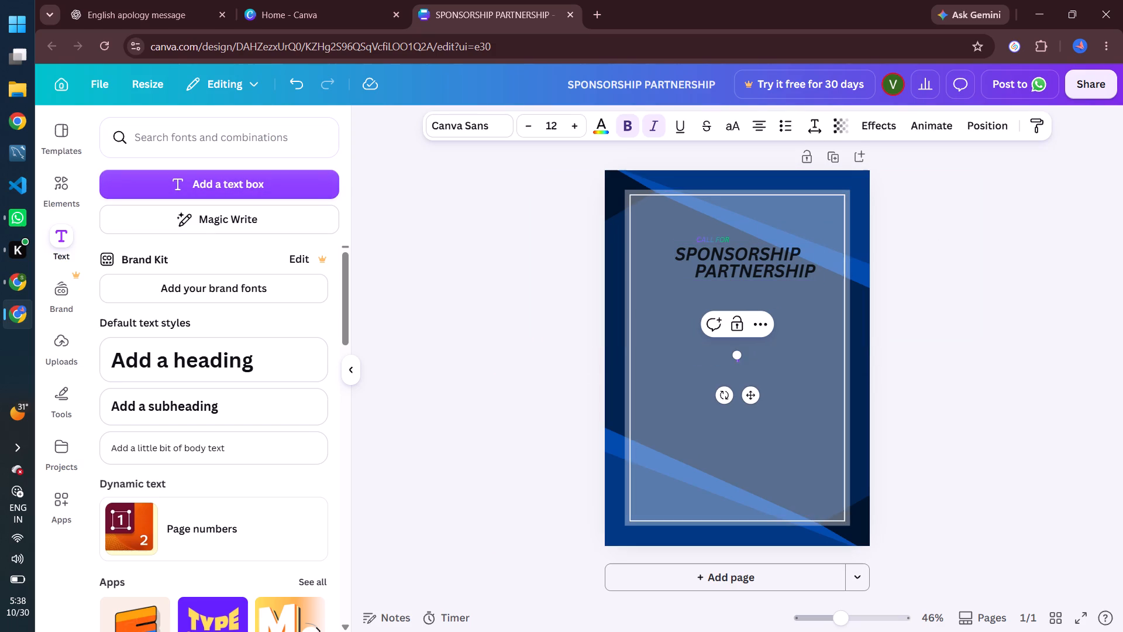
pyautogui.hotkey('shift', '&')
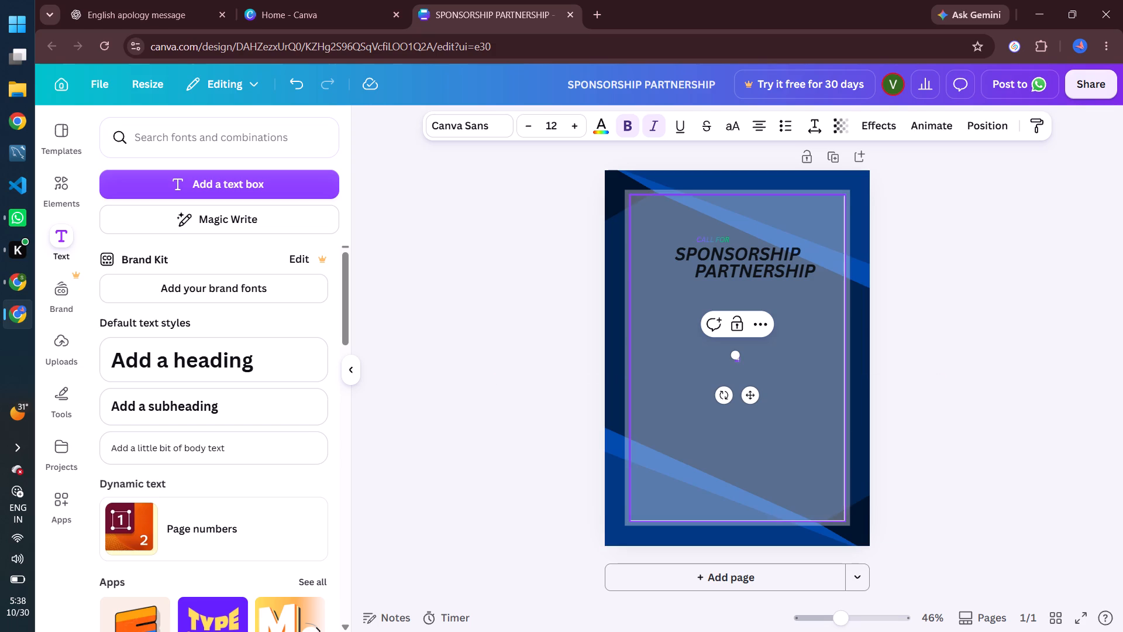
pyautogui.moveTo(749, 397); pyautogui.dragTo(718, 363)
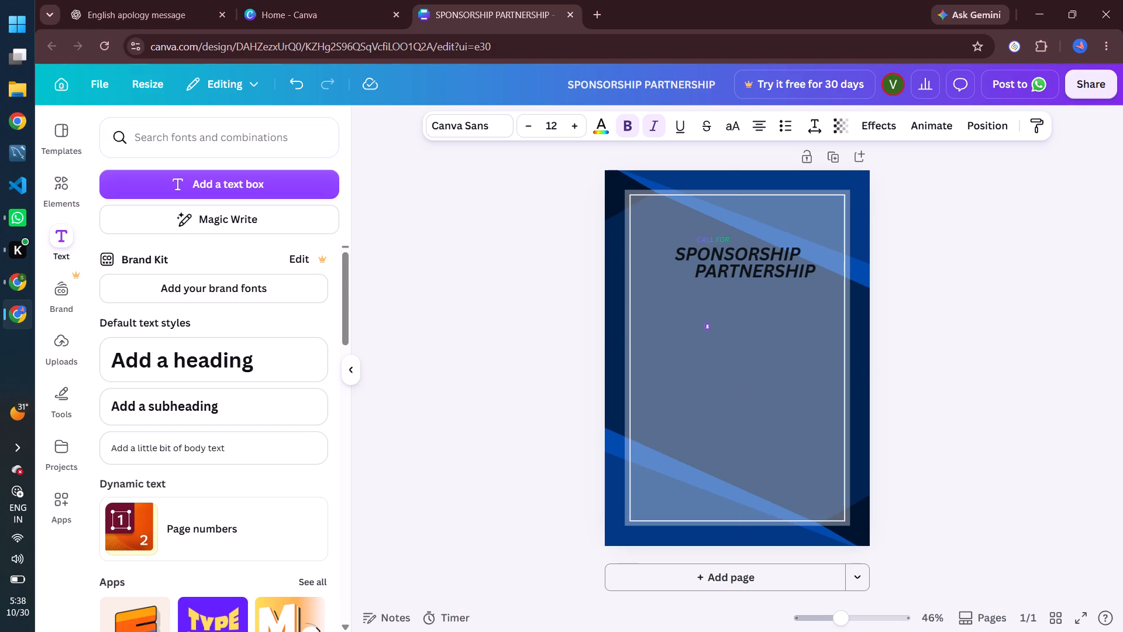
pyautogui.moveTo(718, 363); pyautogui.dragTo(696, 310)
# Set the & text to font size 23 and fine-tune its position beside the word PARTNERSHIP.
pyautogui.tripleClick(574, 132)
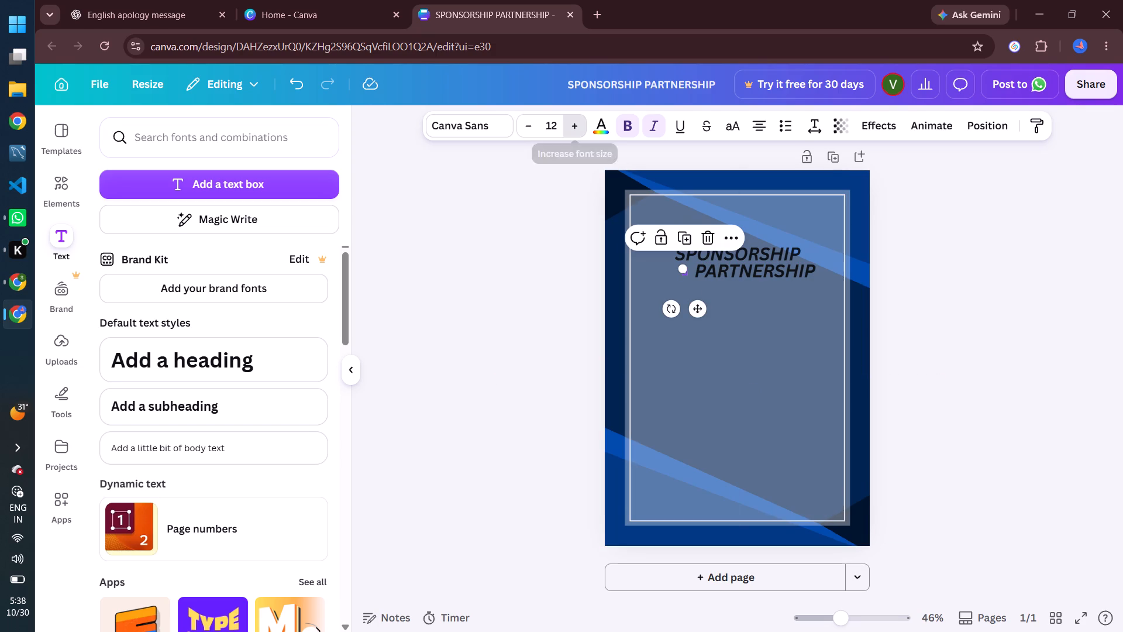
pyautogui.tripleClick(574, 132)
pyautogui.tripleClick(574, 132)
pyautogui.tripleClick(574, 132)
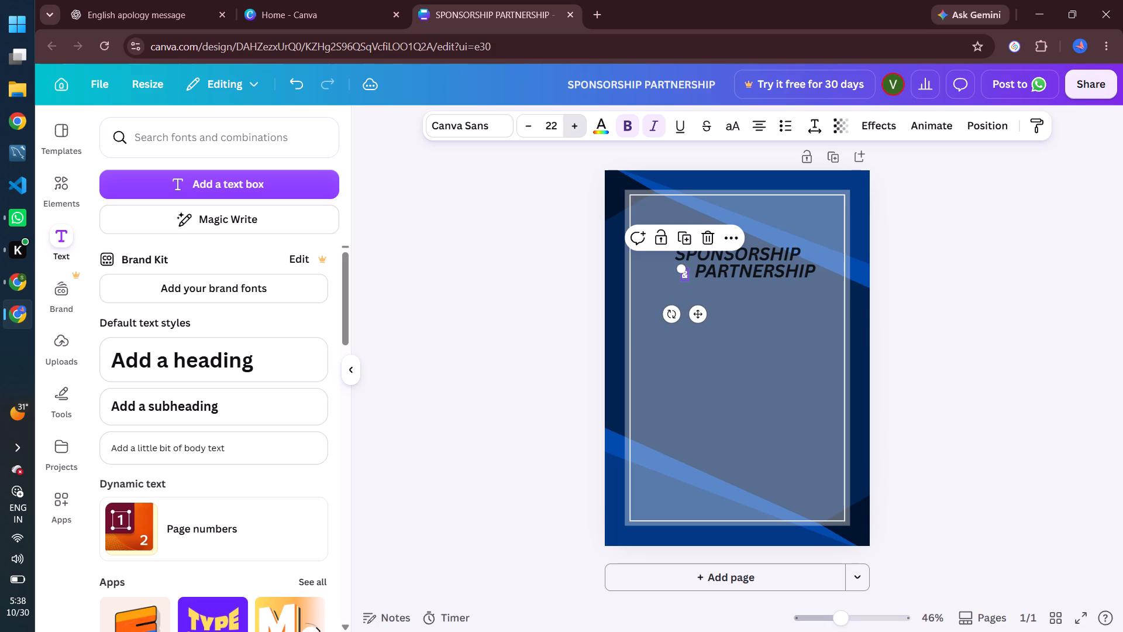
pyautogui.doubleClick(574, 132)
pyautogui.tripleClick(529, 127)
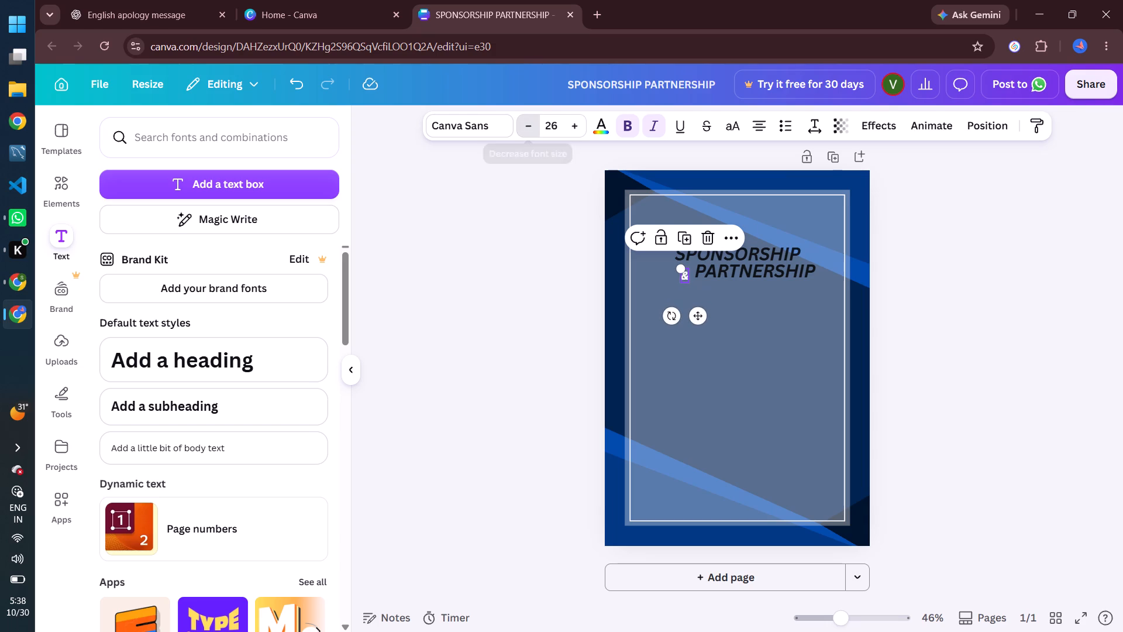
pyautogui.moveTo(693, 317); pyautogui.dragTo(693, 307)
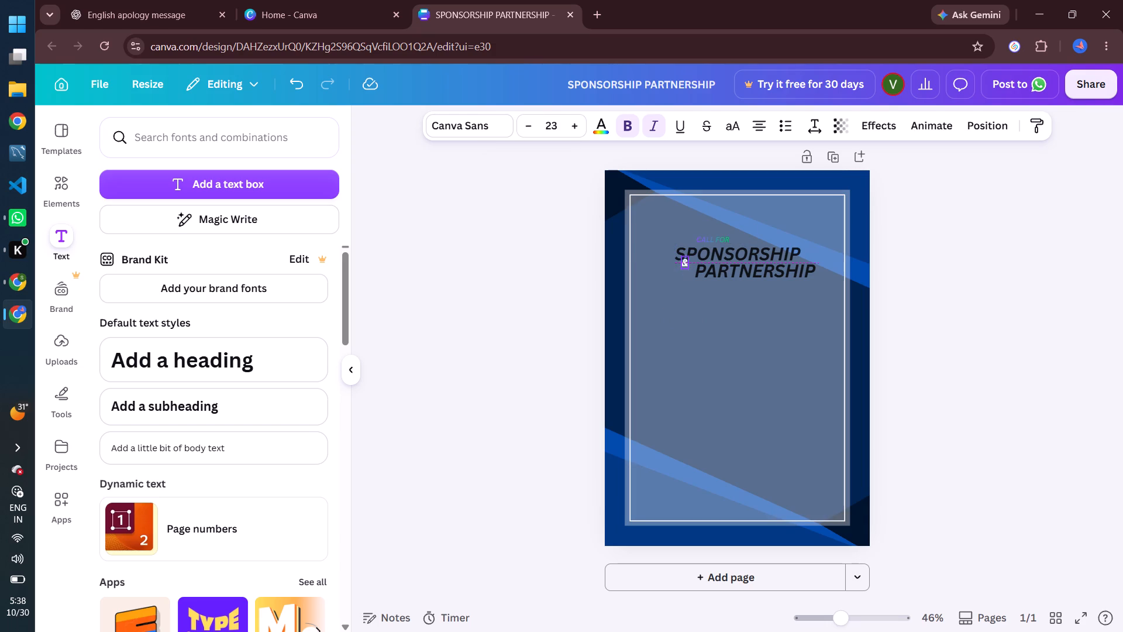
pyautogui.moveTo(693, 307); pyautogui.dragTo(694, 310)
pyautogui.click(944, 291)
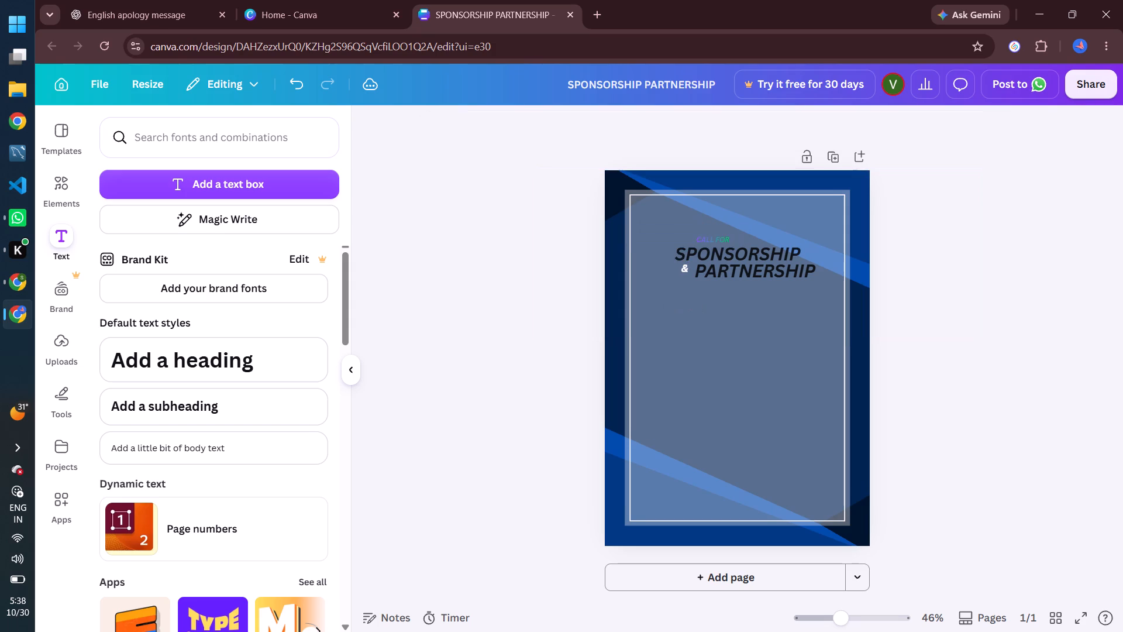
# Colour the & text with the purple-to-light-blue default gradient.
pyautogui.click(683, 266)
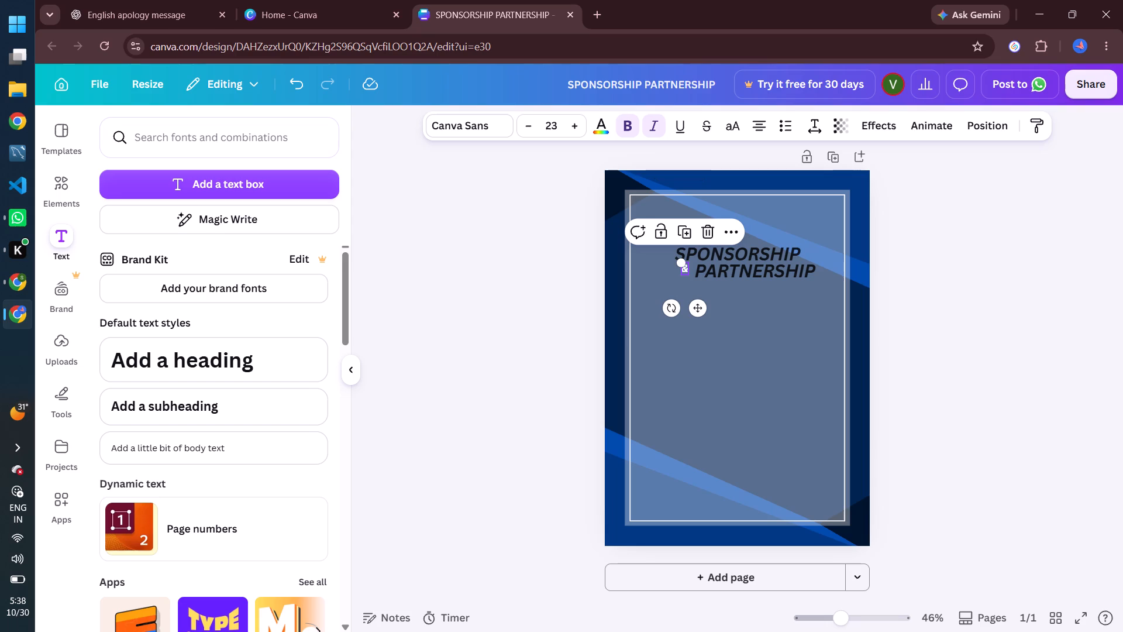
pyautogui.click(601, 128)
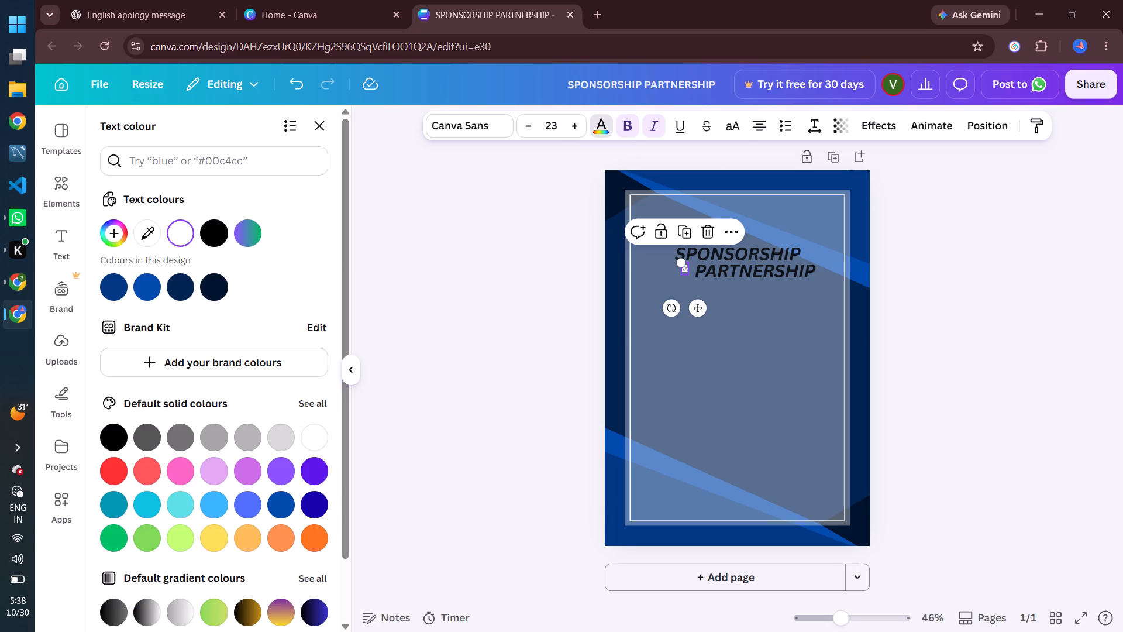
pyautogui.scroll(-3, 215, 496)
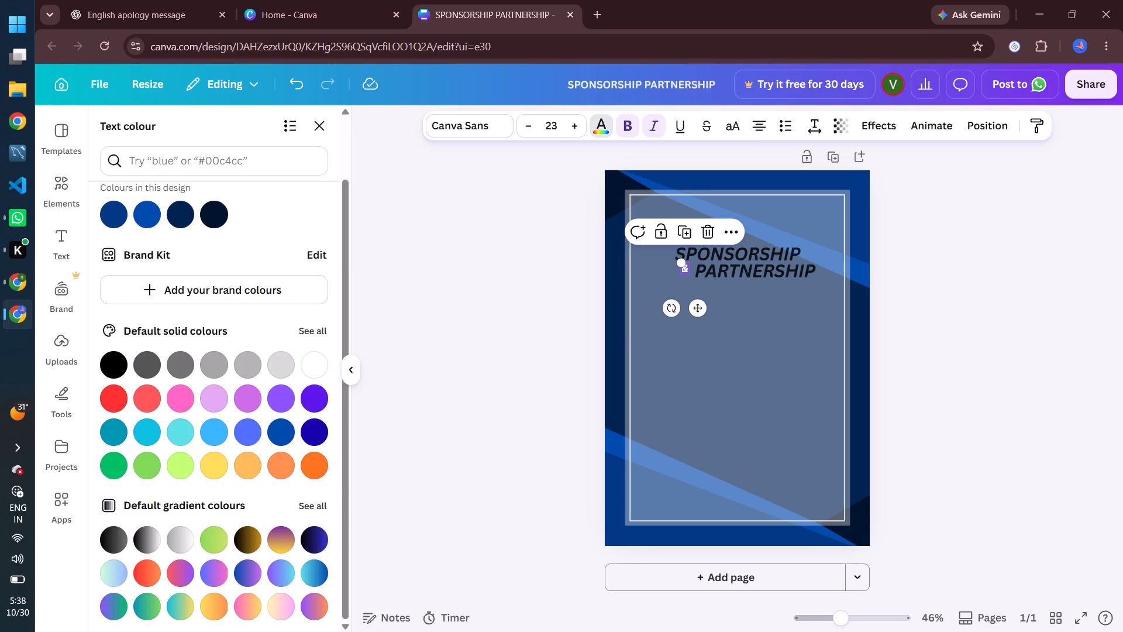
pyautogui.click(282, 579)
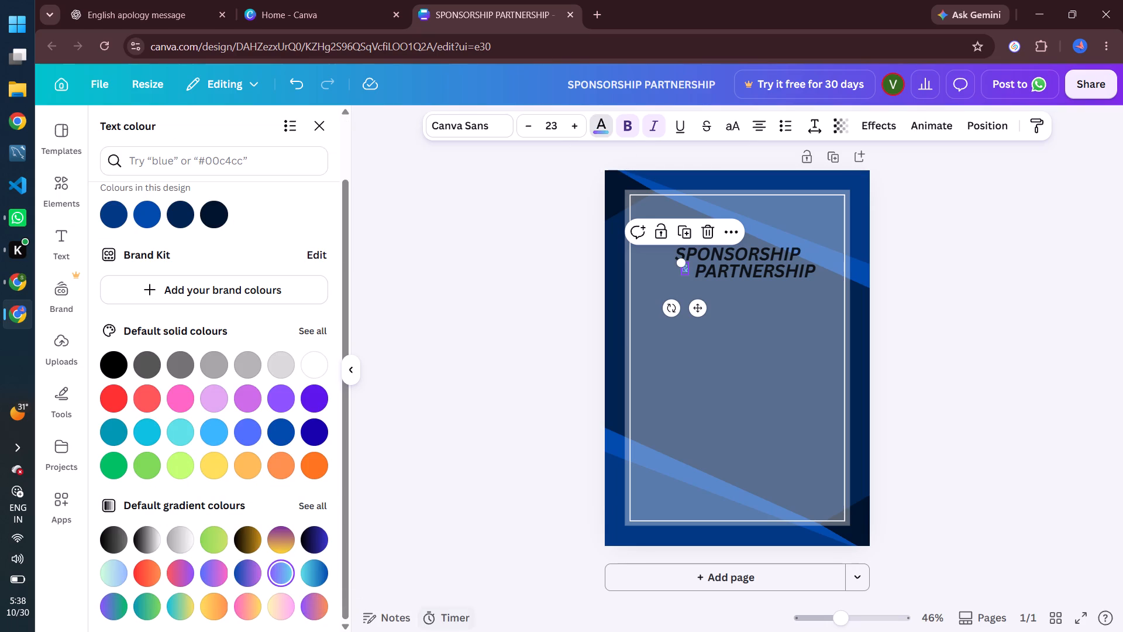
pyautogui.click(932, 389)
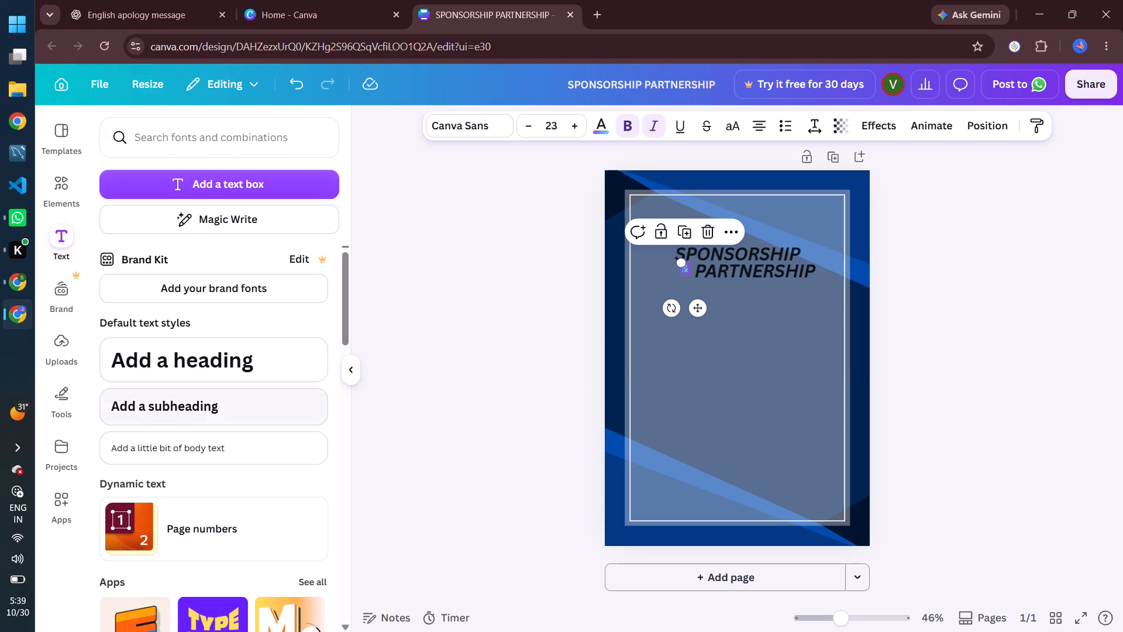
# Look through the additional element options for the & text box.
pyautogui.click(732, 230)
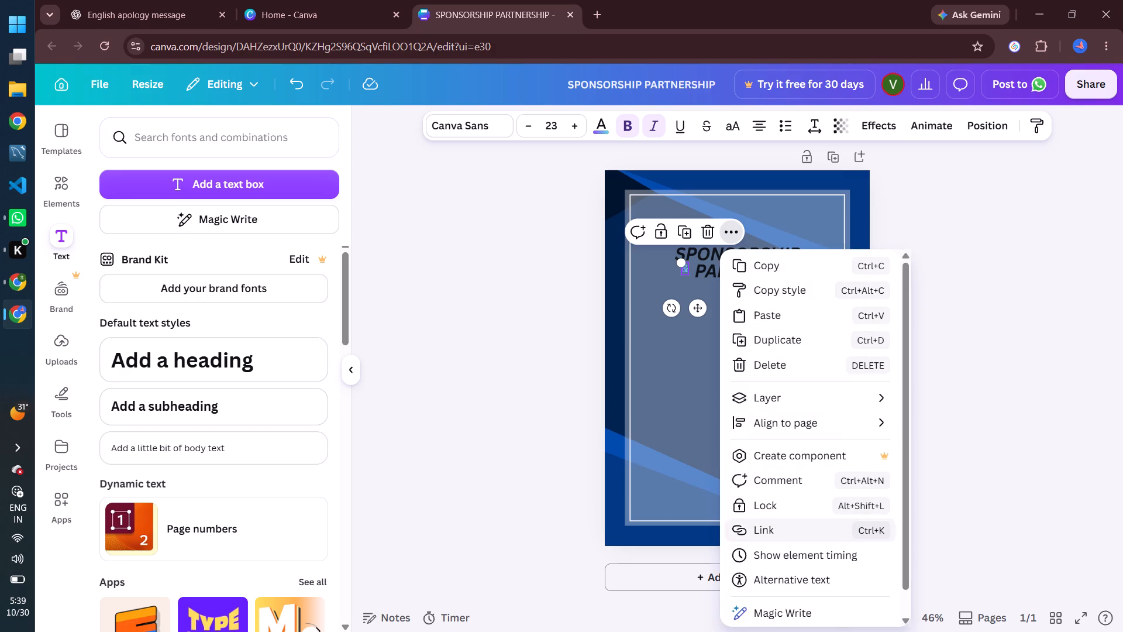
pyautogui.scroll(-1, 908, 572)
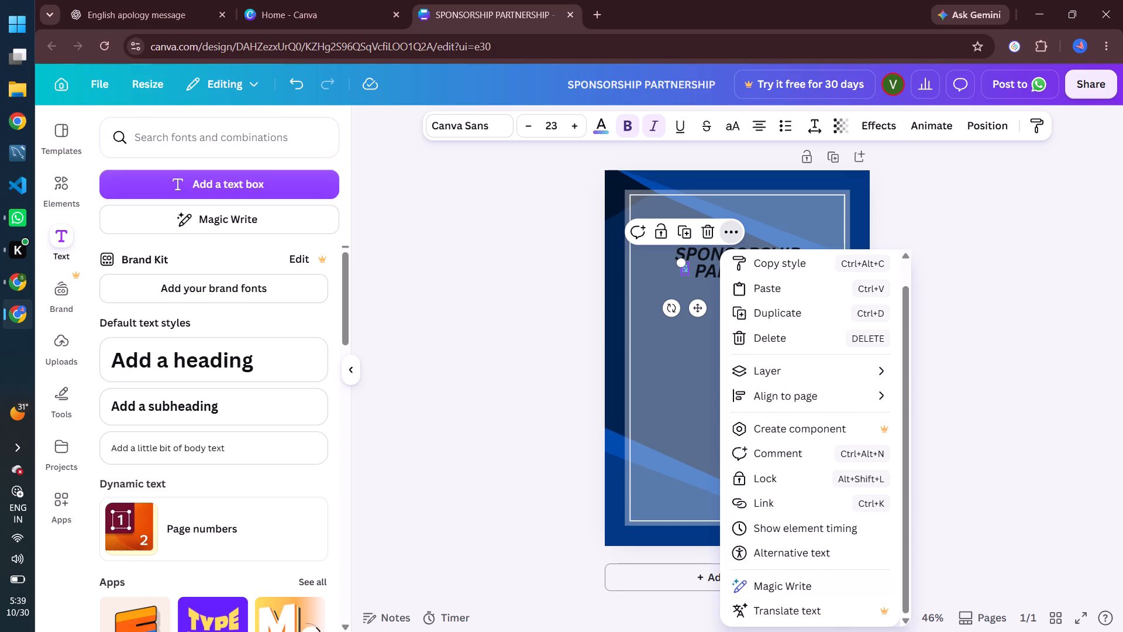
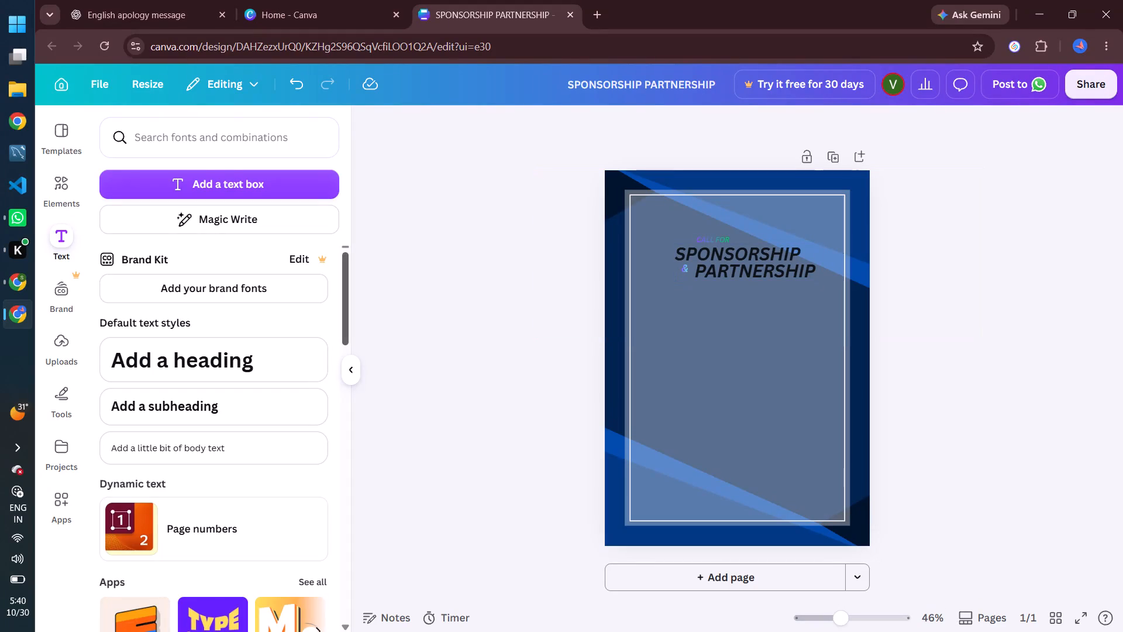
# Add a new text box to the page reading SUPPORT YOUNG on one line and MINDS on the next.
pyautogui.click(240, 193)
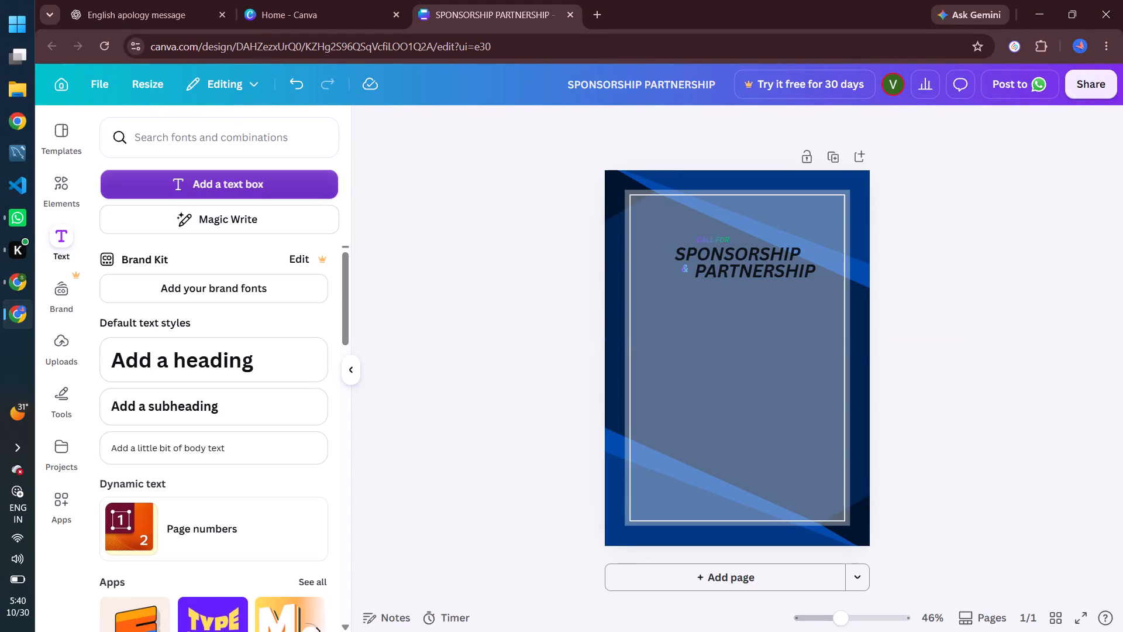
pyautogui.press('BackSpace')
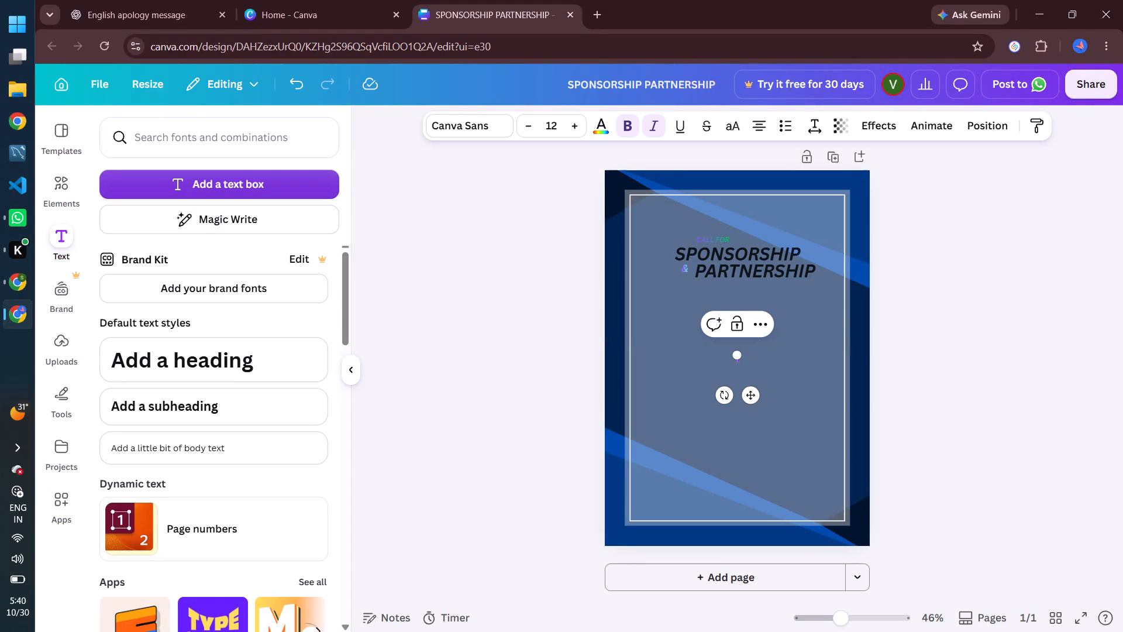
pyautogui.write('SUPPO')
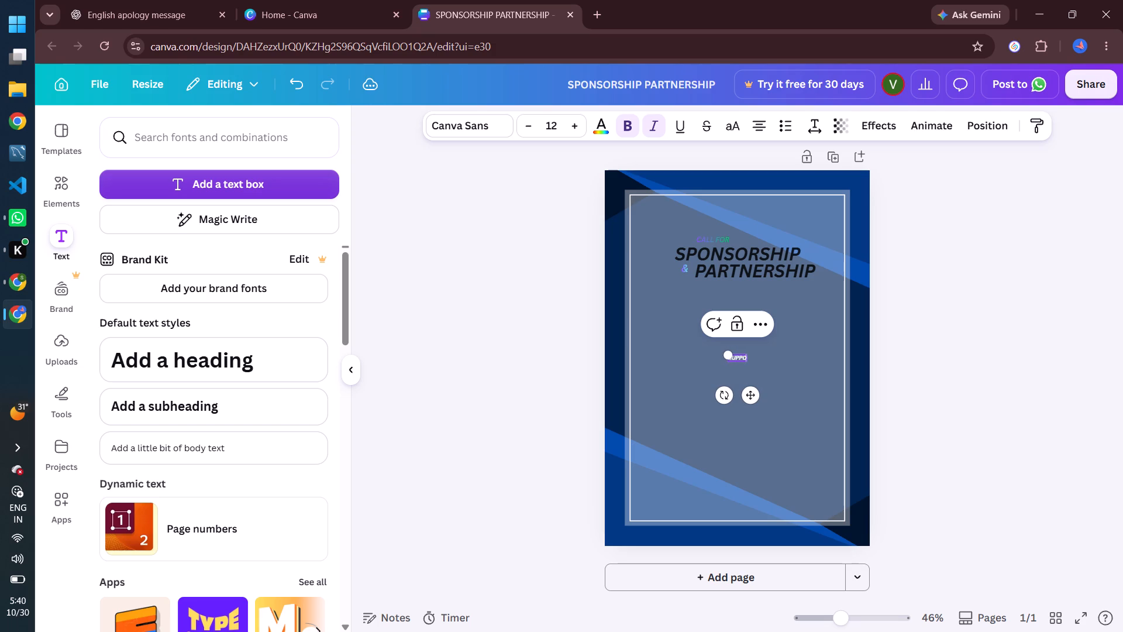
pyautogui.write('RT')
pyautogui.press('space')
pyautogui.write('YOUNG')
pyautogui.press('space')
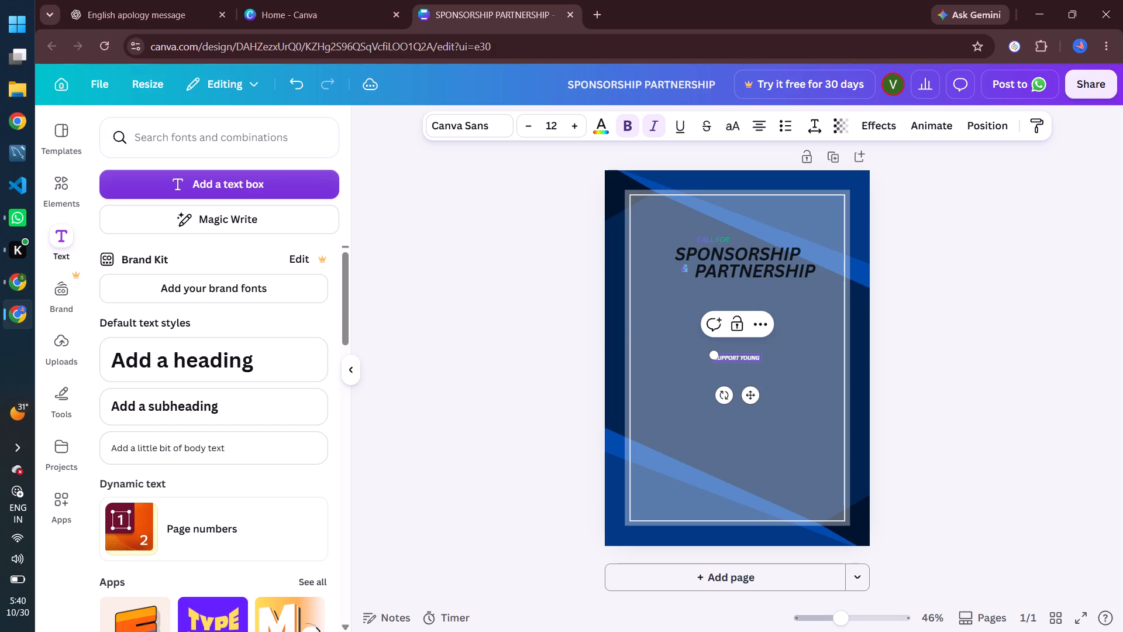
pyautogui.press('Return')
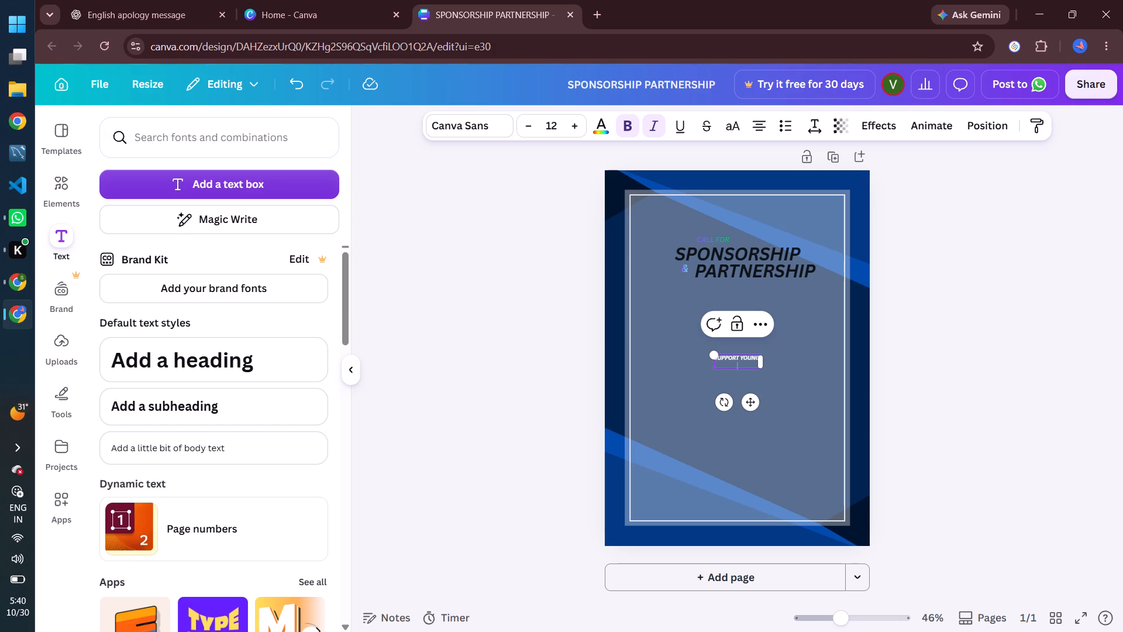
pyautogui.write('MINDSER')
pyautogui.press('BackSpace')
pyautogui.press('BackSpace')
pyautogui.press('BackSpace')
pyautogui.press('s')
# Continue the same text box with BUILD BIGGER on a third line and DREAMS on a fourth.
pyautogui.press('space')
pyautogui.press('Return')
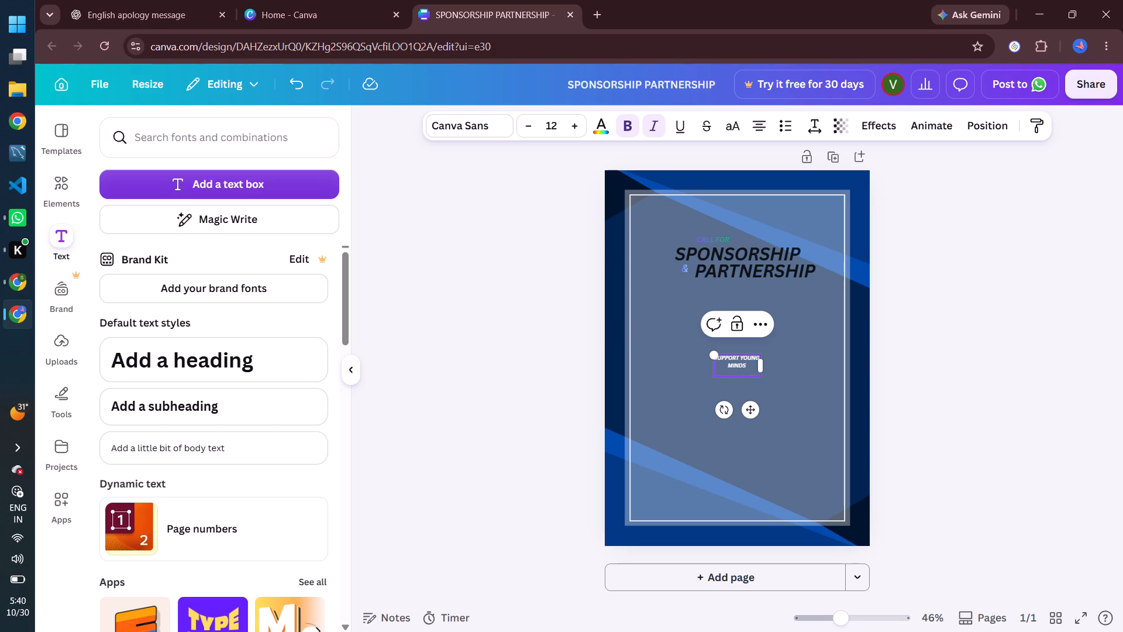
pyautogui.write('BUILD')
pyautogui.press('space')
pyautogui.write('BIGGER')
pyautogui.press('space')
pyautogui.press('Return')
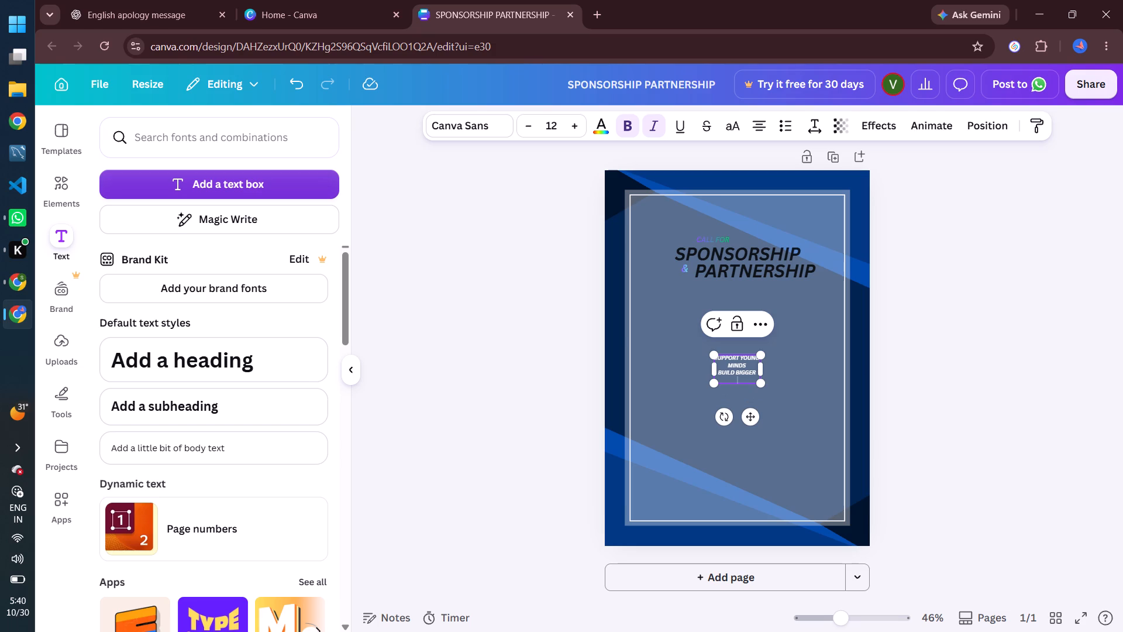
pyautogui.write('DREAMS')
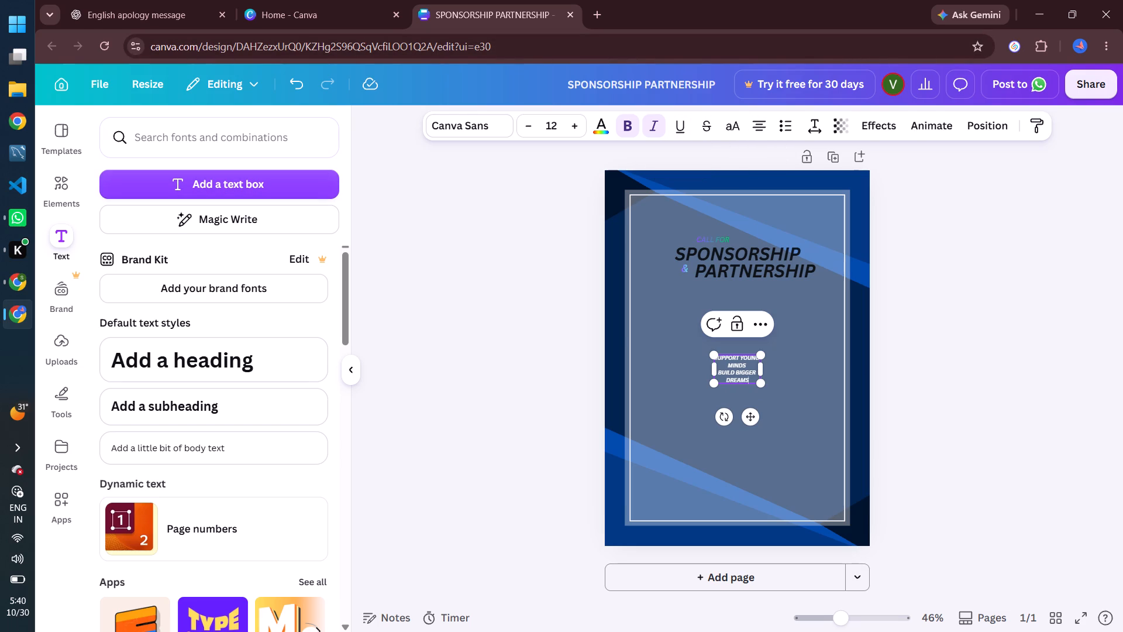
# Look through the text effects available for the SUPPORT YOUNG MINDS text box.
pyautogui.hscroll(-2, 817, 130)
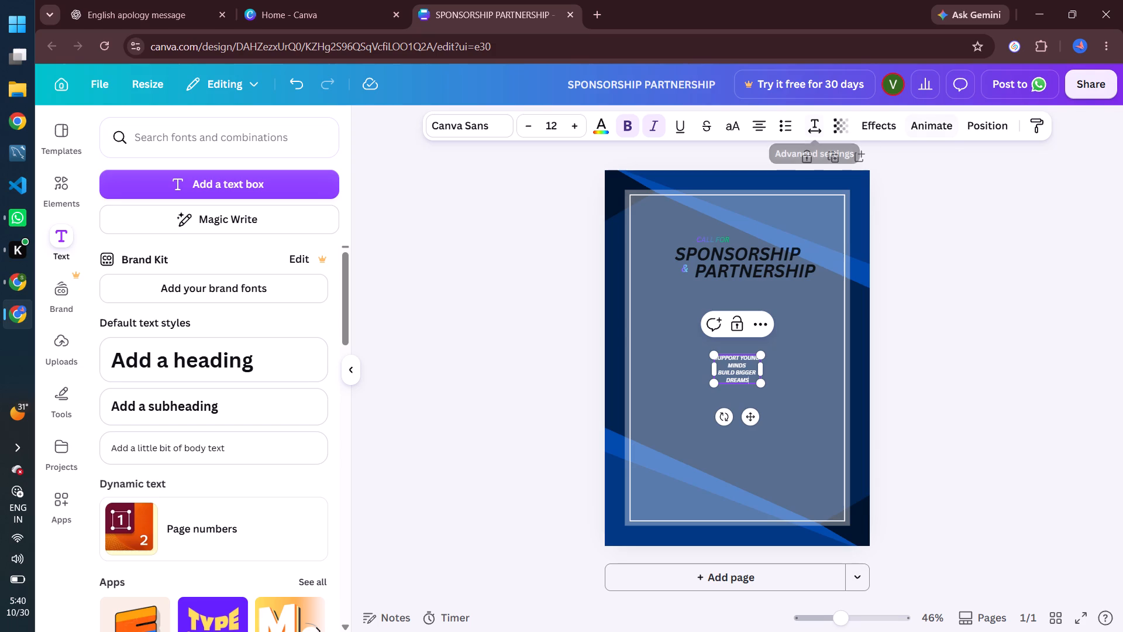
pyautogui.click(882, 130)
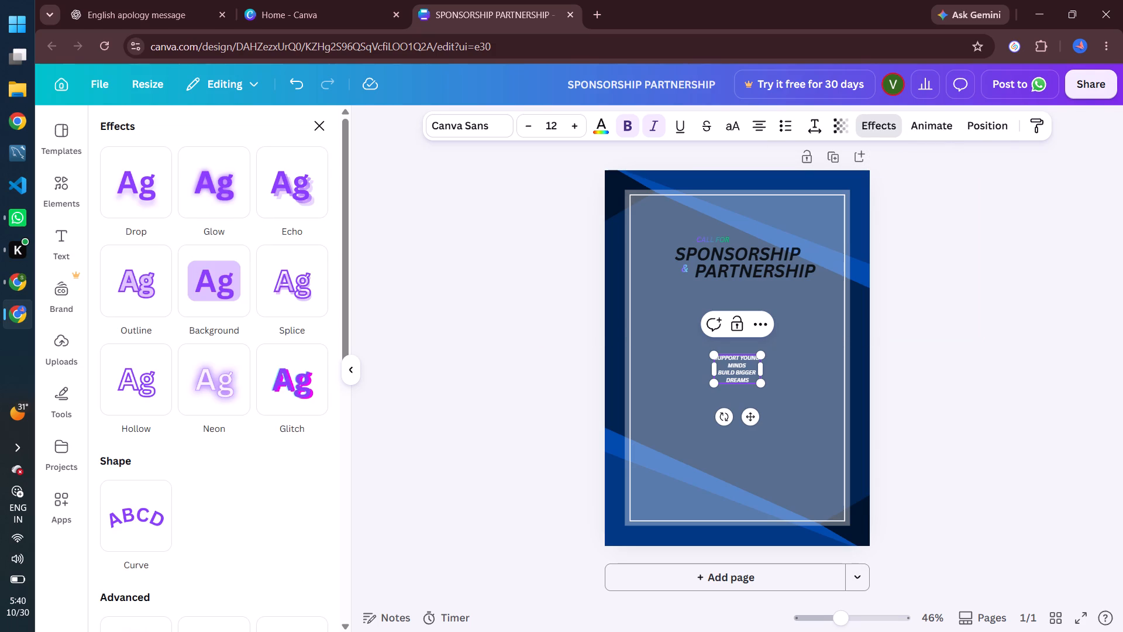
pyautogui.scroll(-7, 291, 438)
pyautogui.scroll(7, 291, 438)
pyautogui.rightClick(662, 129)
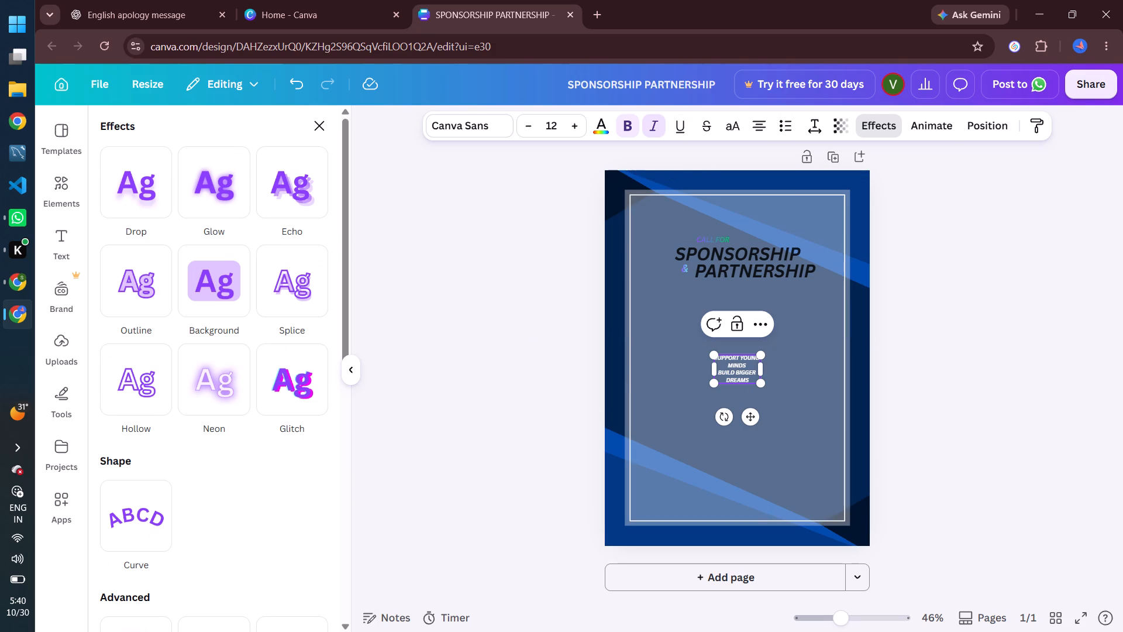
pyautogui.rightClick(662, 129)
pyautogui.hscroll(-4, 833, 123)
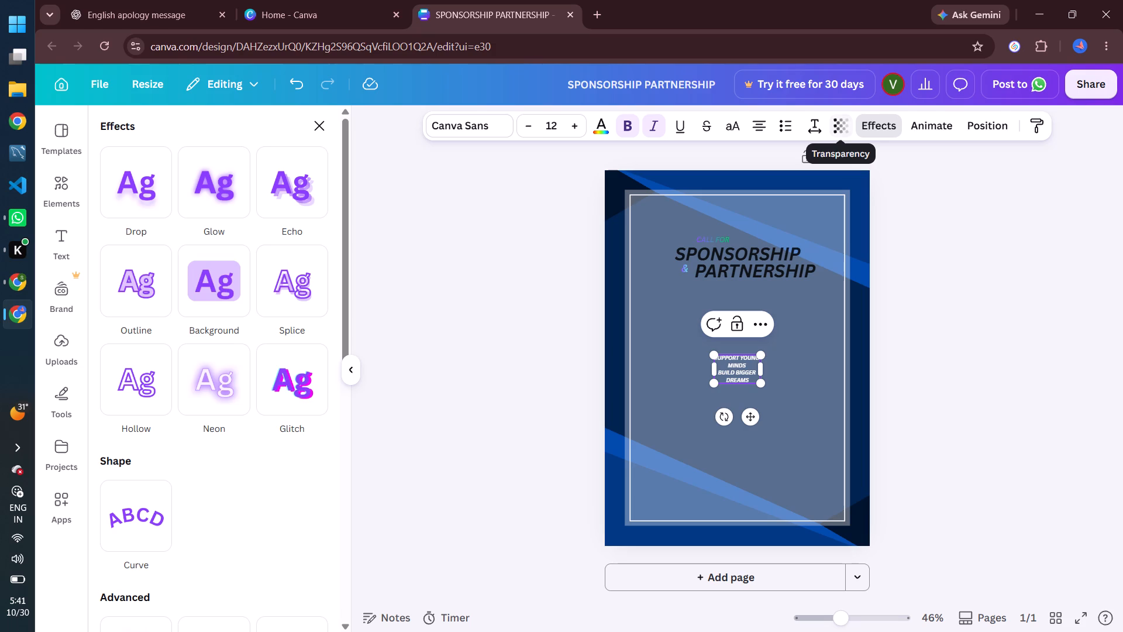
# Look through the text and page animation styles available for the slogan text box.
pyautogui.click(932, 117)
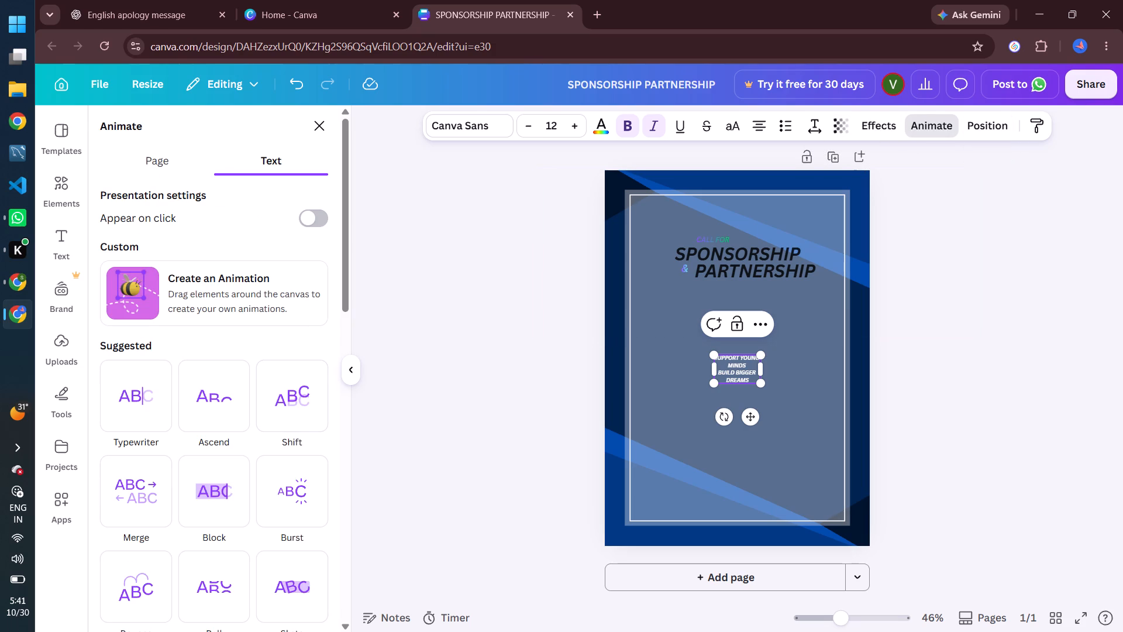
pyautogui.scroll(-5, 250, 418)
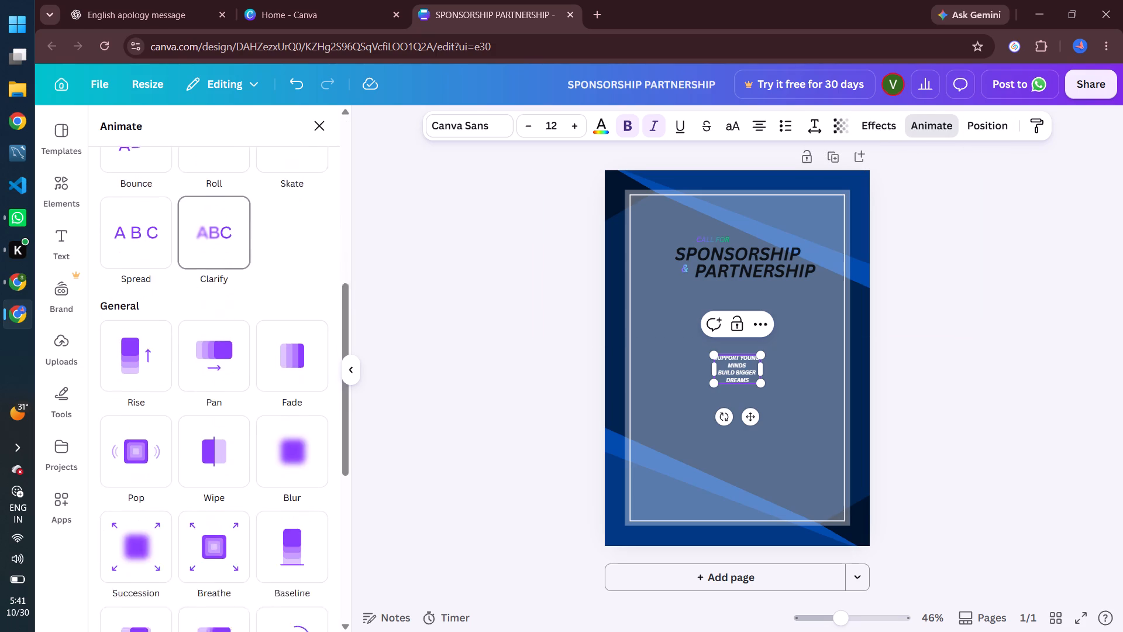
pyautogui.scroll(4, 213, 248)
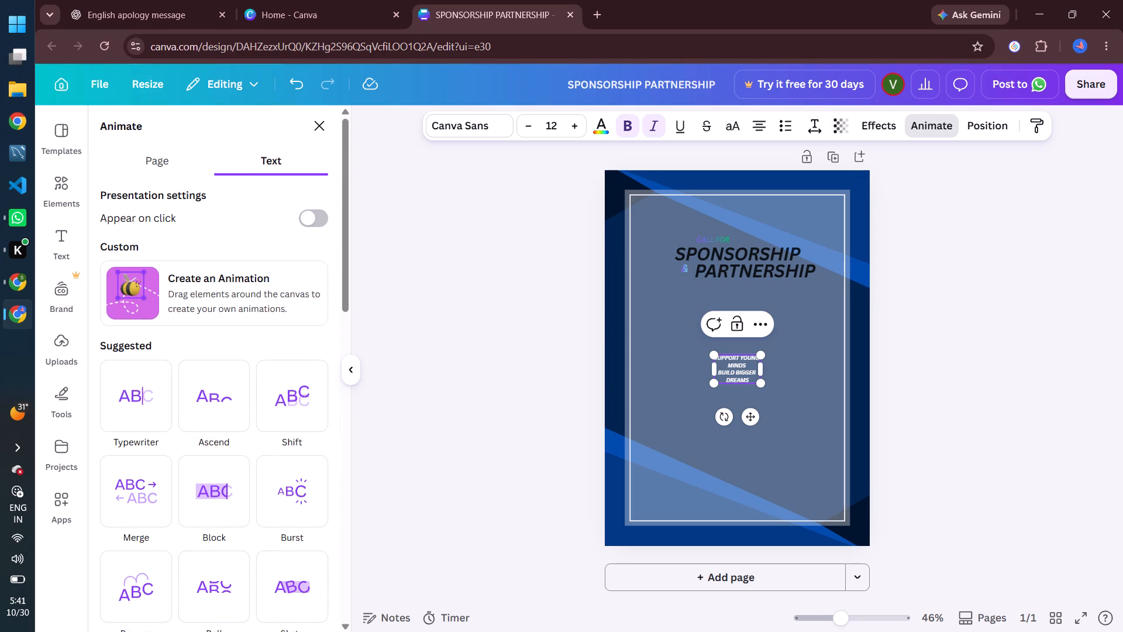
pyautogui.click(166, 156)
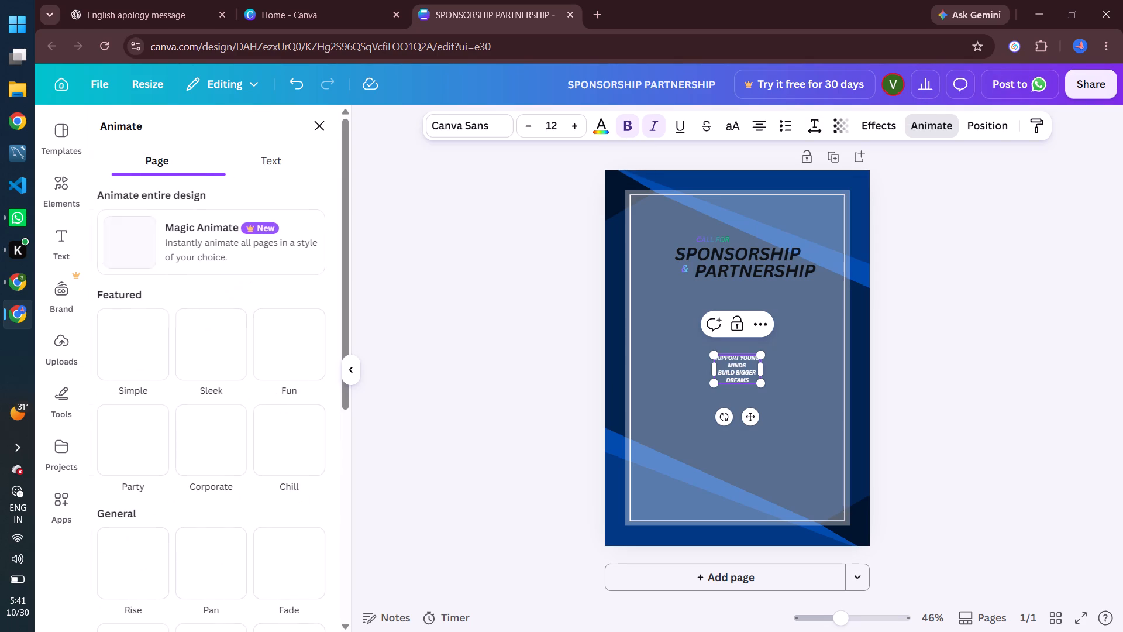
pyautogui.scroll(-6, 208, 307)
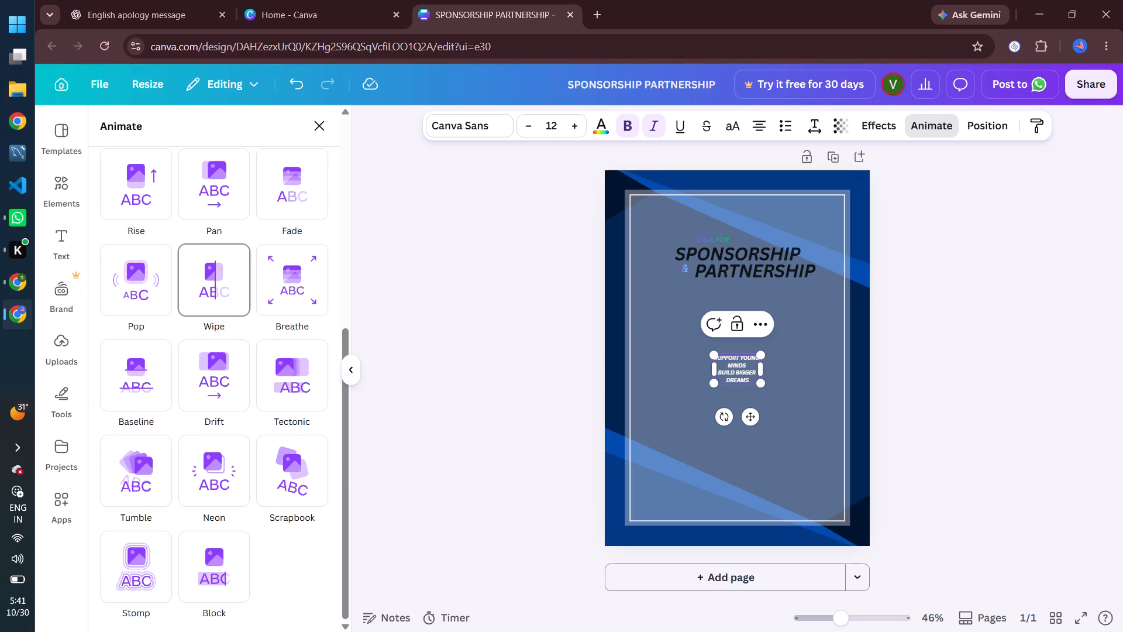
pyautogui.scroll(5, 208, 307)
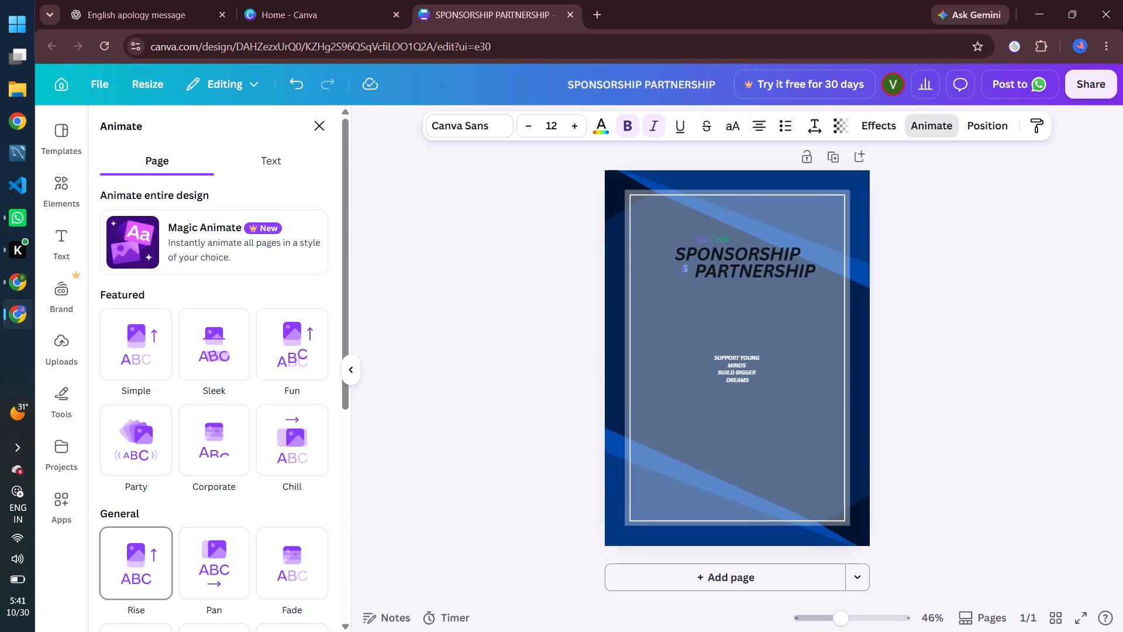
# Try the anchor options for the slogan text box and set its anchor to the middle.
pyautogui.click(809, 125)
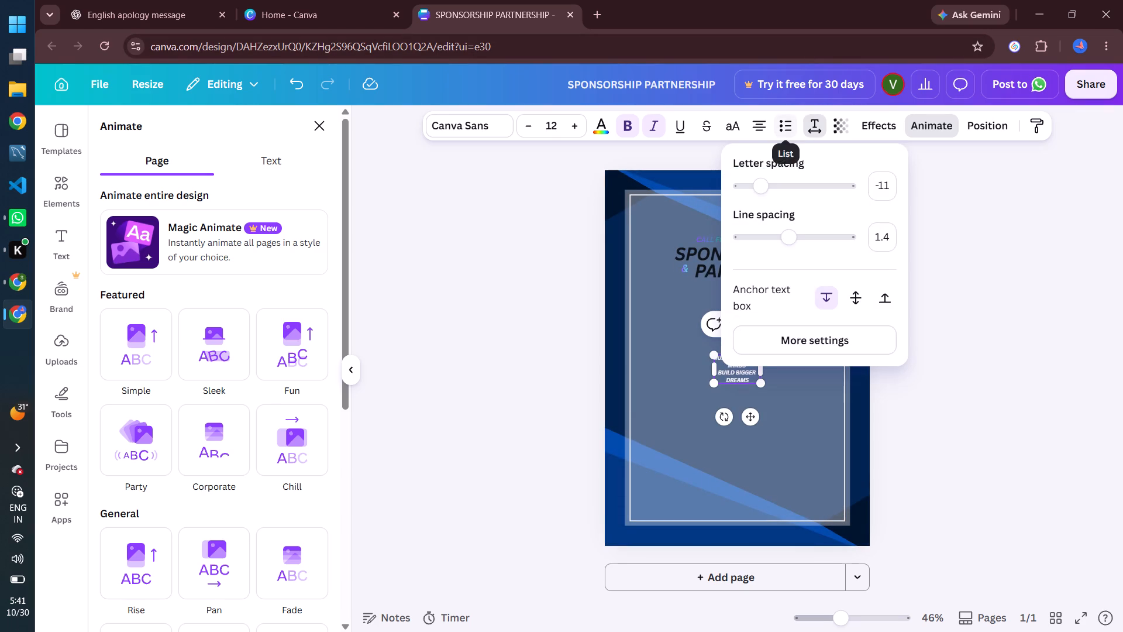
pyautogui.click(855, 301)
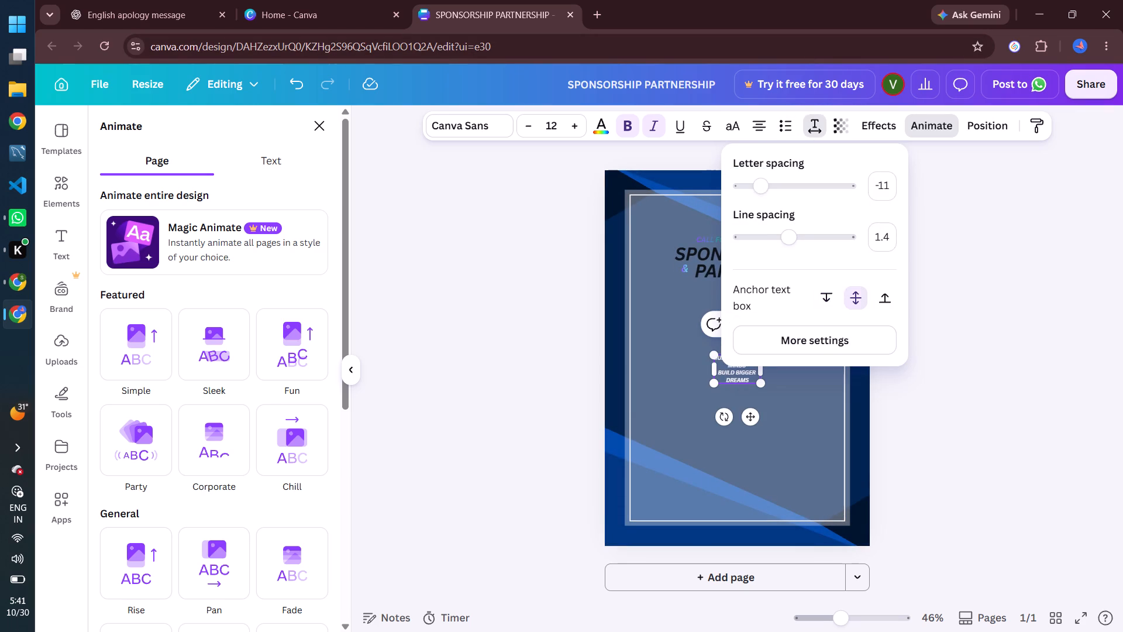
pyautogui.click(876, 296)
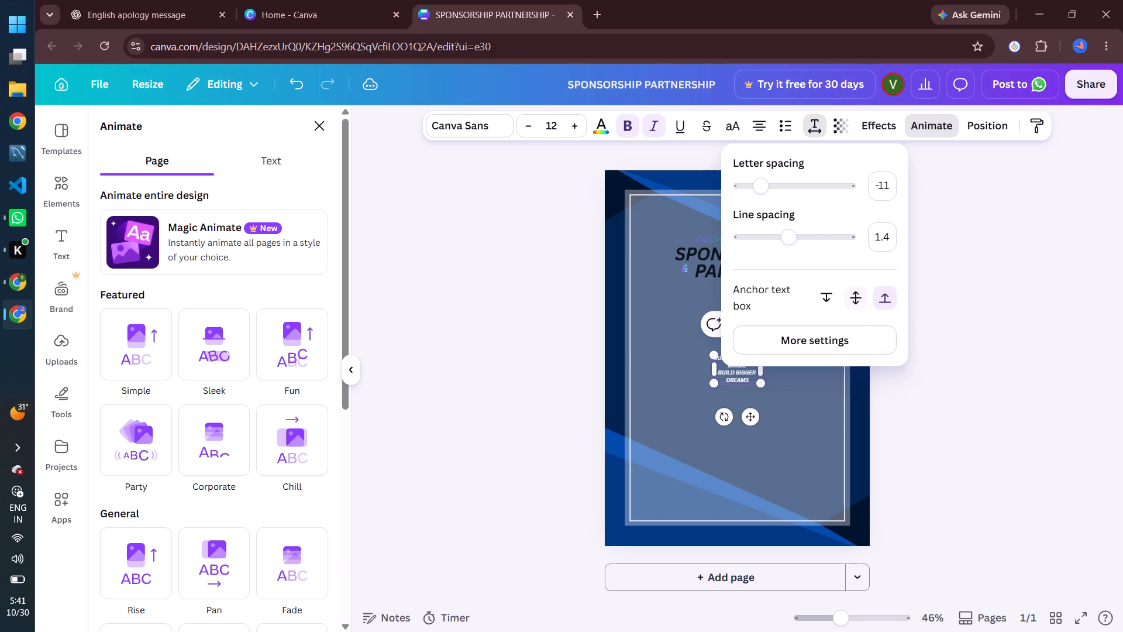
pyautogui.click(850, 297)
pyautogui.click(812, 298)
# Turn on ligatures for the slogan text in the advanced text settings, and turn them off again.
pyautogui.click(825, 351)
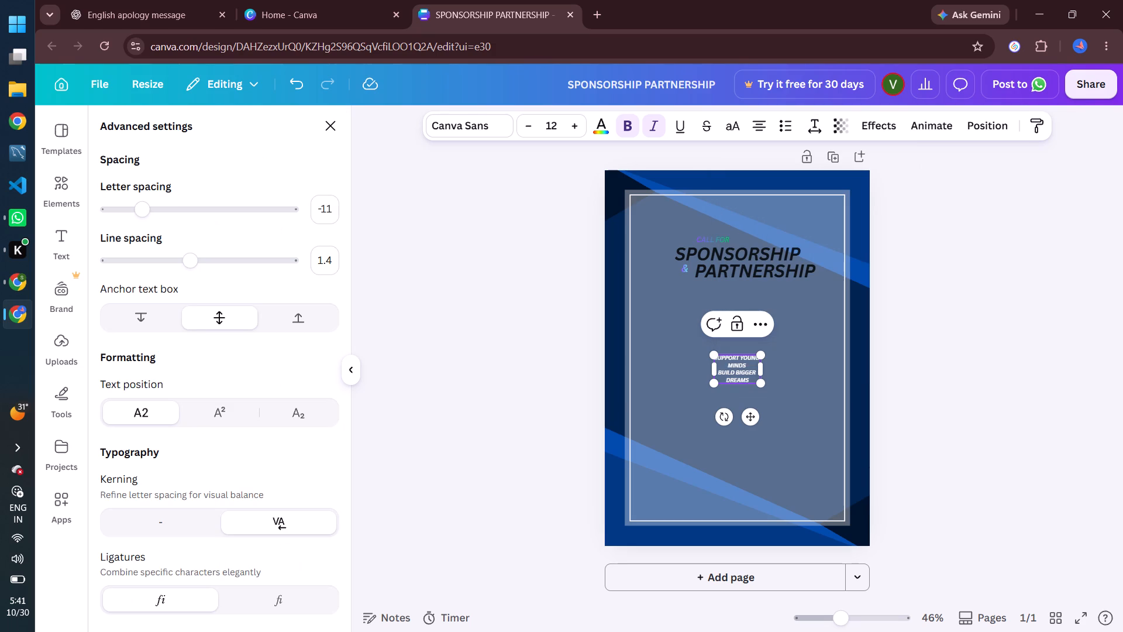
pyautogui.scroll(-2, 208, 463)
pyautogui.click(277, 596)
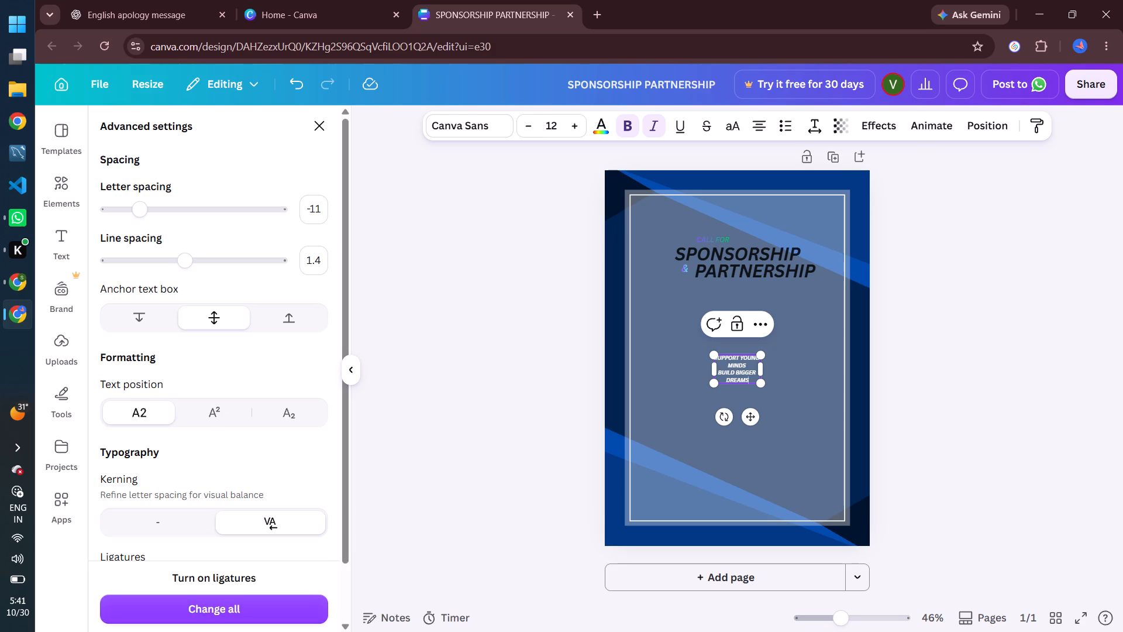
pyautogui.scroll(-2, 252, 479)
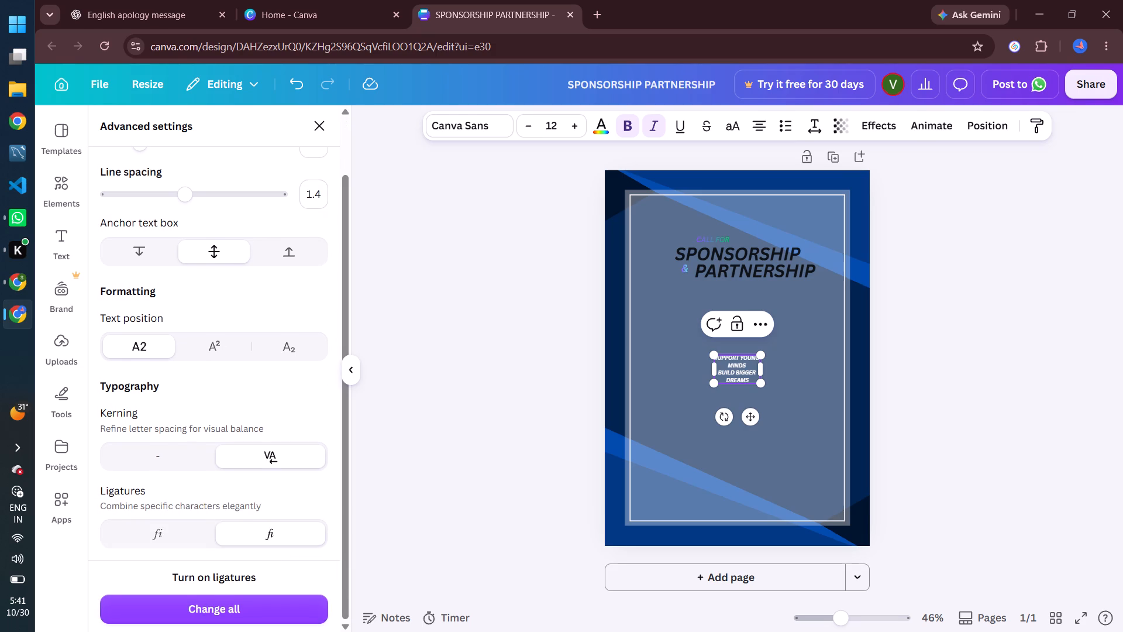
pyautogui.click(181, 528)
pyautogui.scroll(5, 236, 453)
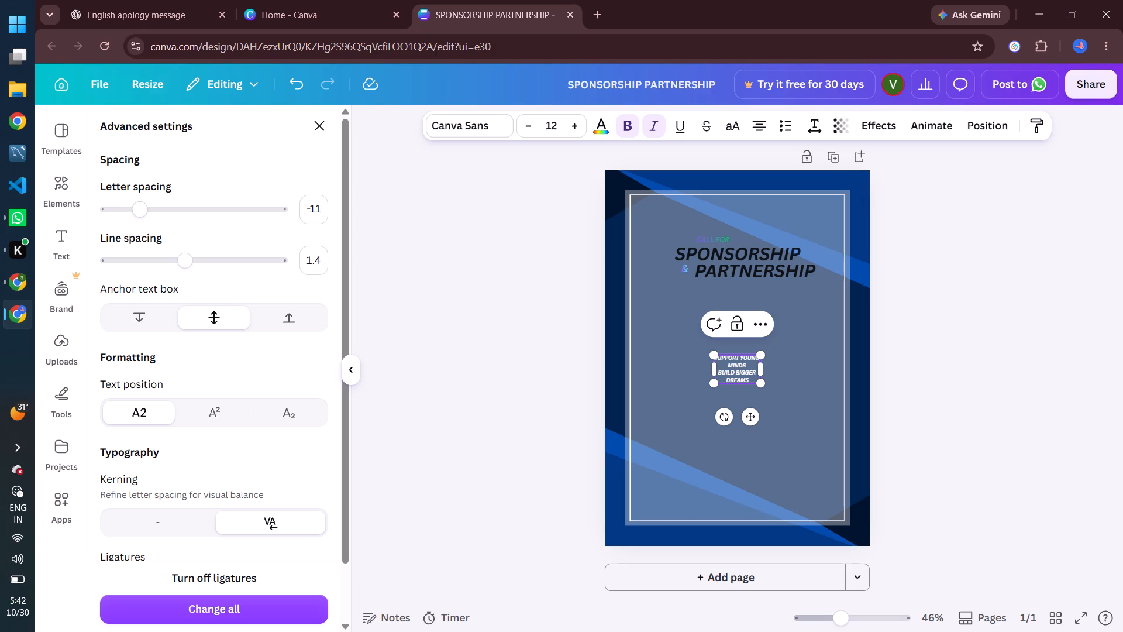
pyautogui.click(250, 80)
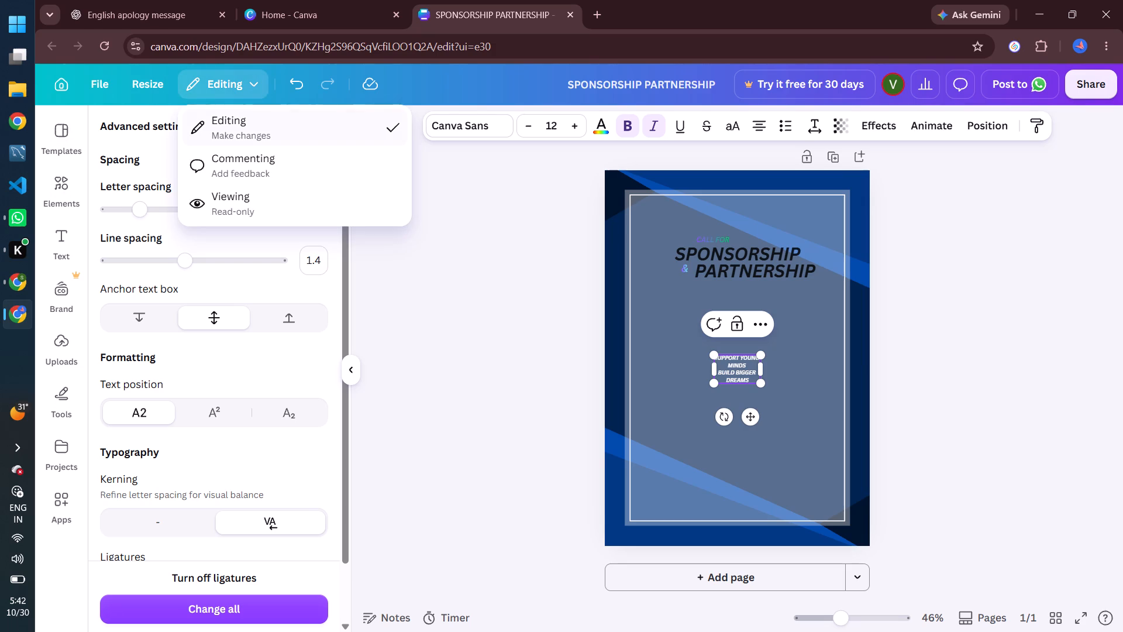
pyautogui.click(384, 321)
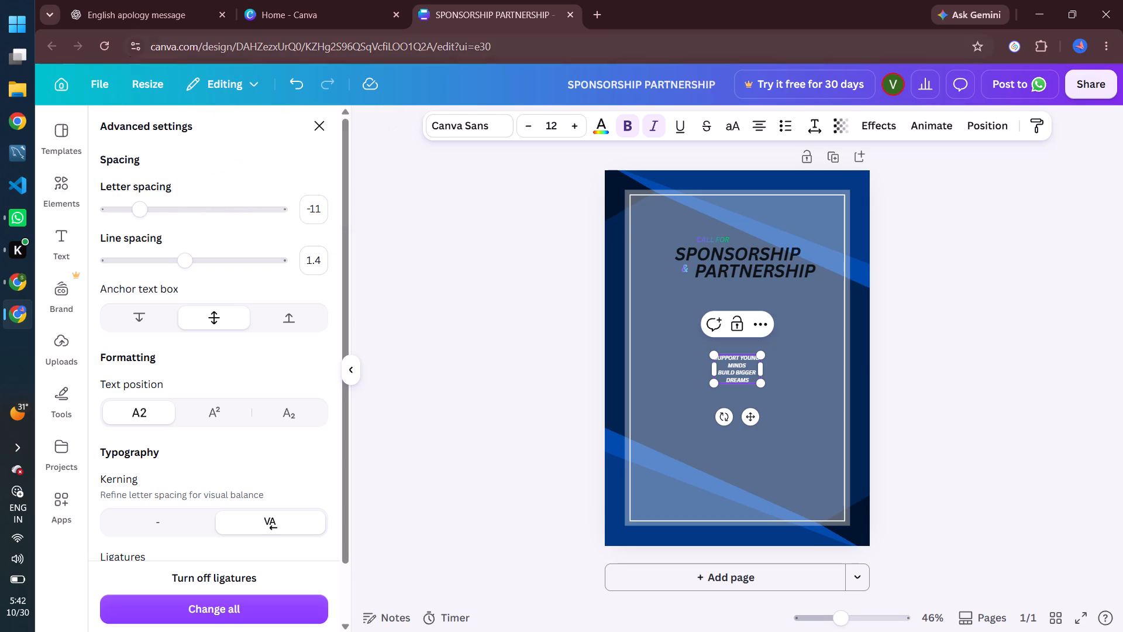
# Look through the default text styles, brand font option and font combinations available for the design.
pyautogui.hscroll(-1, 767, 127)
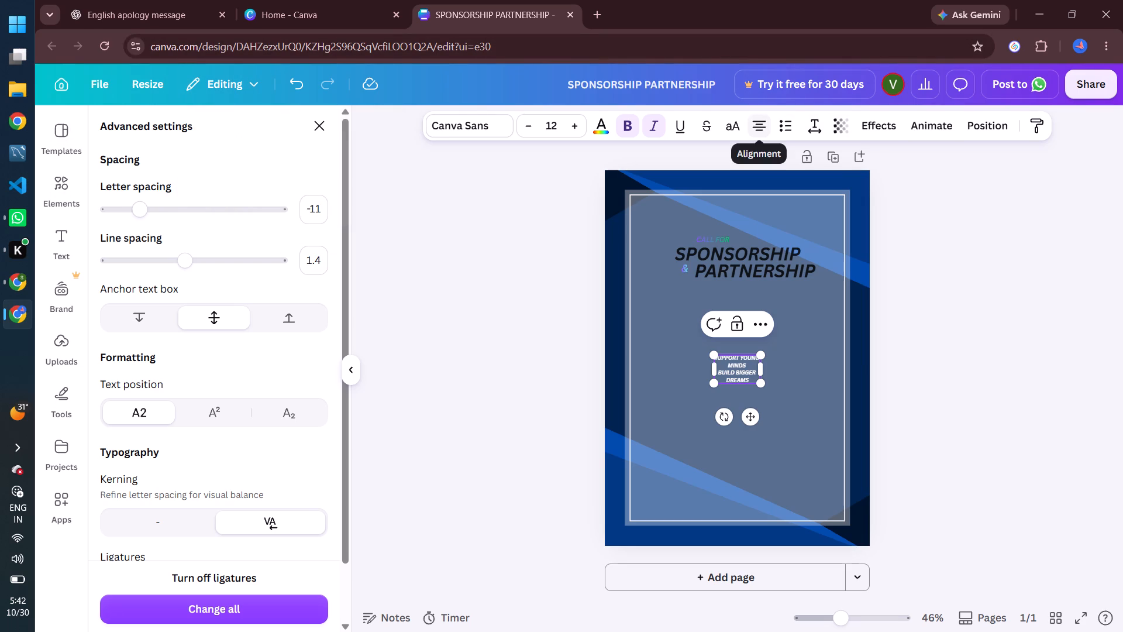
pyautogui.hscroll(-1, 767, 127)
pyautogui.click(64, 264)
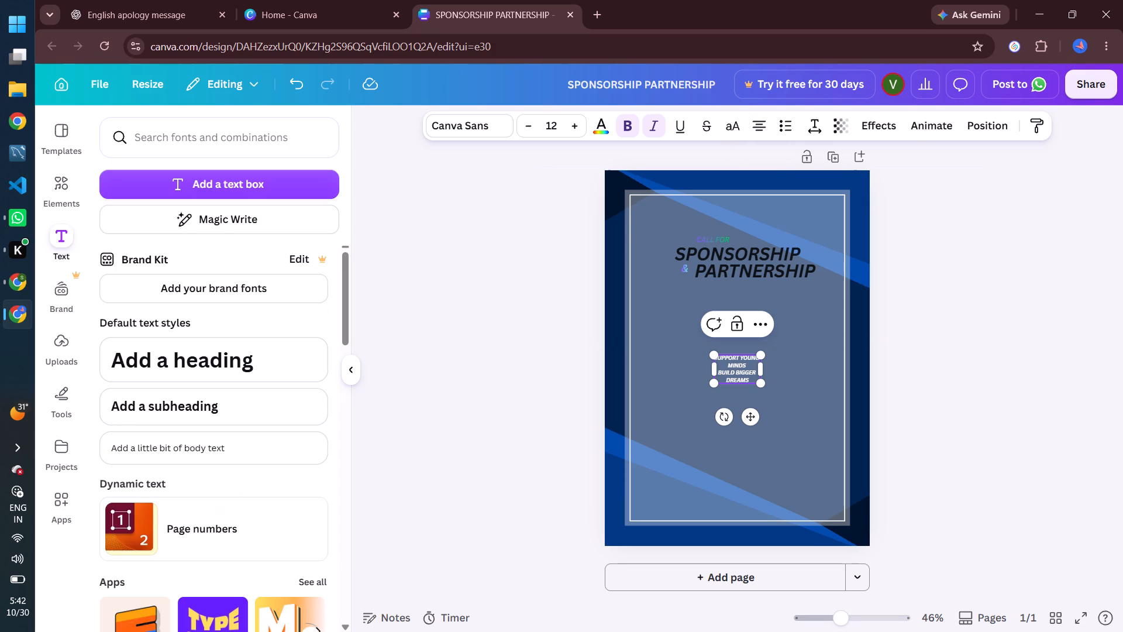
pyautogui.scroll(-3, 174, 325)
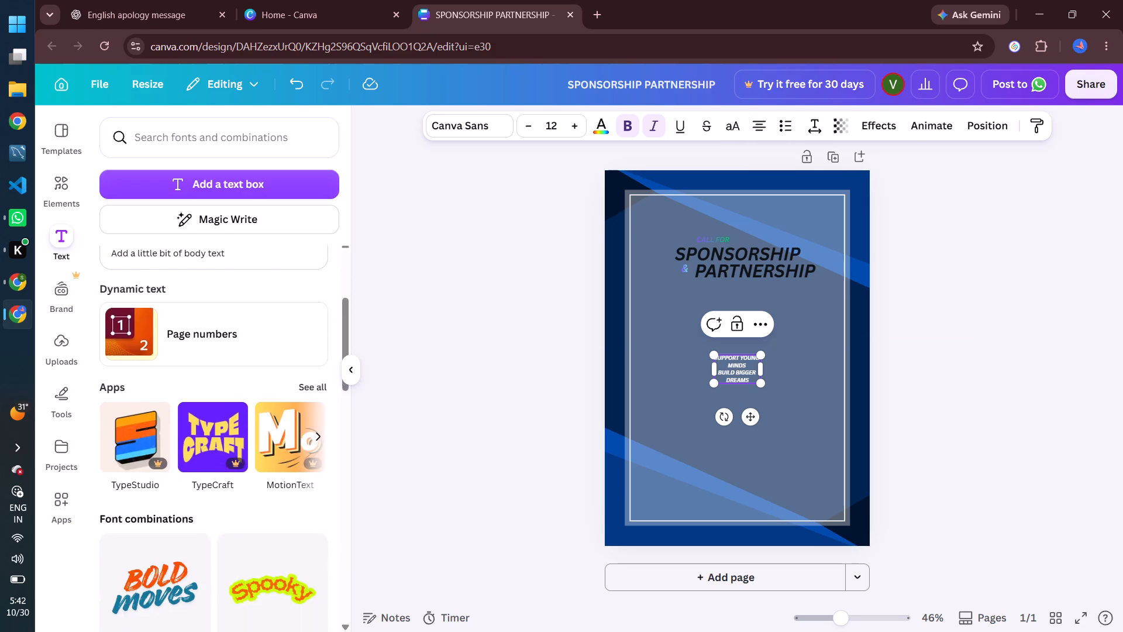
pyautogui.scroll(-1, 174, 325)
pyautogui.scroll(6, 174, 325)
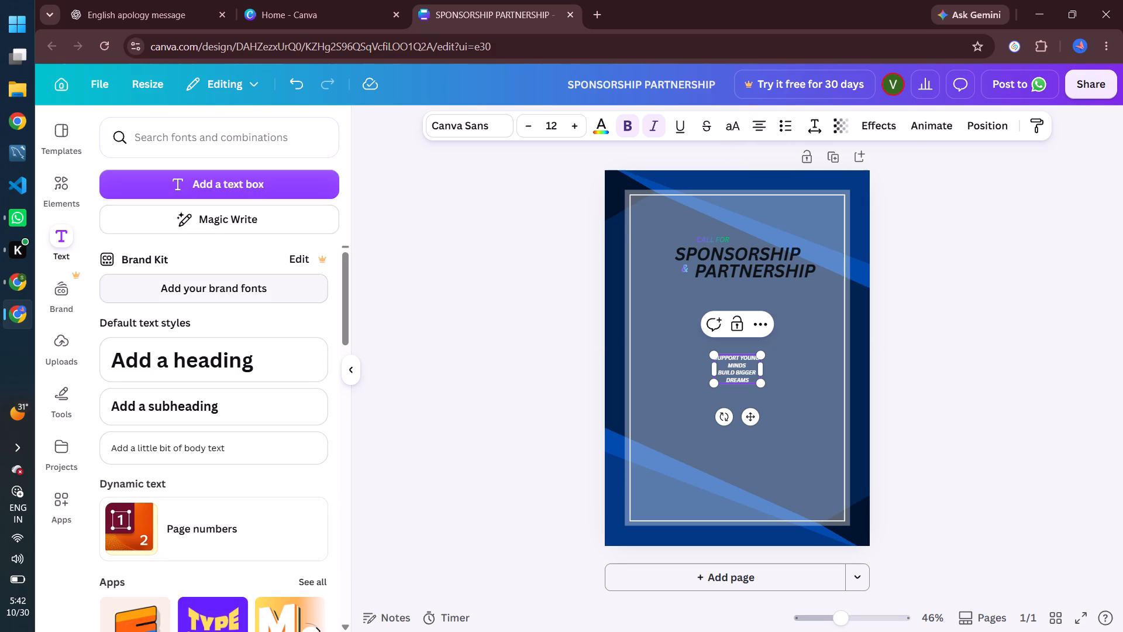
pyautogui.click(277, 286)
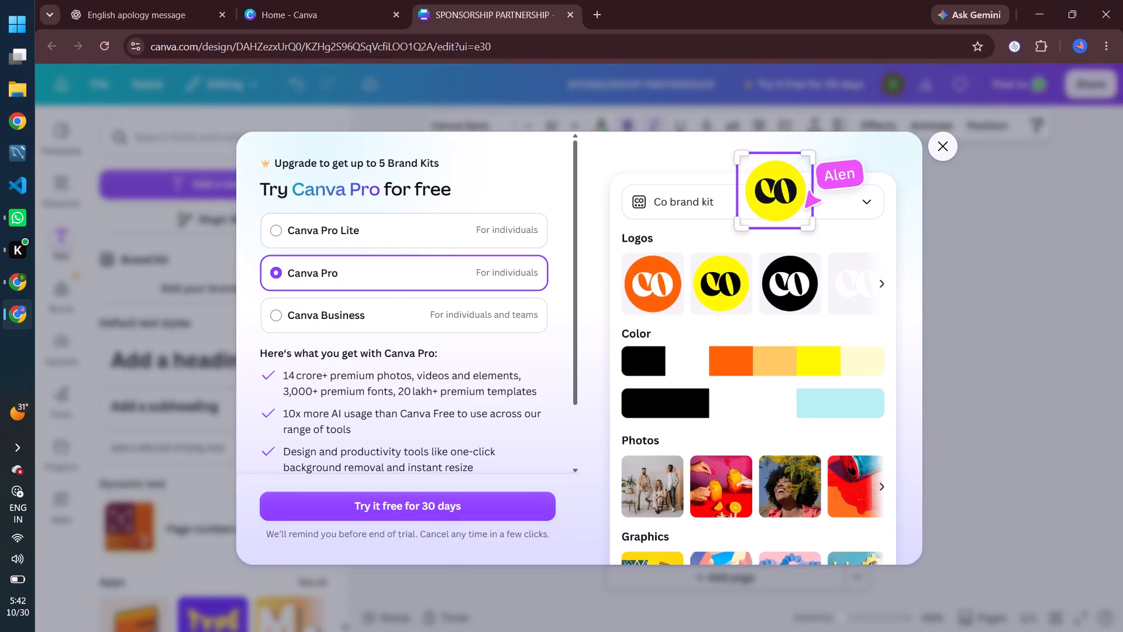
pyautogui.click(945, 154)
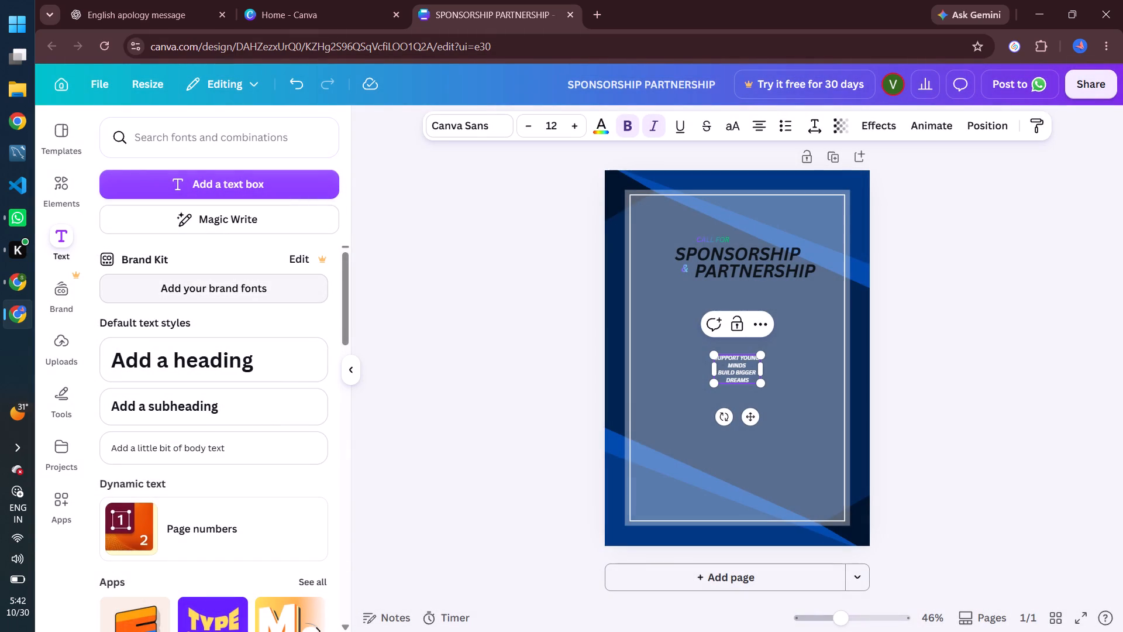
pyautogui.scroll(-7, 202, 403)
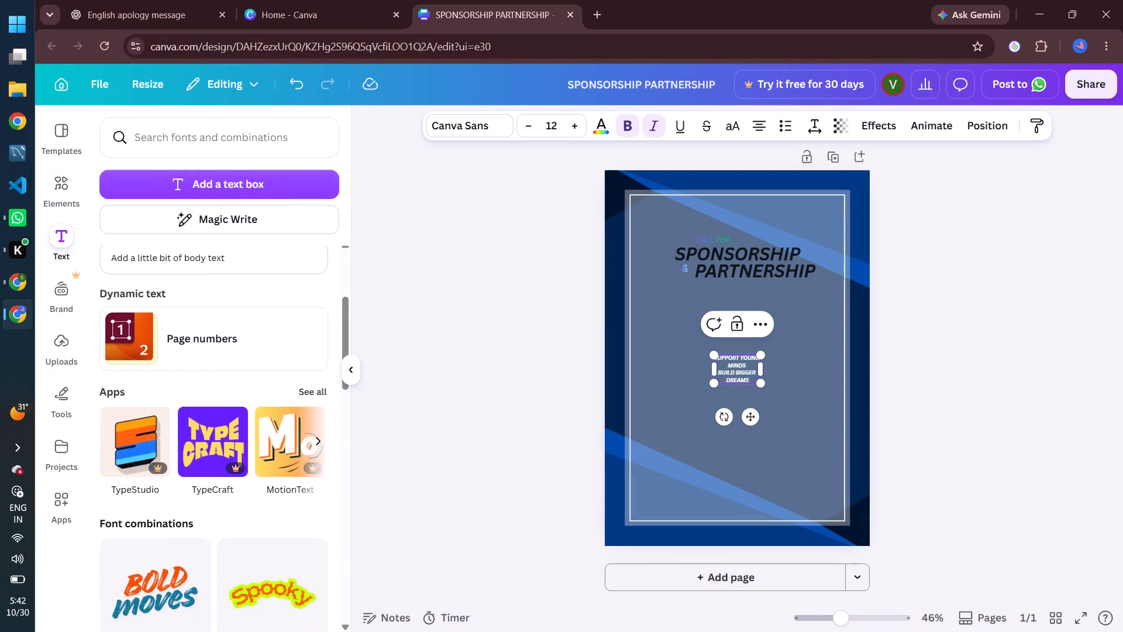
pyautogui.scroll(-18, 202, 403)
pyautogui.scroll(10, 202, 403)
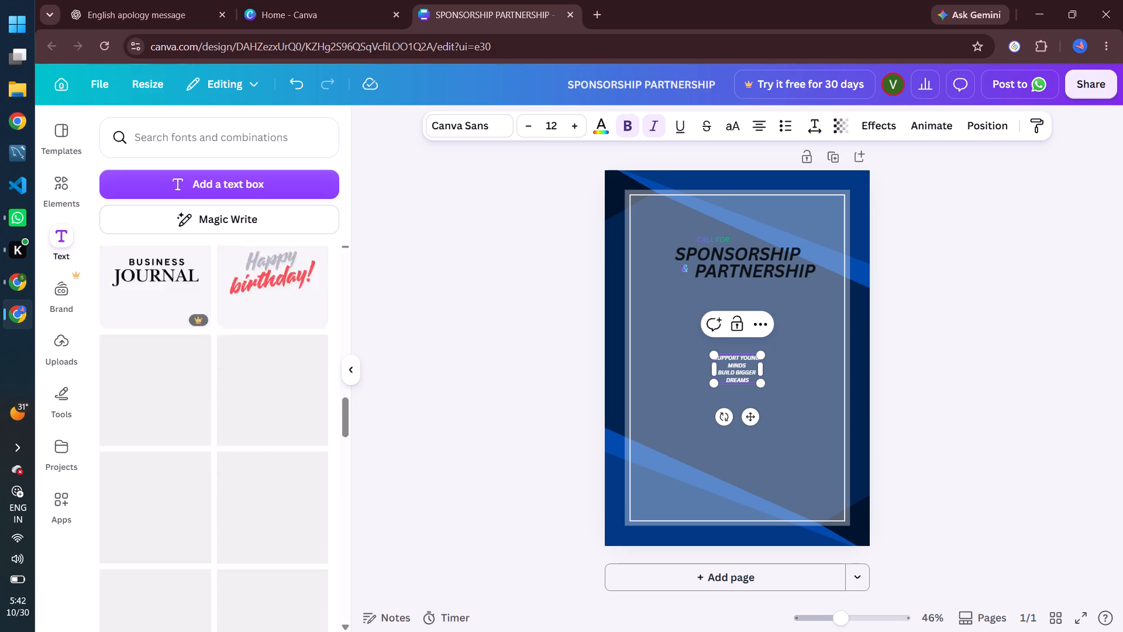
pyautogui.scroll(4, 202, 403)
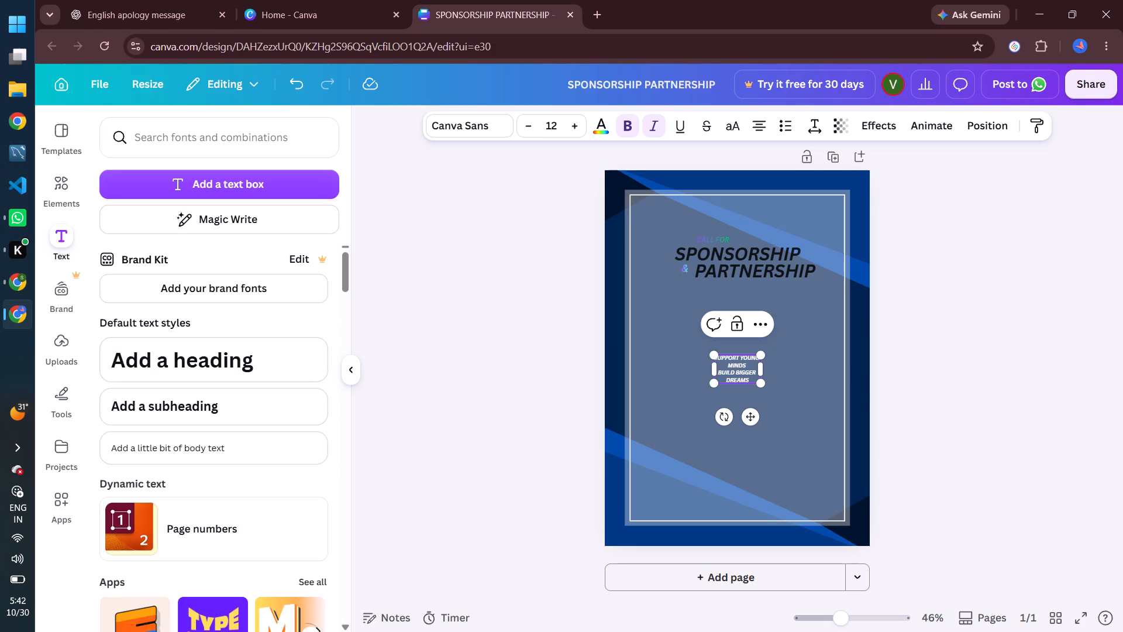
# Search the fonts for "font" and add a Canva Student Font text box to the page.
pyautogui.click(227, 135)
pyautogui.write('fonnt')
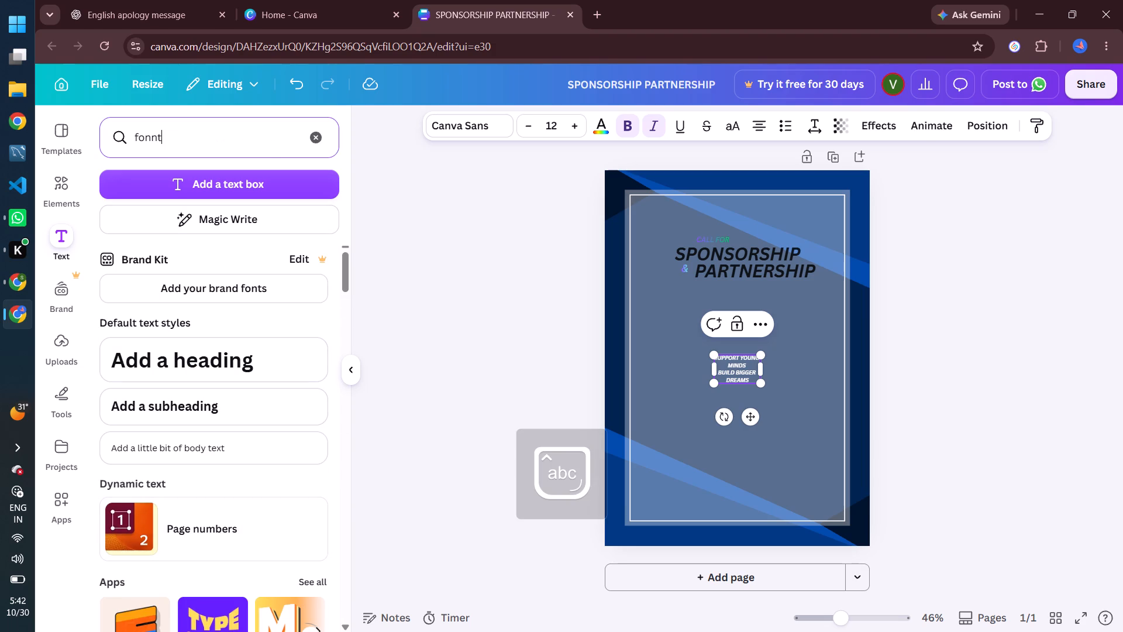
pyautogui.press('BackSpace')
pyautogui.press('BackSpace')
pyautogui.press('t')
pyautogui.press('Return')
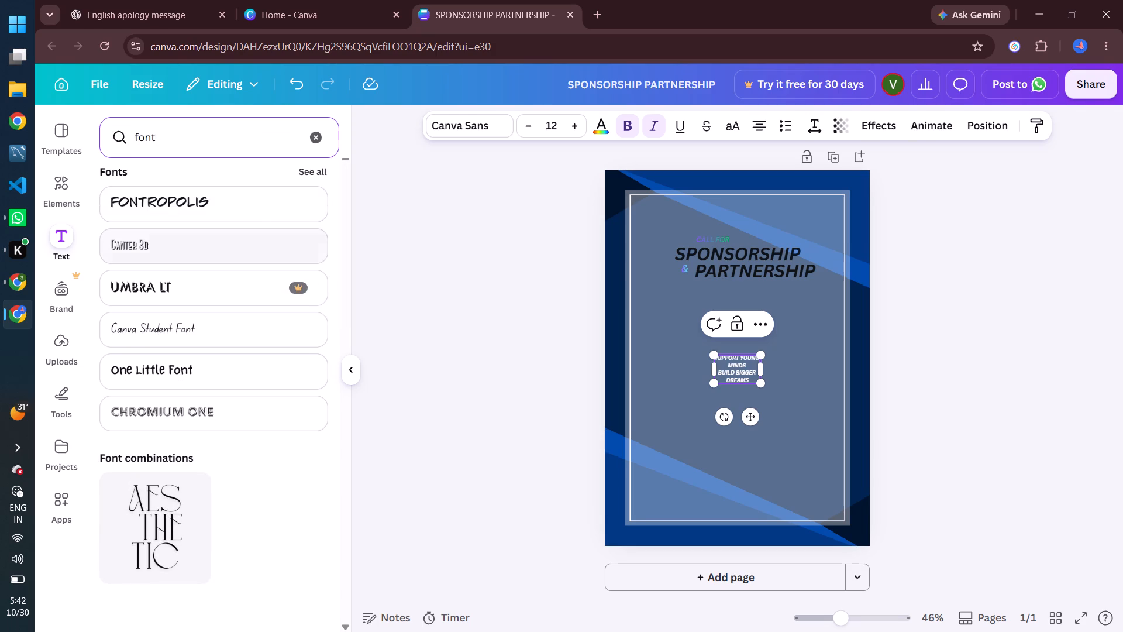
pyautogui.click(177, 331)
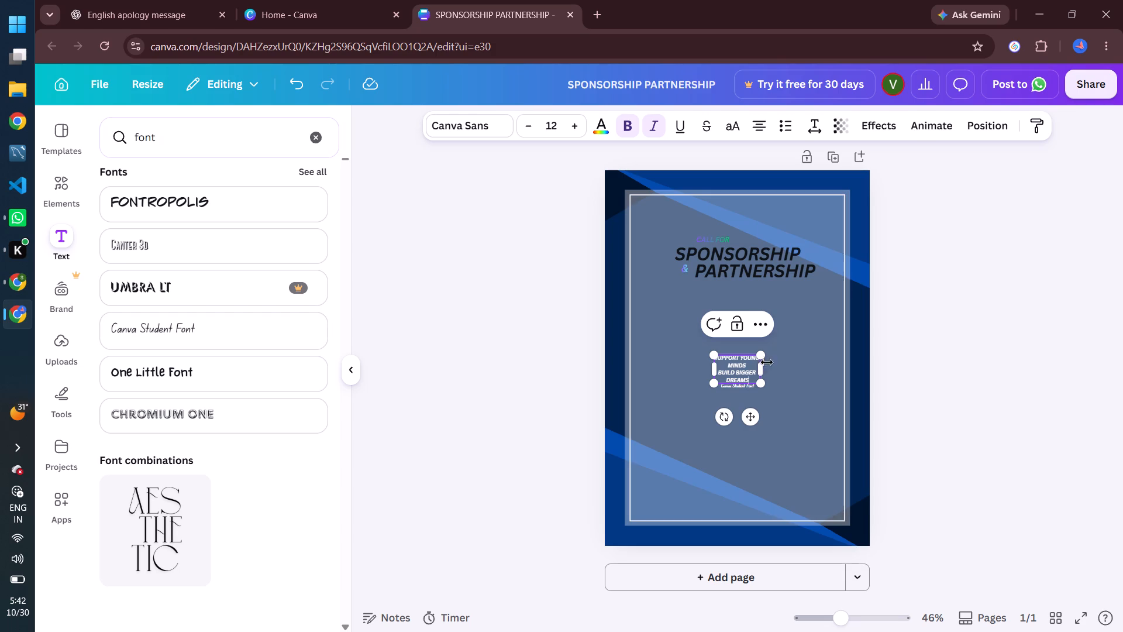
# Copy the SUPPORT YOUNG MINDS BUILD BIGGER DREAMS slogan text.
pyautogui.click(752, 324)
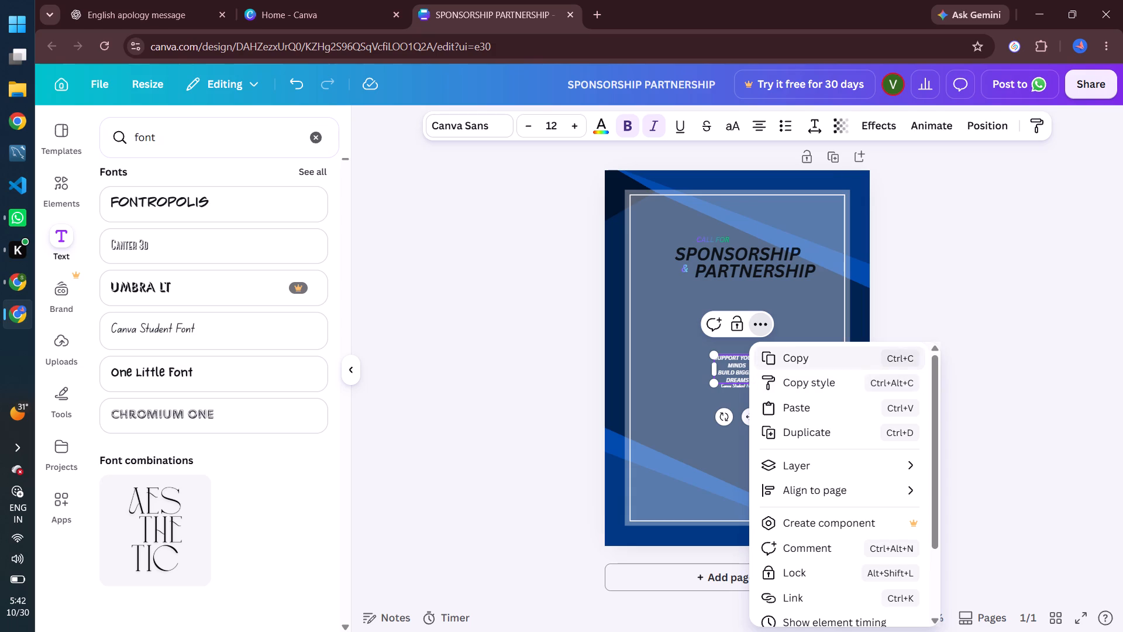
pyautogui.click(804, 352)
# Delete the blue diagonal stripe graphic from the lower part of the page background.
pyautogui.click(747, 387)
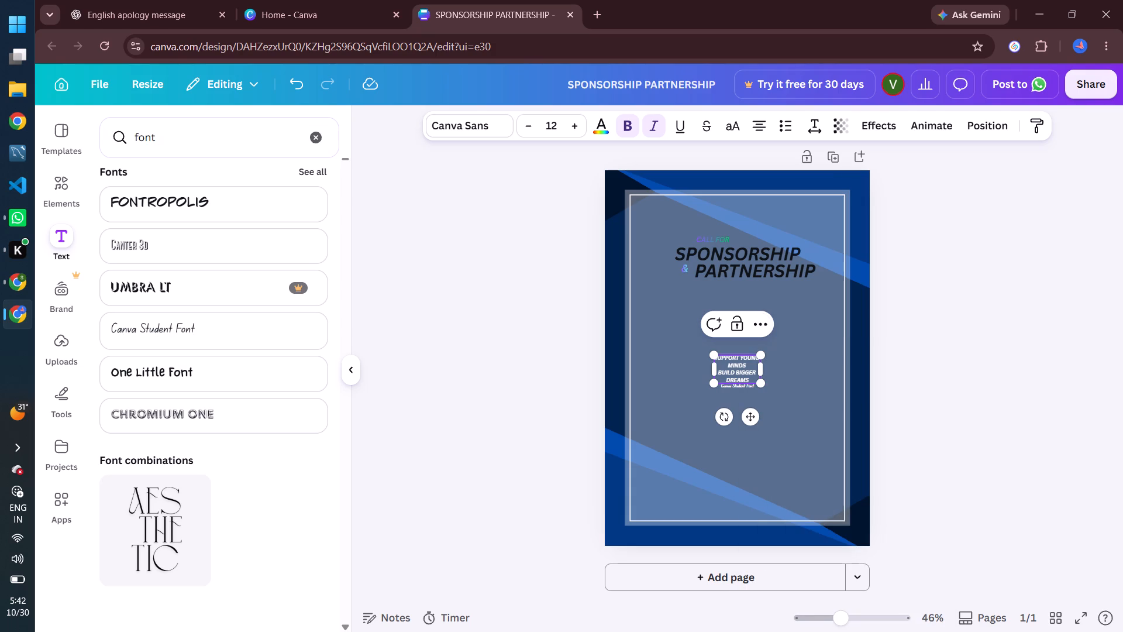
pyautogui.press('BackSpace')
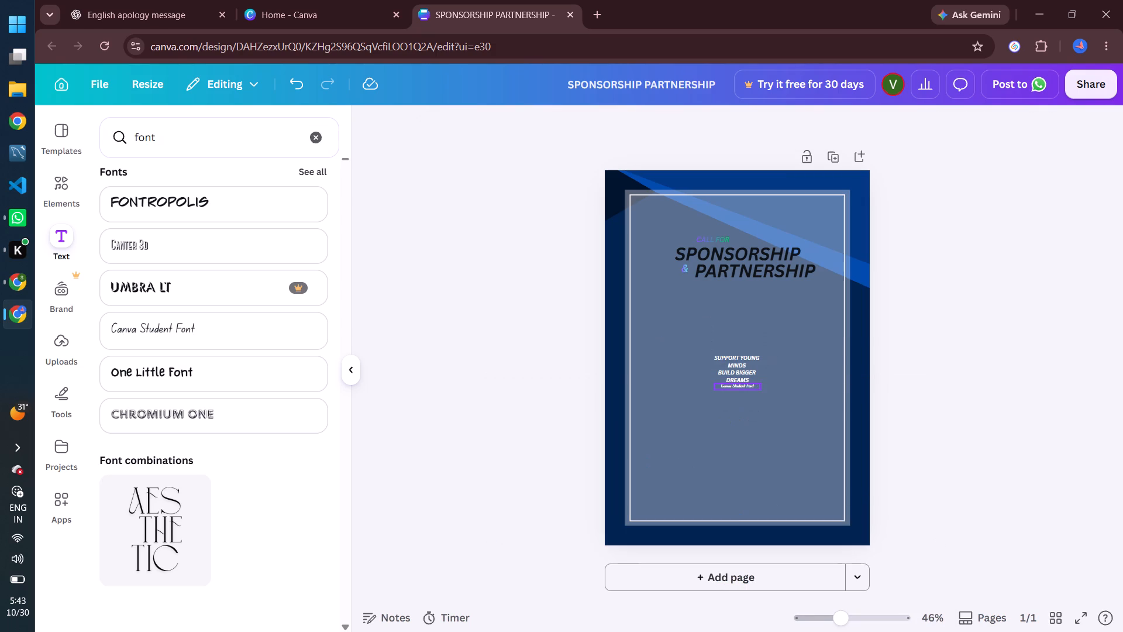
# Replace the placeholder text in the Canva Student Font text box with the copied SUPPORT YOUNG MINDS slogan.
pyautogui.click(747, 387)
pyautogui.doubleClick(747, 387)
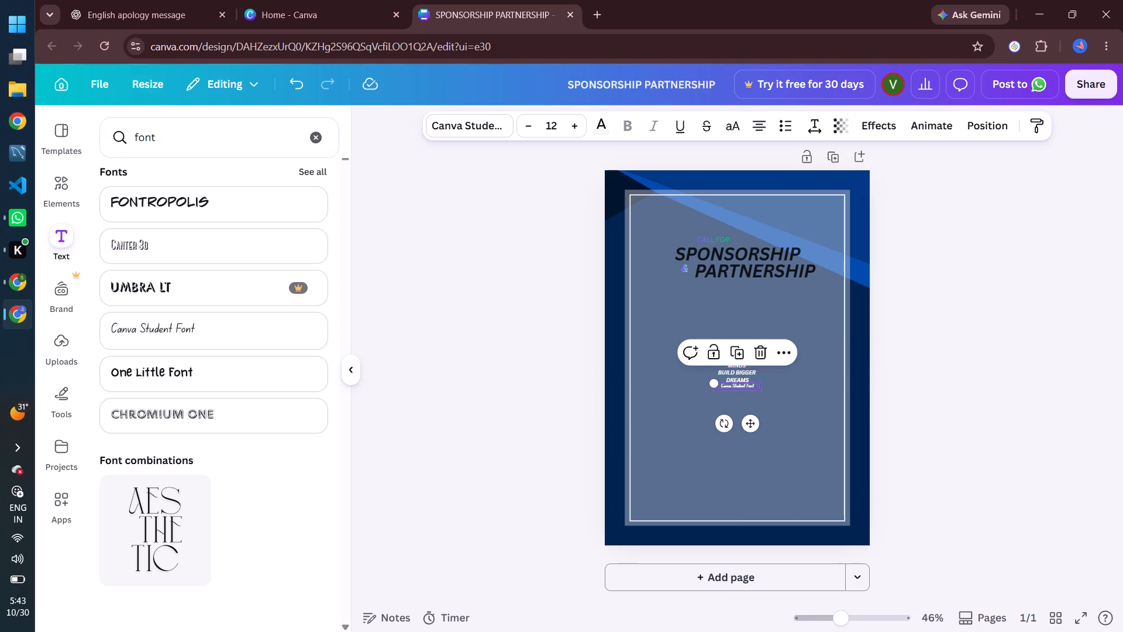
pyautogui.click(747, 387)
pyautogui.press('Right')
pyautogui.press('Right')
pyautogui.press('Right')
pyautogui.press('Right')
pyautogui.press('Right')
pyautogui.press('Right')
pyautogui.press('Right')
pyautogui.press('Right')
pyautogui.press('Right')
pyautogui.press('Right')
pyautogui.press('Right')
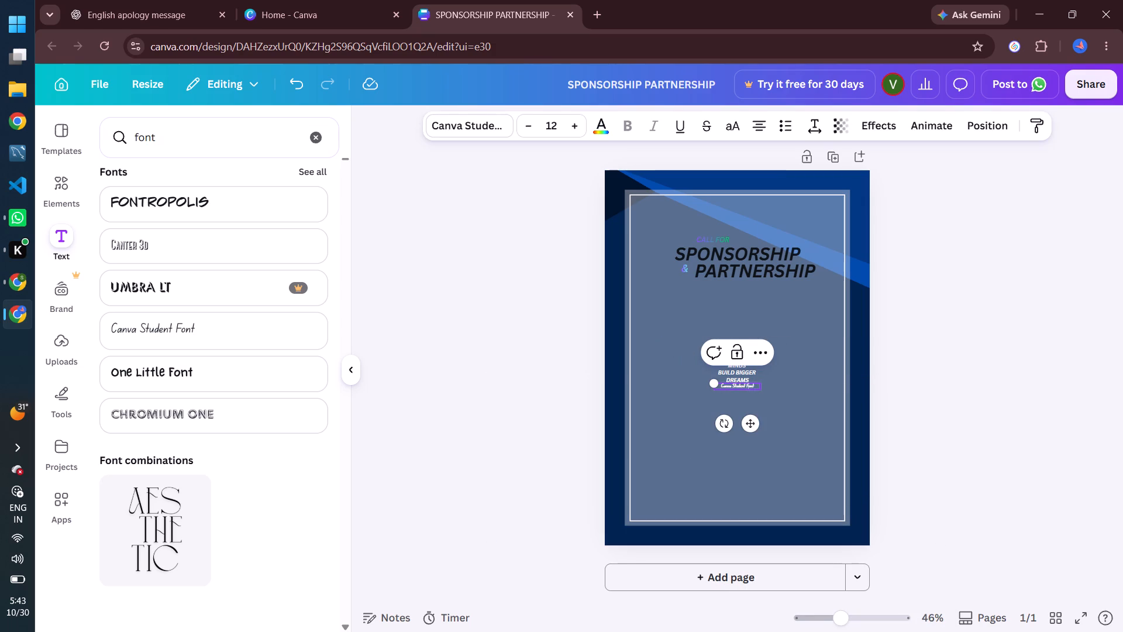
pyautogui.press('BackSpace')
pyautogui.press('BackSpace')
pyautogui.press('BackSpace')
pyautogui.press('BackSpace')
pyautogui.press('BackSpace')
pyautogui.press('BackSpace')
pyautogui.press('BackSpace')
pyautogui.press('BackSpace')
pyautogui.press('BackSpace')
pyautogui.press('BackSpace')
pyautogui.press('BackSpace')
pyautogui.press('BackSpace')
pyautogui.press('BackSpace')
pyautogui.press('BackSpace')
pyautogui.press('BackSpace')
pyautogui.press('BackSpace')
pyautogui.press('BackSpace')
pyautogui.press('BackSpace')
pyautogui.hotkey('ctrl', 'v')
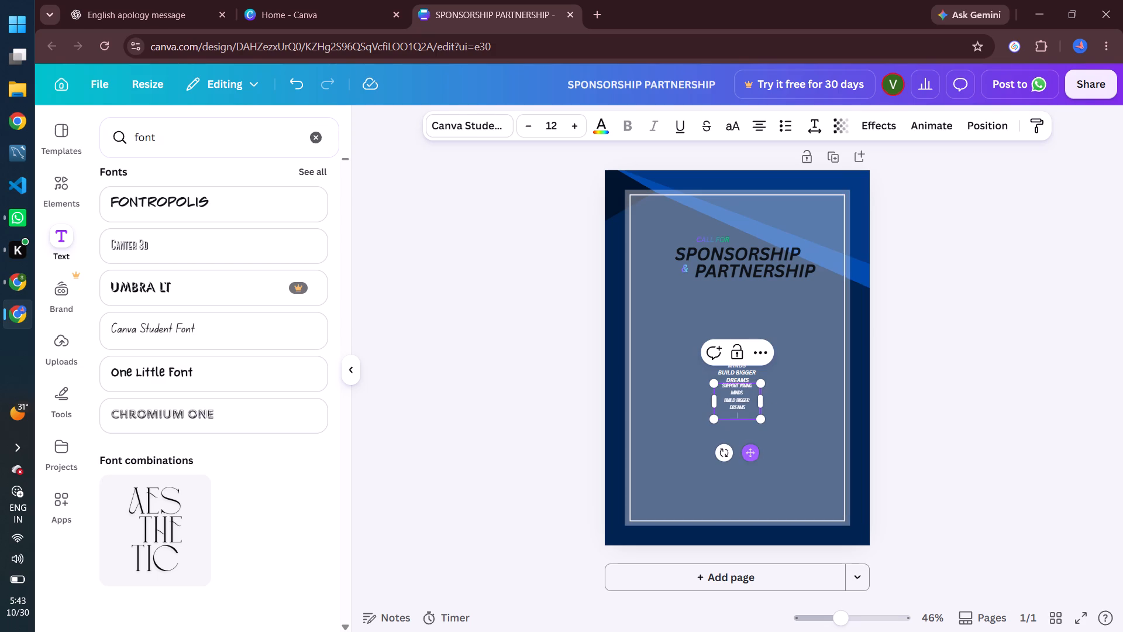
# Move the Canva Student Font slogan copy to the upper-left corner of the page, inside the white frame.
pyautogui.click(753, 455)
pyautogui.moveTo(753, 456); pyautogui.dragTo(674, 286)
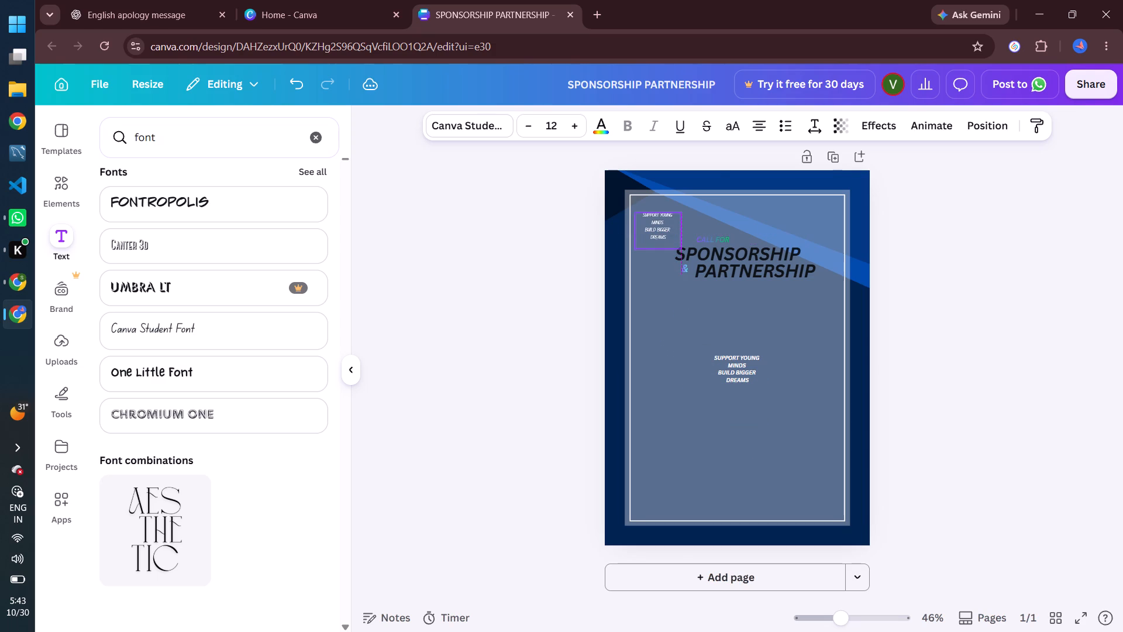
pyautogui.moveTo(674, 286); pyautogui.dragTo(675, 284)
# Tilt the slogan copy in the page's upper-left corner counterclockwise so its lines slope upward.
pyautogui.moveTo(646, 281); pyautogui.dragTo(647, 281)
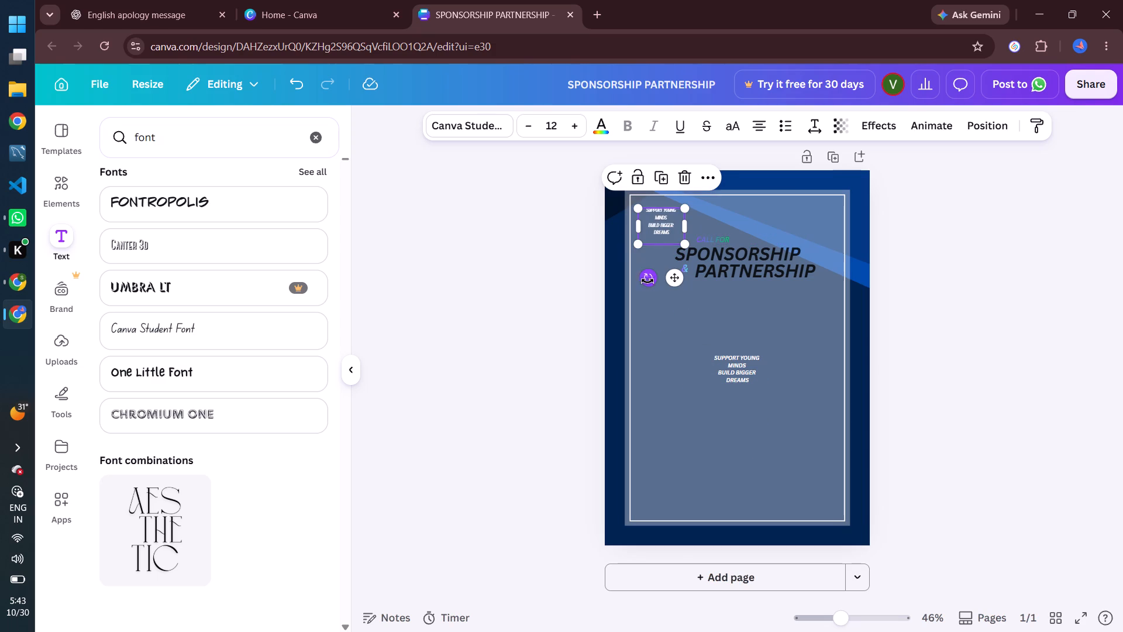
pyautogui.moveTo(647, 281); pyautogui.dragTo(663, 274)
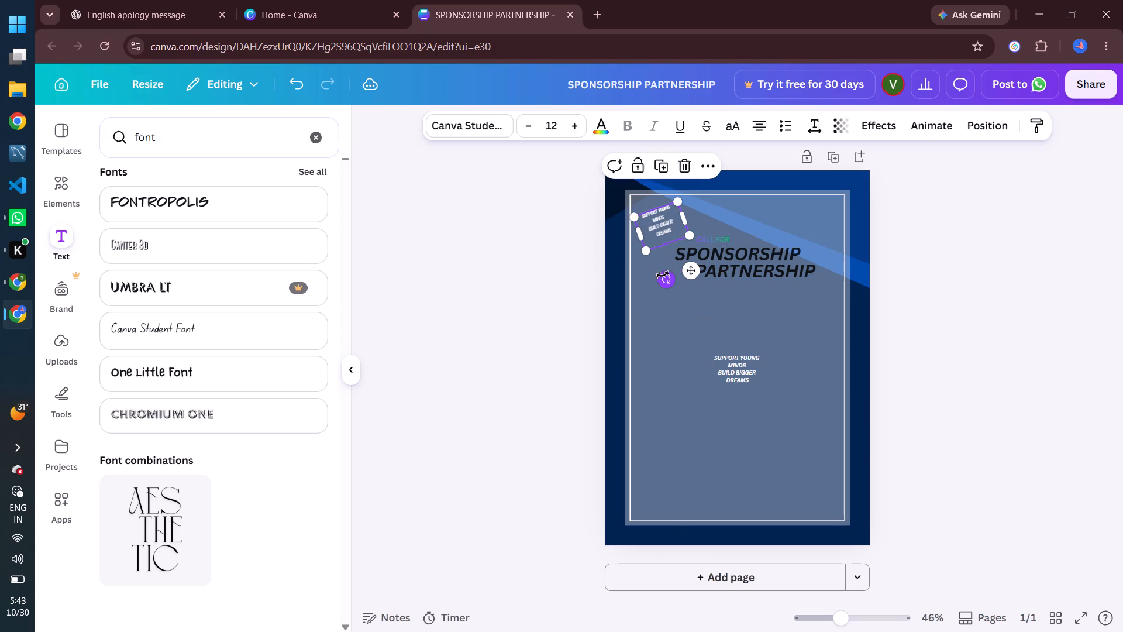
# Enlarge the tilted slogan copy to font size 16.3 and shift it over the frame's upper-left corner.
pyautogui.moveTo(692, 239); pyautogui.dragTo(714, 239)
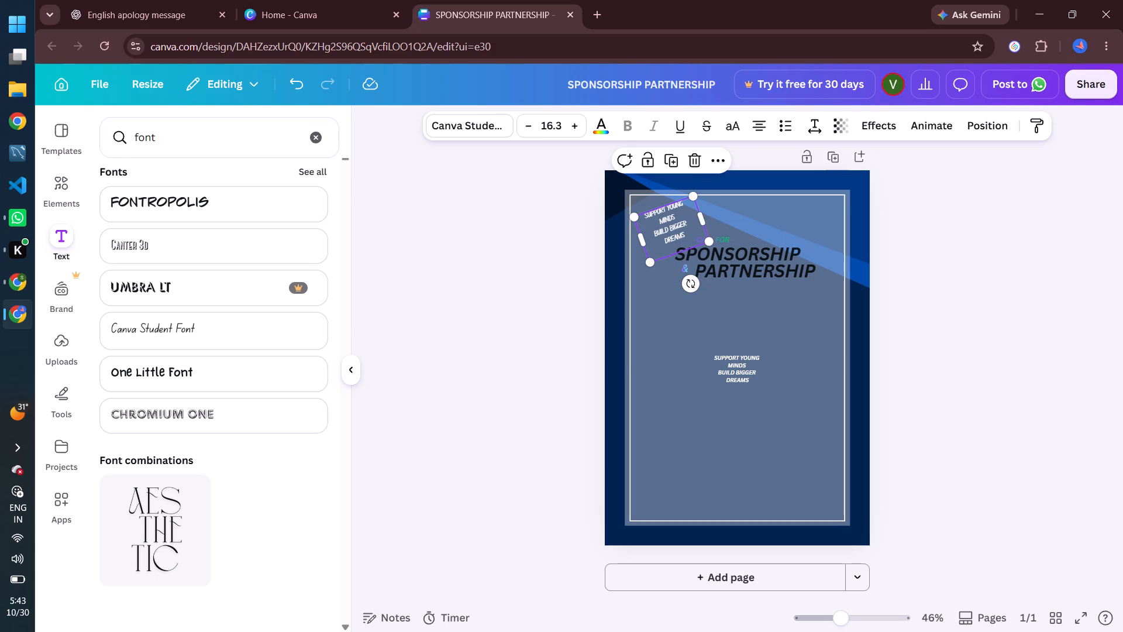
pyautogui.moveTo(685, 214); pyautogui.dragTo(673, 201)
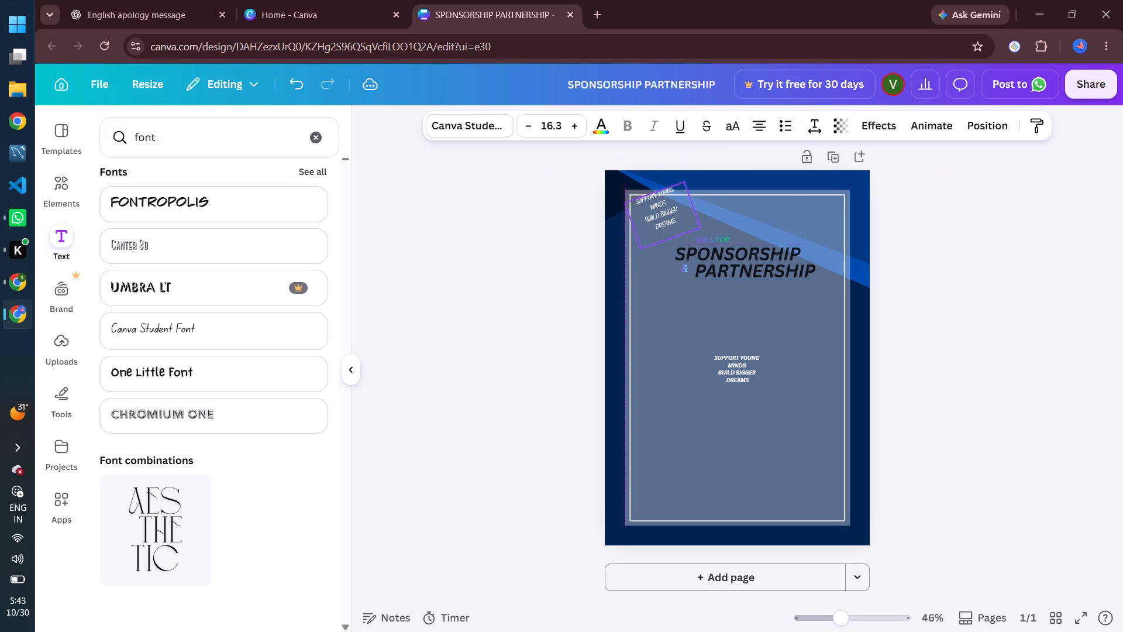
pyautogui.moveTo(673, 201); pyautogui.dragTo(669, 211)
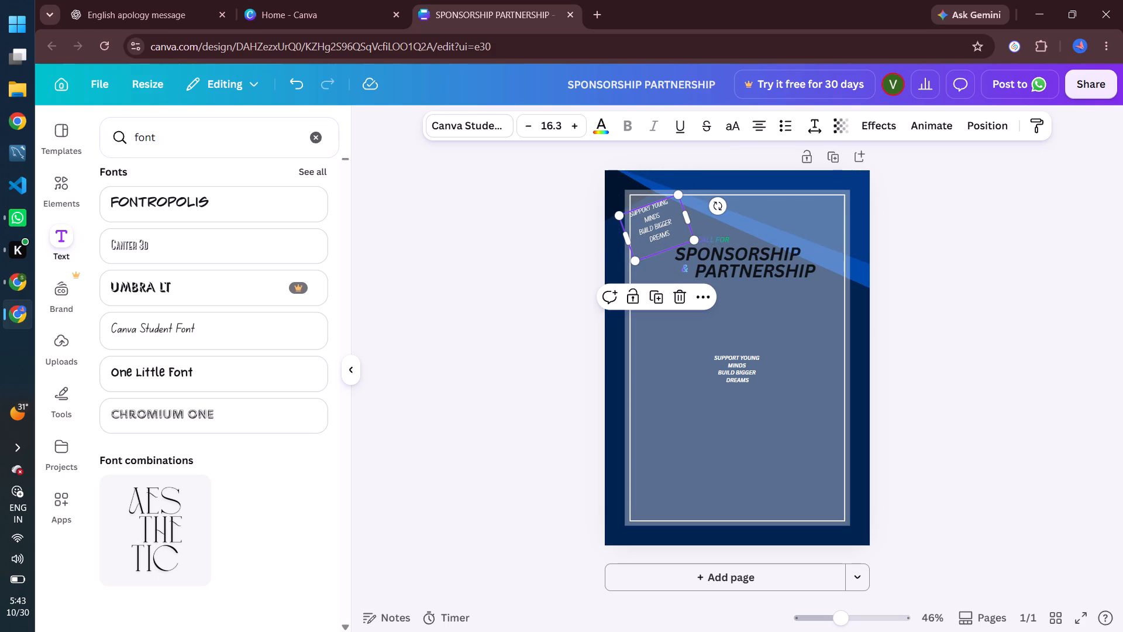
pyautogui.click(672, 207)
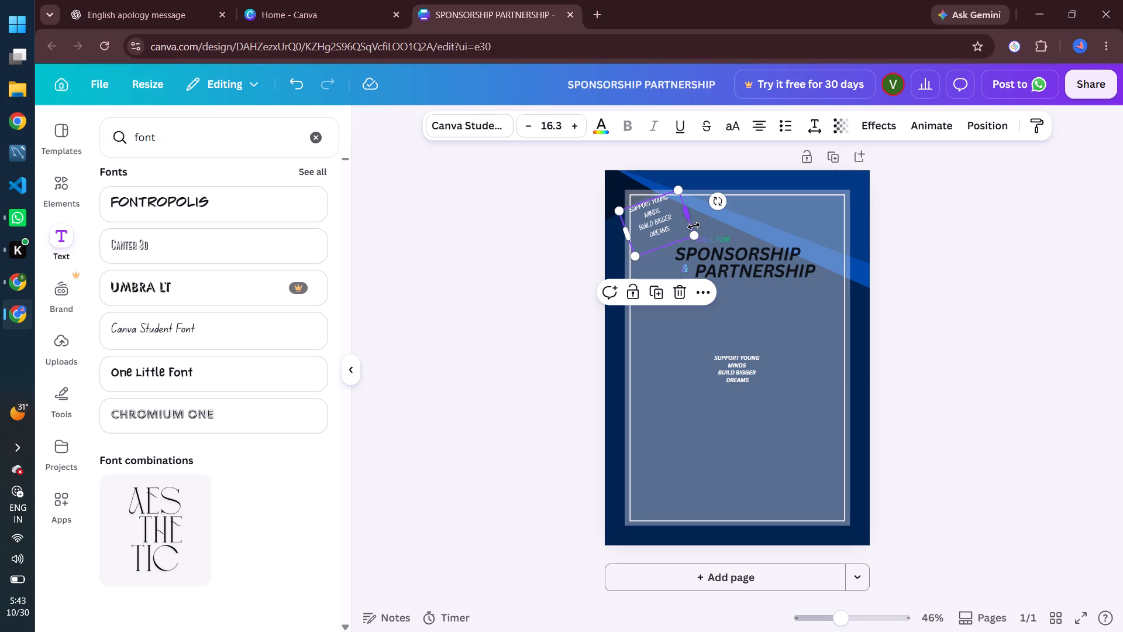
# Enlarge the tilted slogan copy to font size 17.5 and widen its text box slightly.
pyautogui.moveTo(697, 234); pyautogui.dragTo(715, 229)
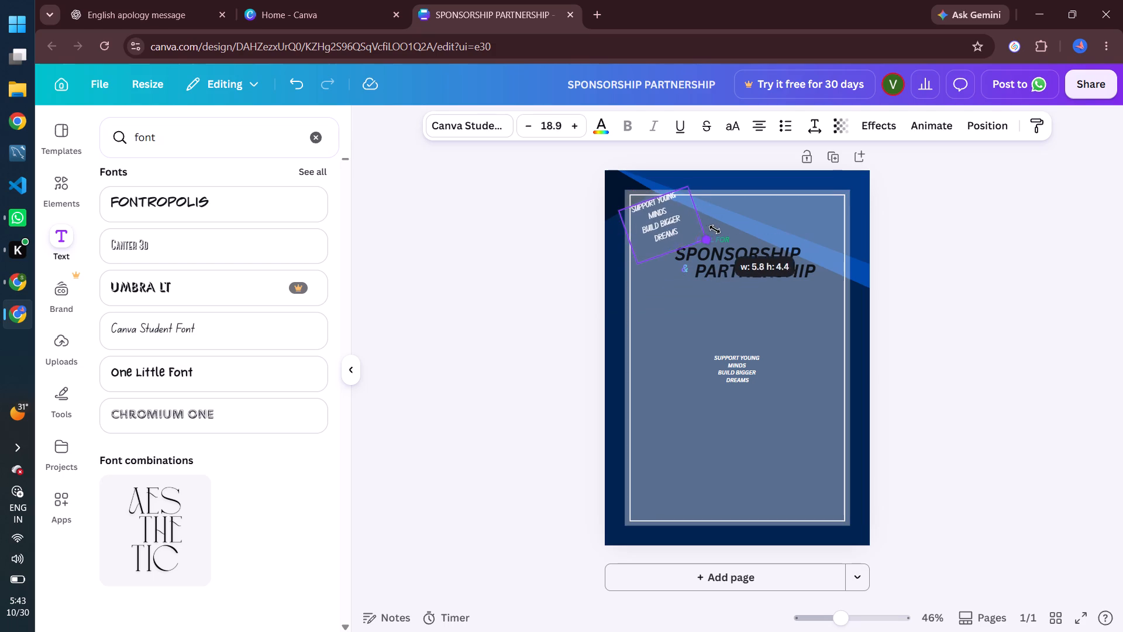
pyautogui.moveTo(715, 229); pyautogui.dragTo(706, 226)
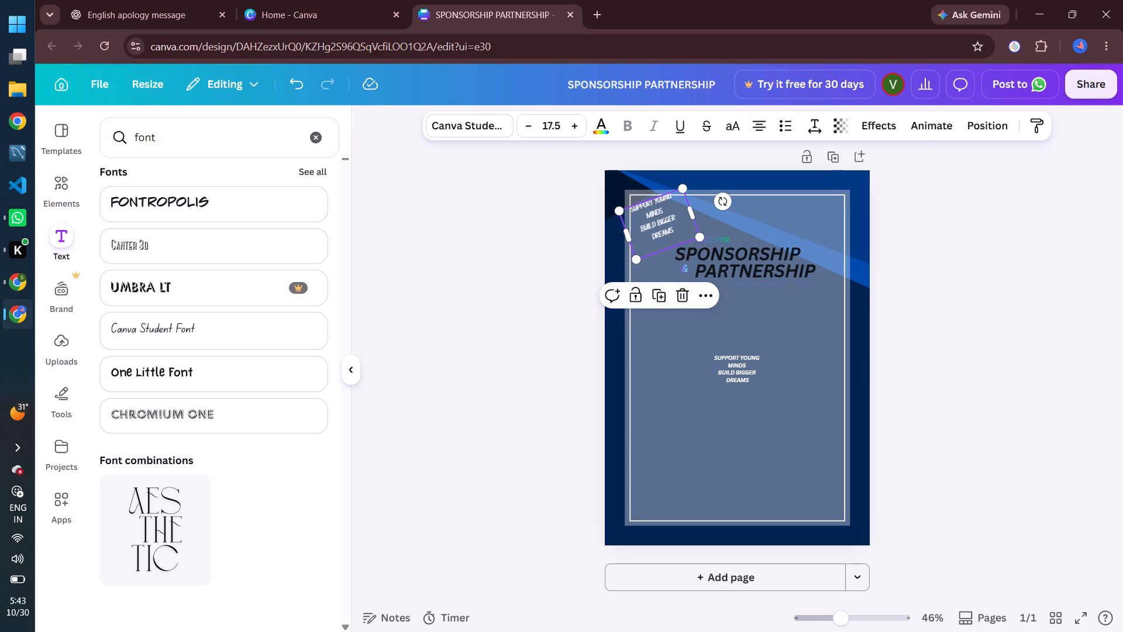
pyautogui.click(690, 211)
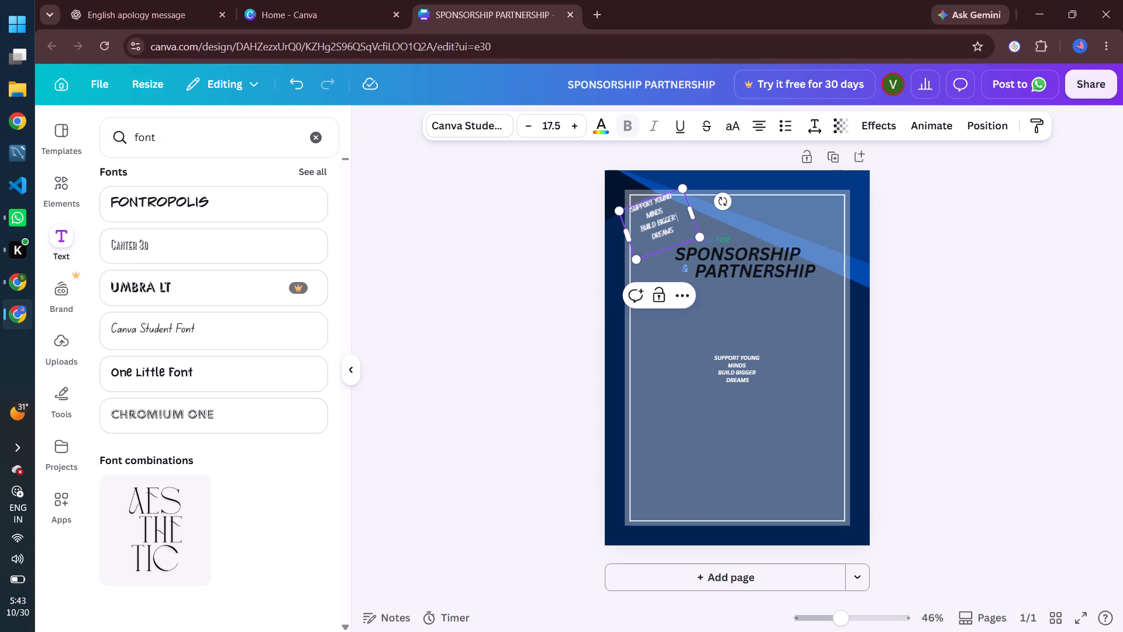
pyautogui.click(691, 211)
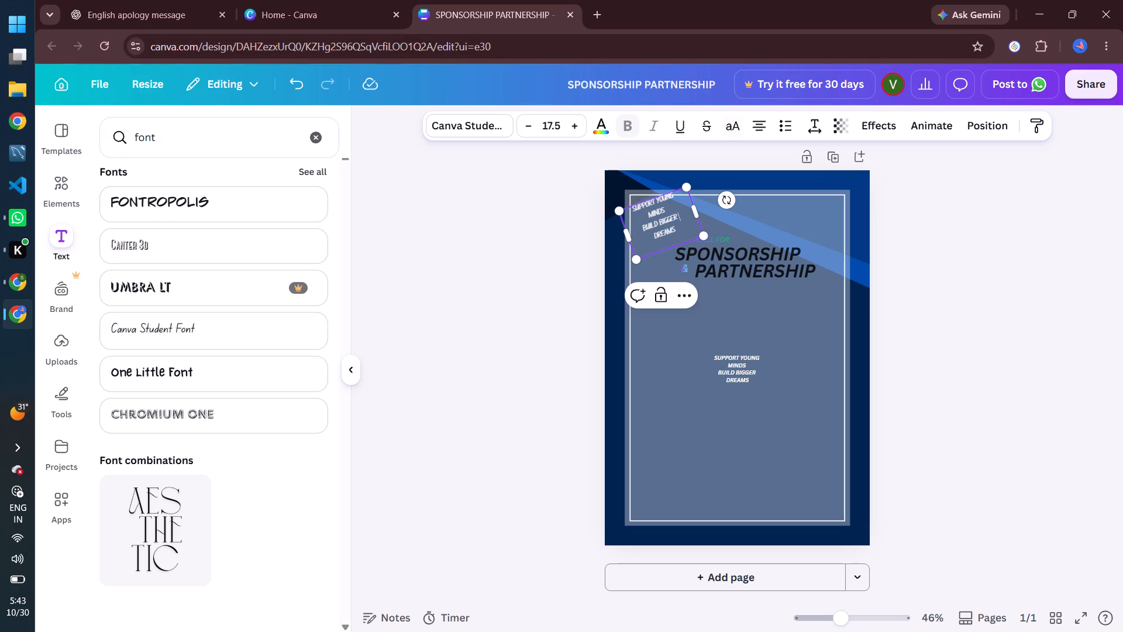
# Apply the Curve text effect to the tilted slogan and set its curve to 15.
pyautogui.hscroll(-2, 739, 114)
pyautogui.click(879, 136)
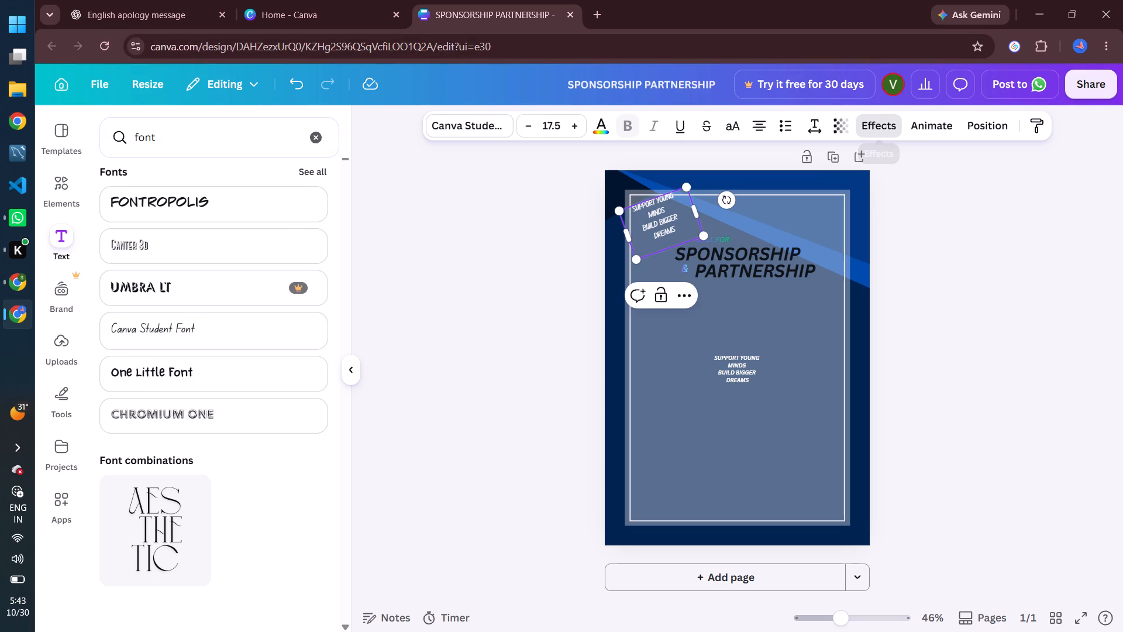
pyautogui.scroll(-9, 233, 392)
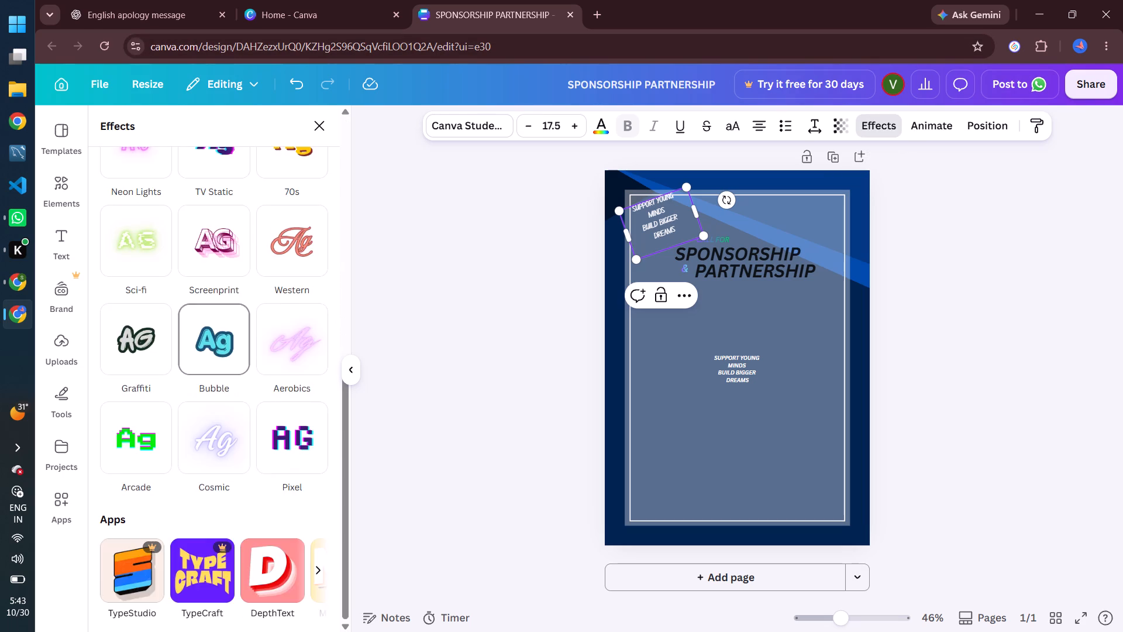
pyautogui.scroll(8, 233, 392)
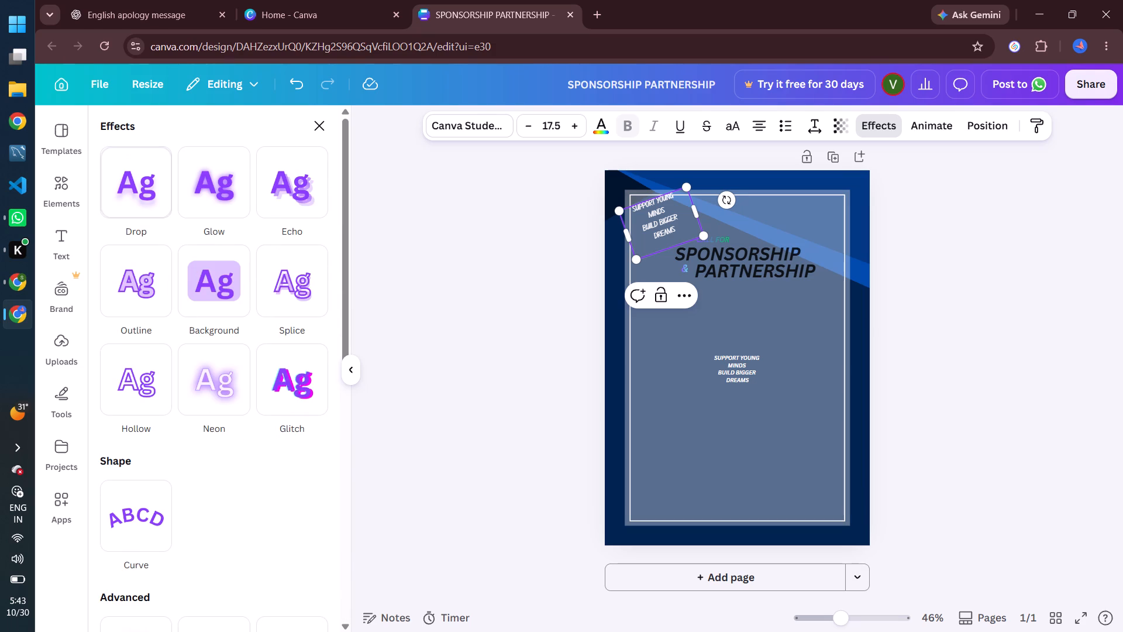
pyautogui.click(147, 518)
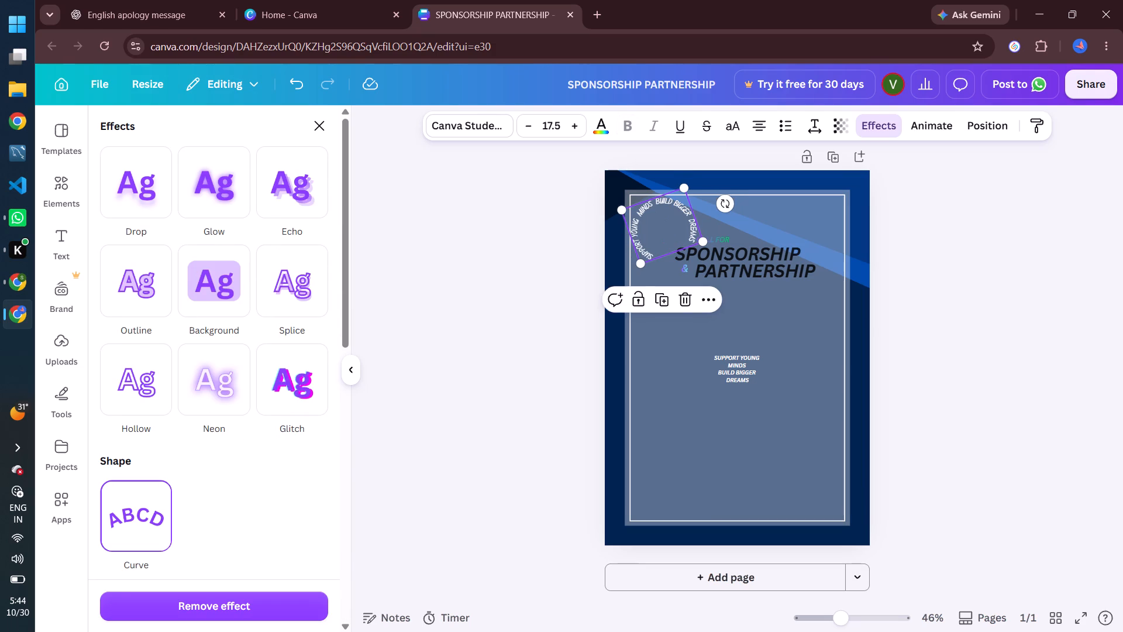
pyautogui.scroll(-5, 205, 467)
pyautogui.scroll(2, 205, 467)
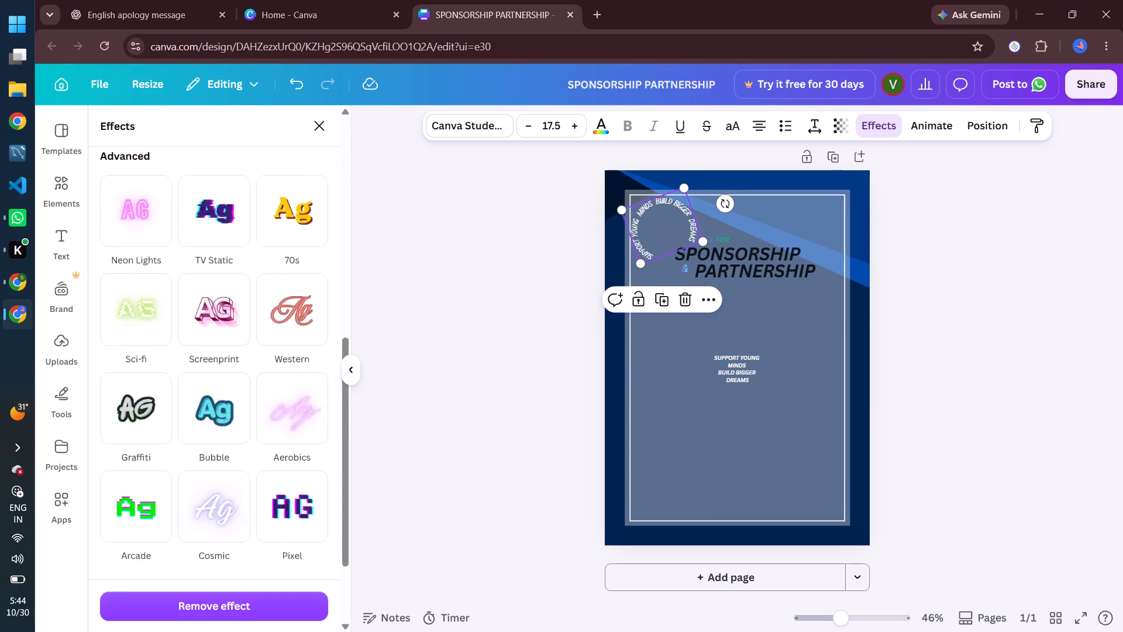
pyautogui.scroll(2, 205, 467)
pyautogui.click(179, 266)
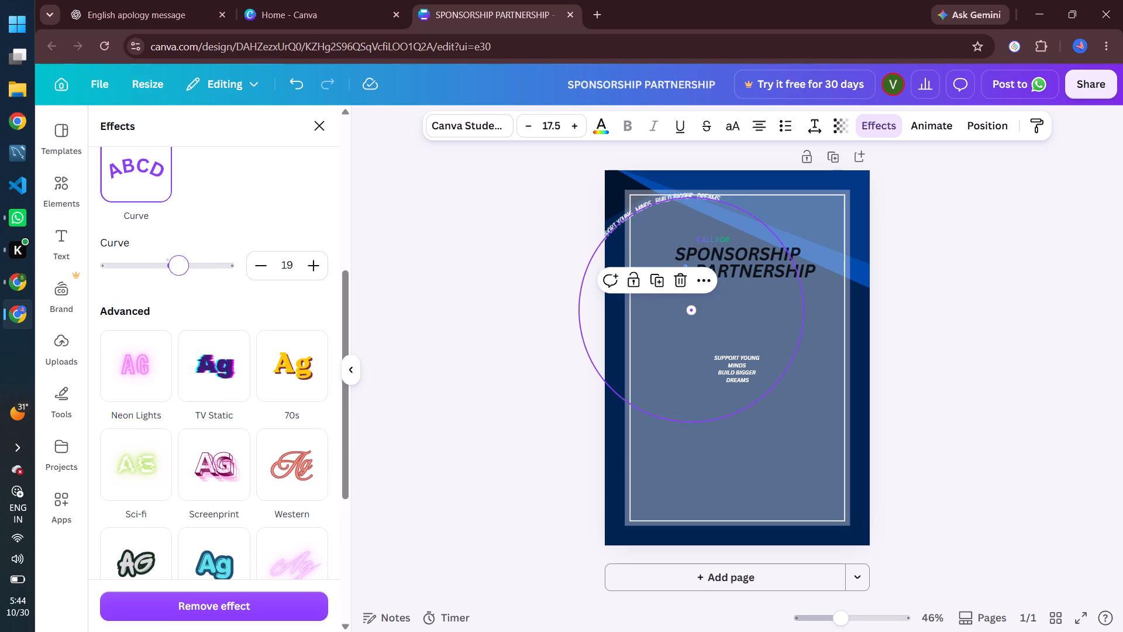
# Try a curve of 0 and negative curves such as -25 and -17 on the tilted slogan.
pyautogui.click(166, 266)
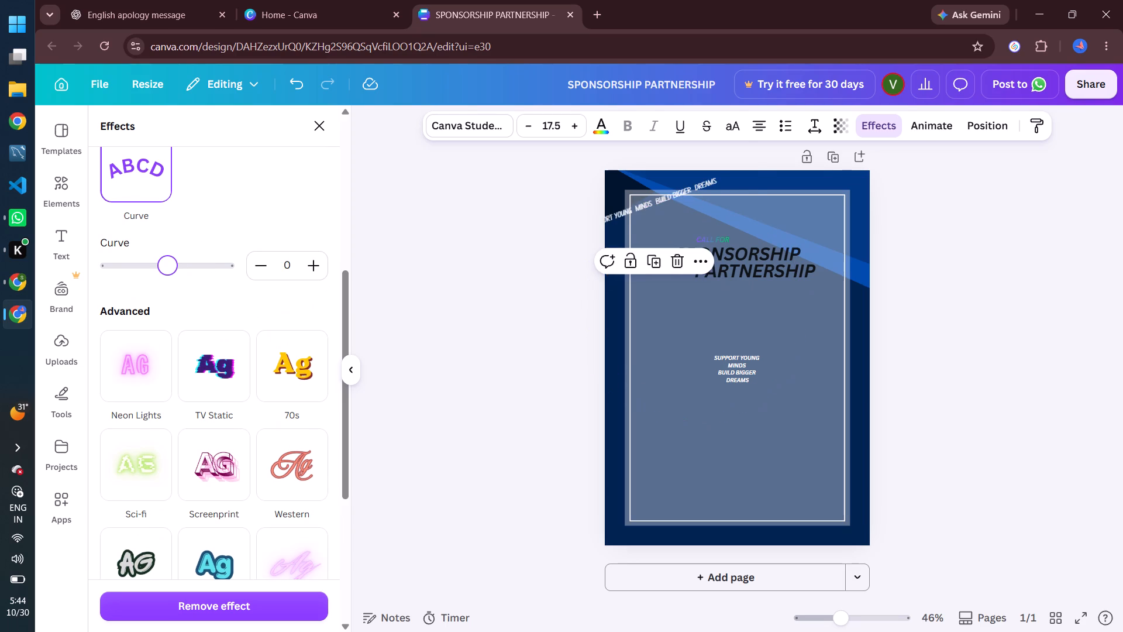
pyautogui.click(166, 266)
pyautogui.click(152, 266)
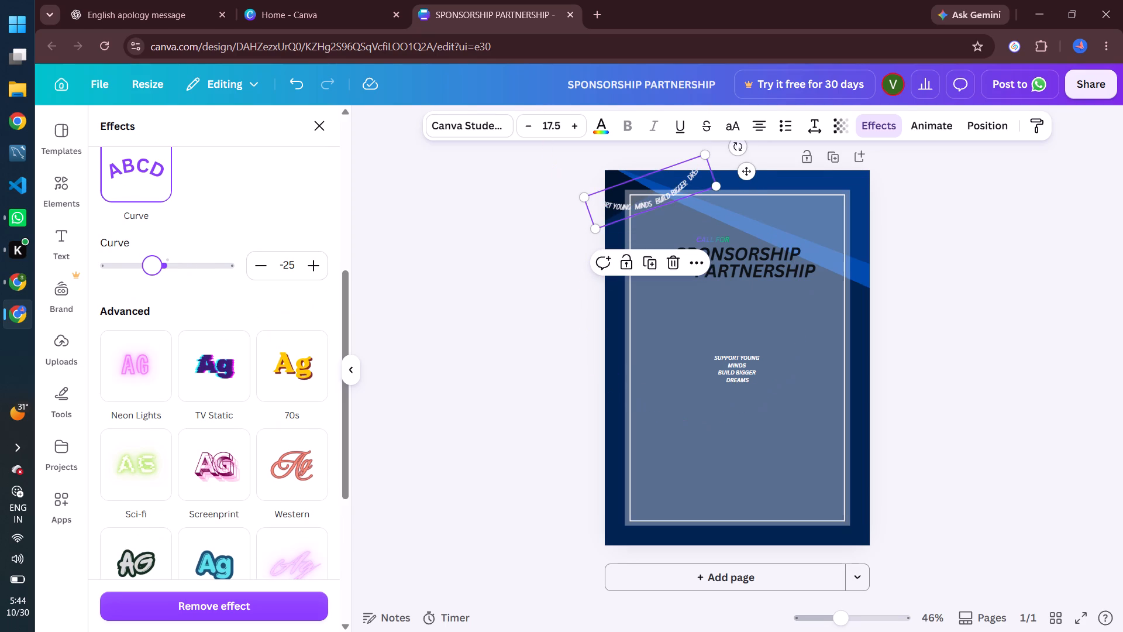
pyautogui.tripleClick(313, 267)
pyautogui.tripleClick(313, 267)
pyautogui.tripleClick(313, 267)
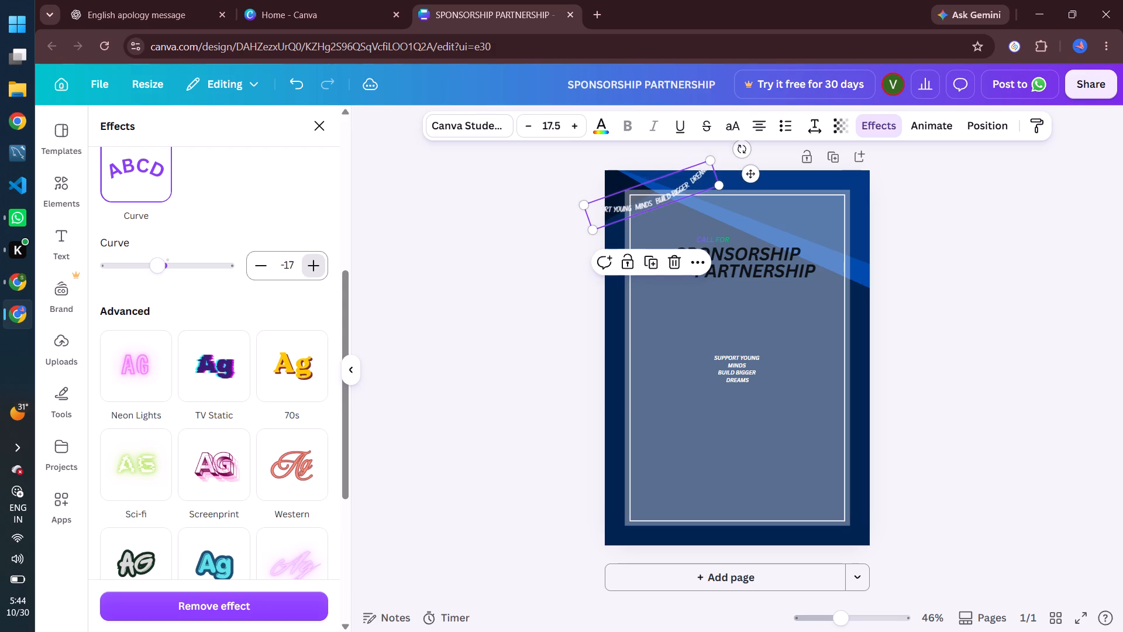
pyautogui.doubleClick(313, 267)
# Set the tilted slogan's curve to 15.
pyautogui.moveTo(313, 267); pyautogui.dragTo(177, 267)
pyautogui.click(177, 267)
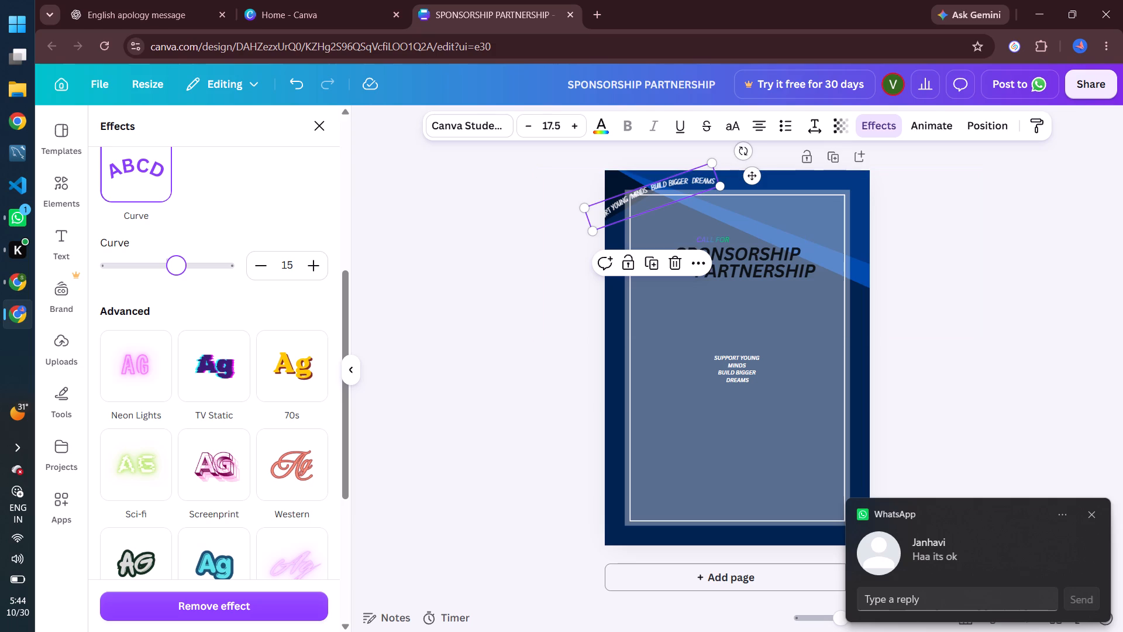
# Insert a line break between "SUPPORT YOUNG" and "MINDS" in the curved slogan's text.
pyautogui.click(694, 172)
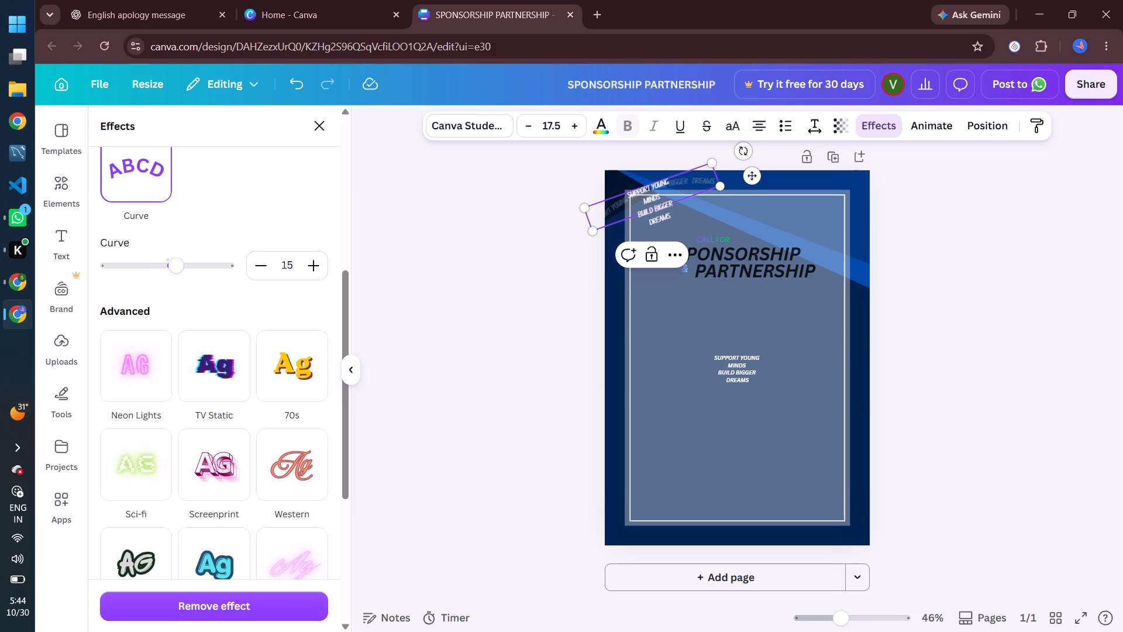
pyautogui.press('Right')
pyautogui.press('Right')
pyautogui.press('Right')
pyautogui.press('Right')
pyautogui.press('Right')
pyautogui.press('Right')
pyautogui.press('Right')
pyautogui.press('Right')
pyautogui.press('Right')
pyautogui.press('Right')
pyautogui.press('Right')
pyautogui.press('Right')
pyautogui.press('Right')
pyautogui.press('Right')
pyautogui.press('Right')
pyautogui.press('Right')
pyautogui.press('Right')
pyautogui.press('Return')
# Insert a line break between "MINDS" and "BUILD BIGGER" in the curved slogan's text.
pyautogui.press('Down')
pyautogui.press('Down')
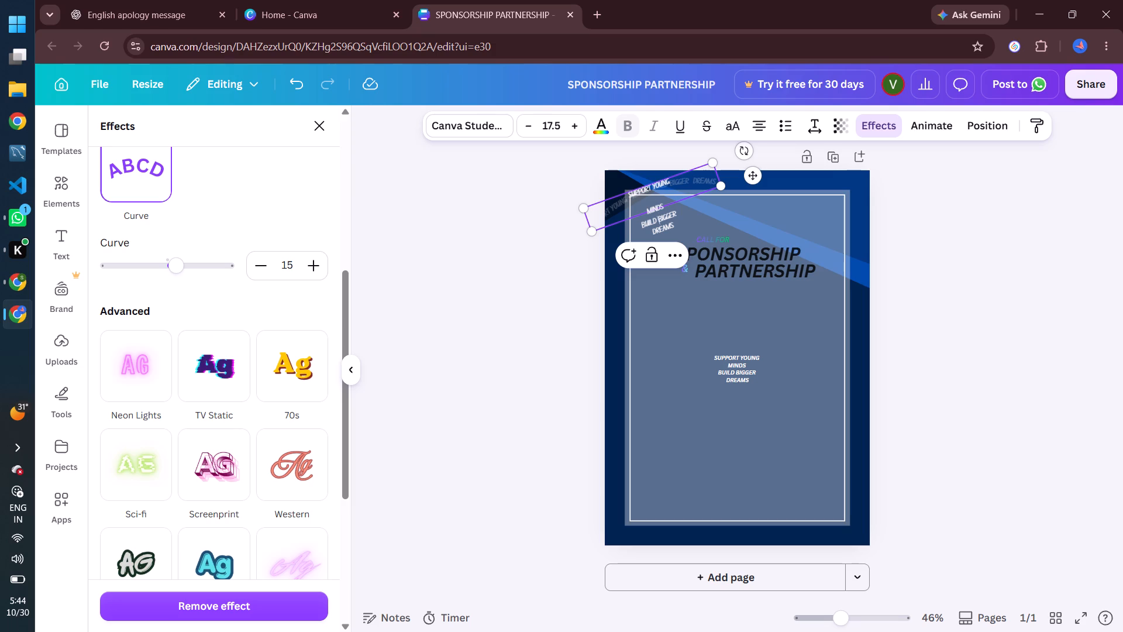
pyautogui.press('Up')
pyautogui.press('Up')
pyautogui.press('Right')
pyautogui.press('Down')
pyautogui.press('Right')
pyautogui.press('Right')
pyautogui.press('Return')
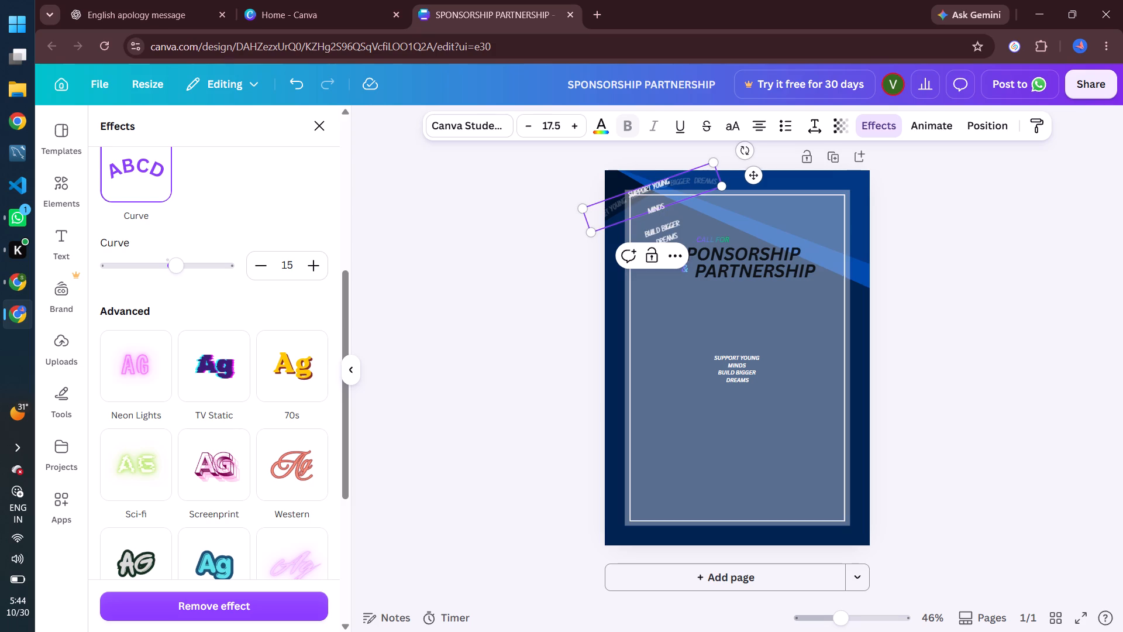
# Move the curved slogan inside the white frame's upper-left corner, arching above the CALL FOR SPONSORSHIP heading.
pyautogui.click(954, 219)
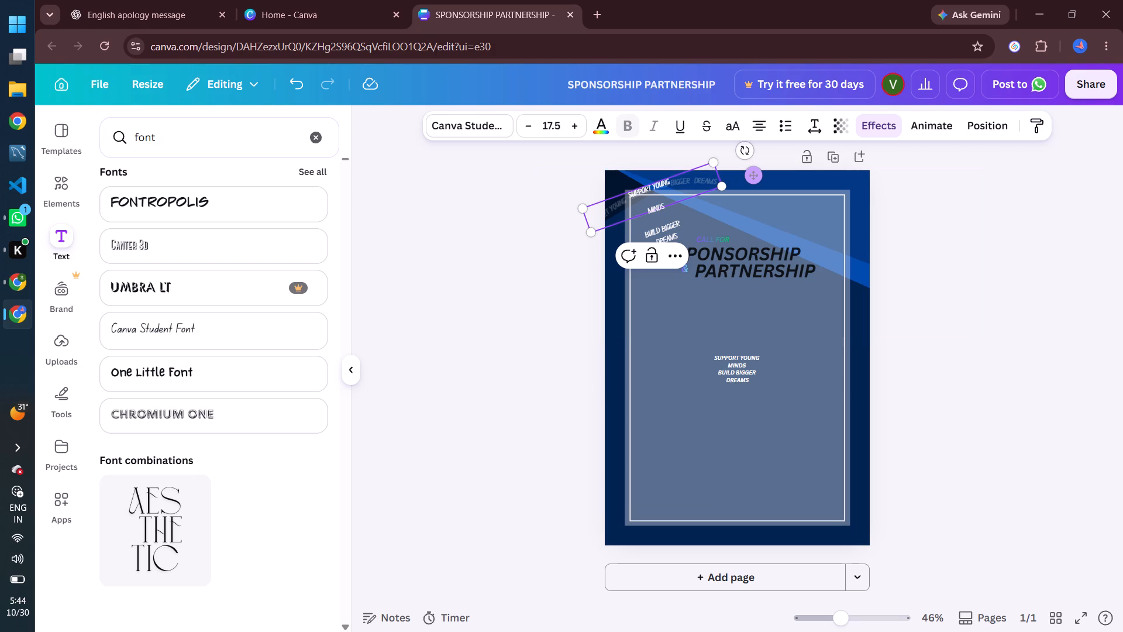
pyautogui.moveTo(760, 178); pyautogui.dragTo(759, 185)
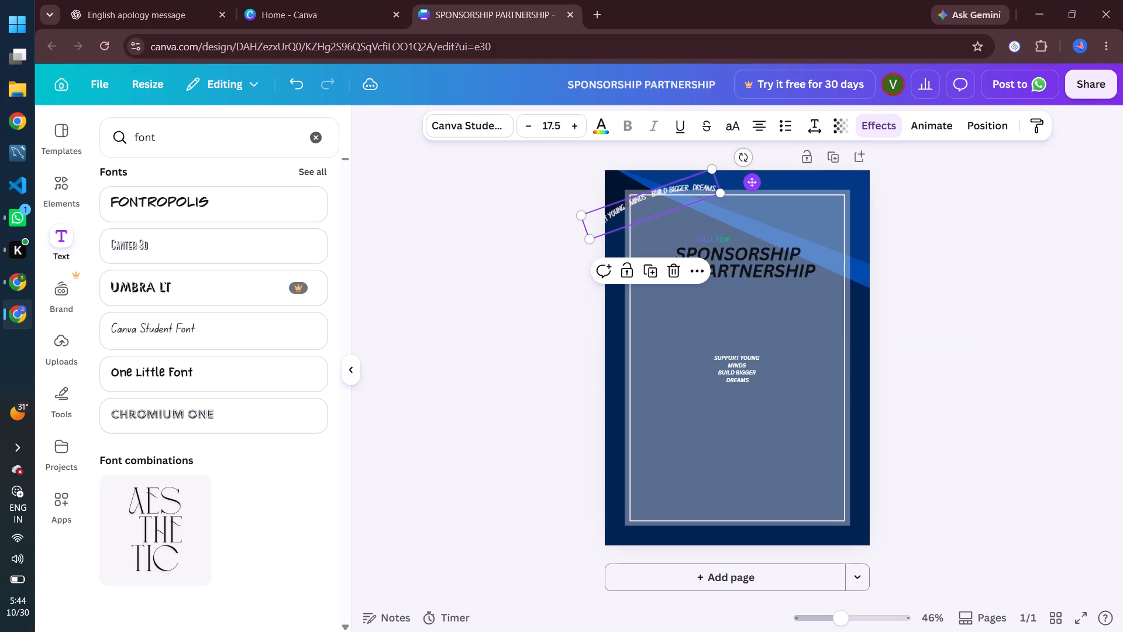
pyautogui.moveTo(755, 184); pyautogui.dragTo(798, 202)
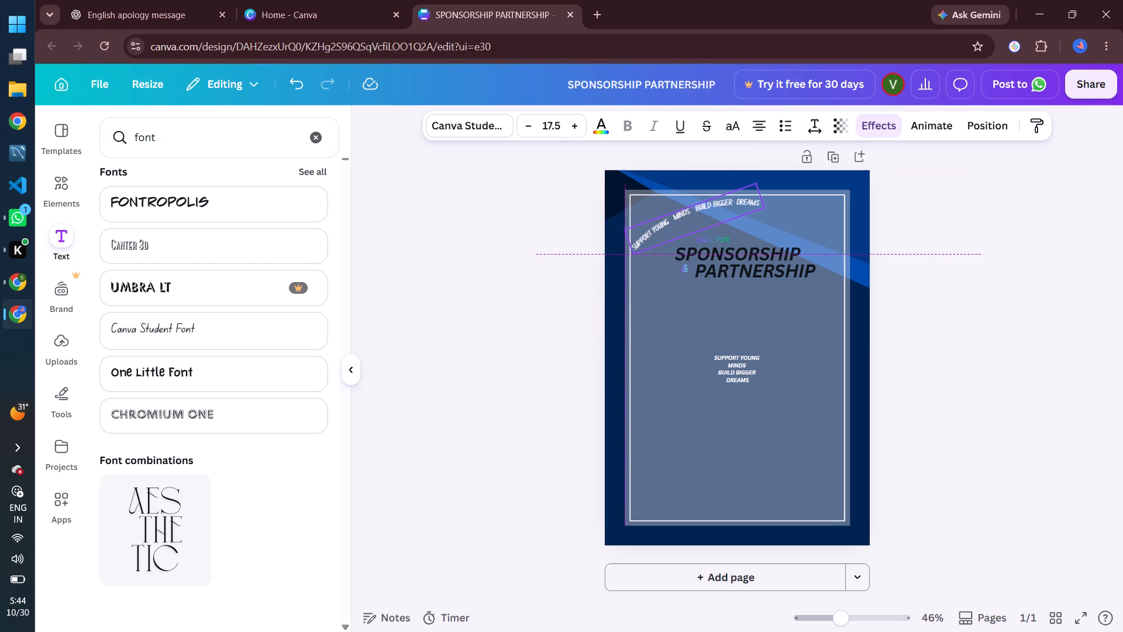
pyautogui.moveTo(798, 202); pyautogui.dragTo(807, 201)
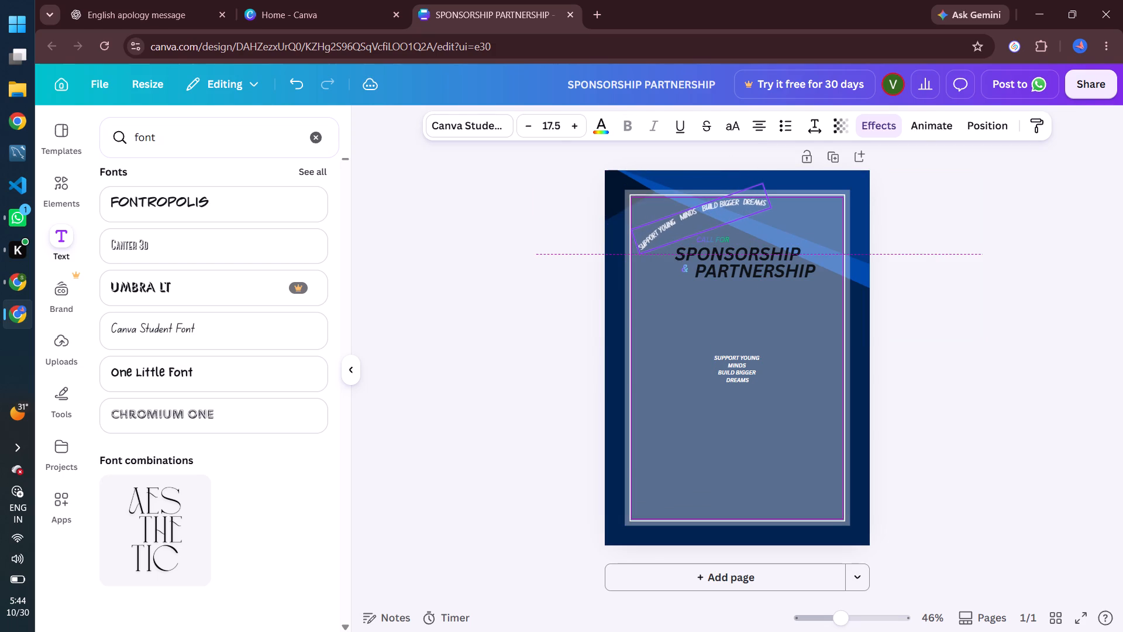
pyautogui.moveTo(807, 201); pyautogui.dragTo(799, 201)
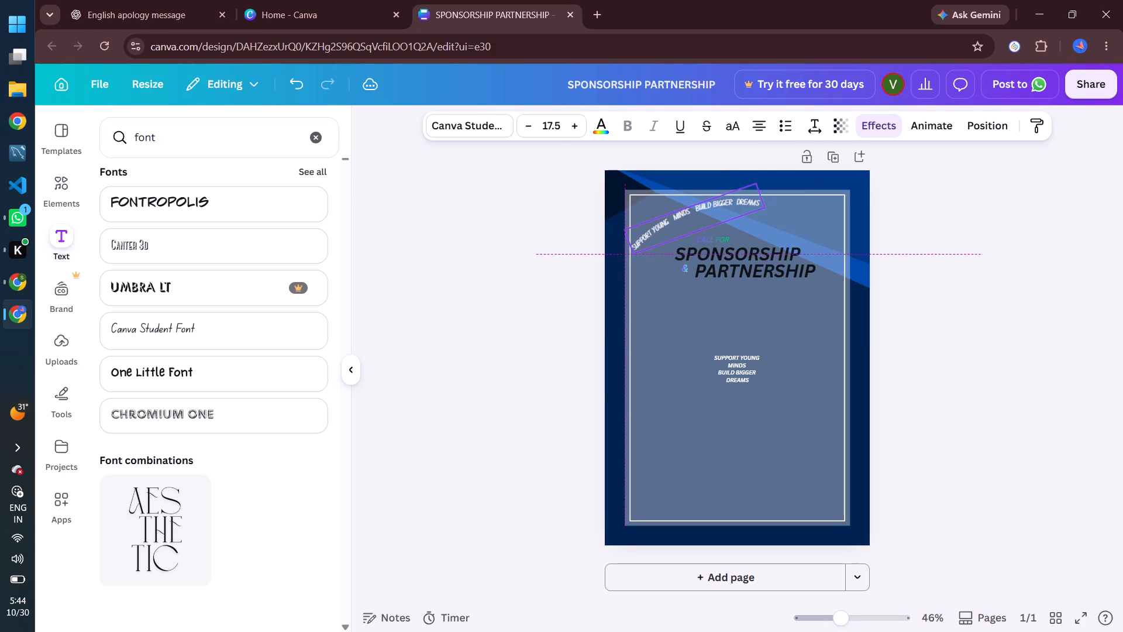
pyautogui.moveTo(799, 201); pyautogui.dragTo(800, 201)
pyautogui.click(996, 207)
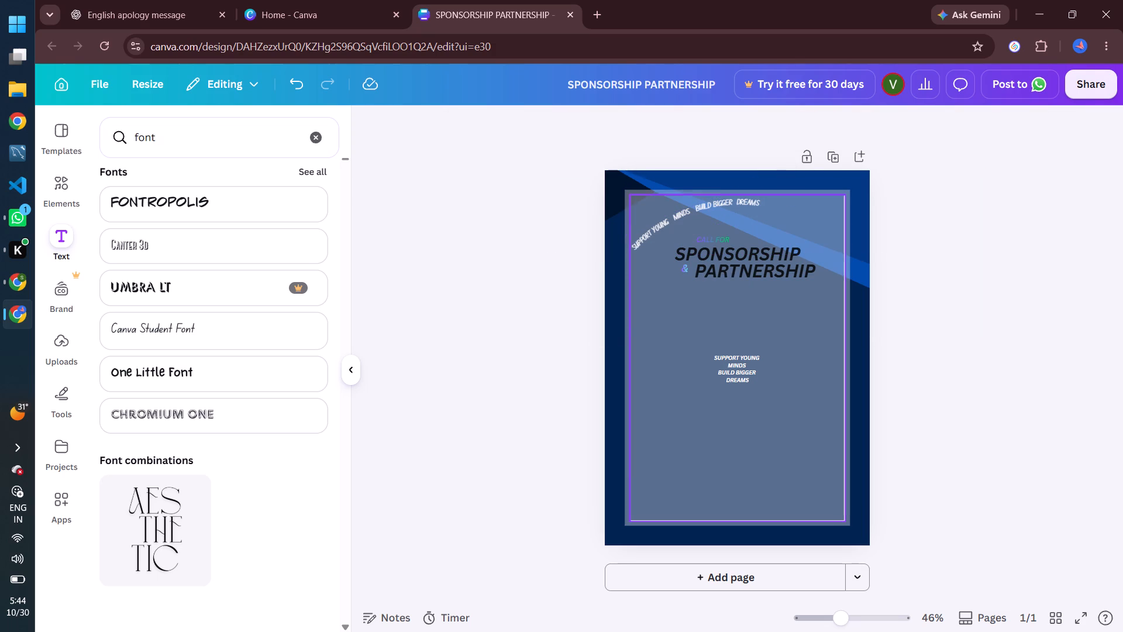
# Recolour the curved slogan with the dark navy already used in the design.
pyautogui.click(687, 219)
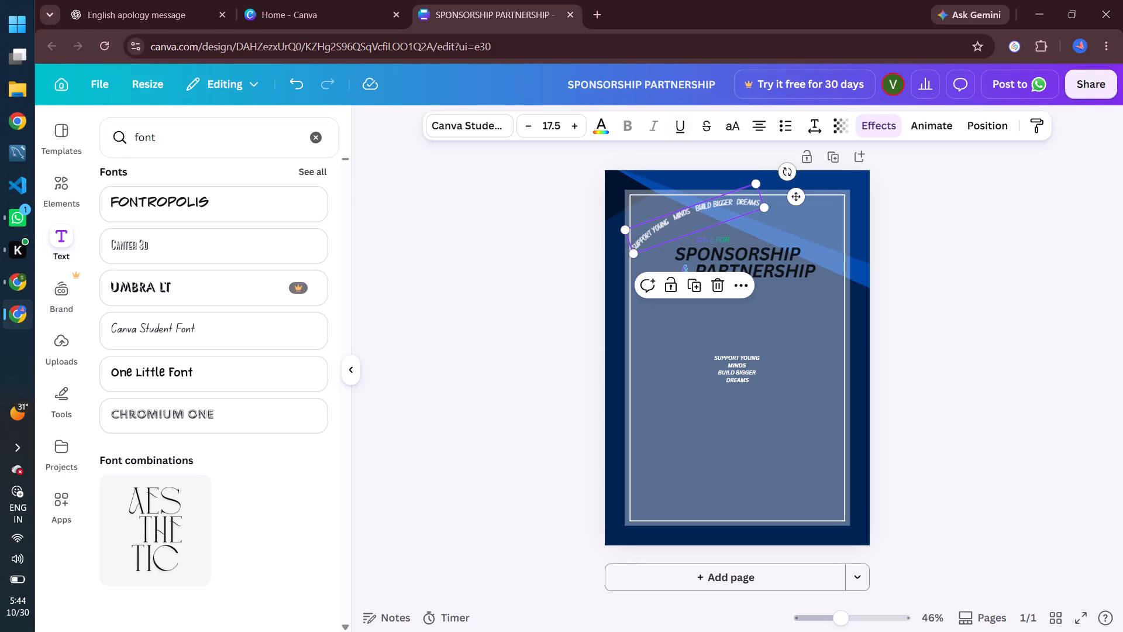
pyautogui.click(594, 122)
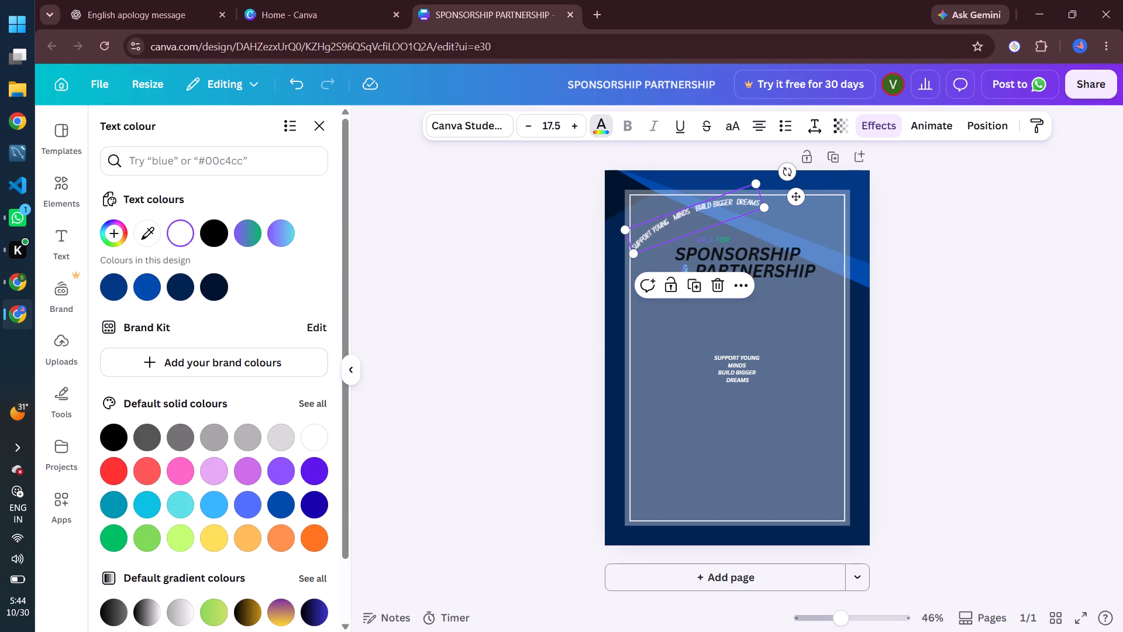
pyautogui.click(182, 290)
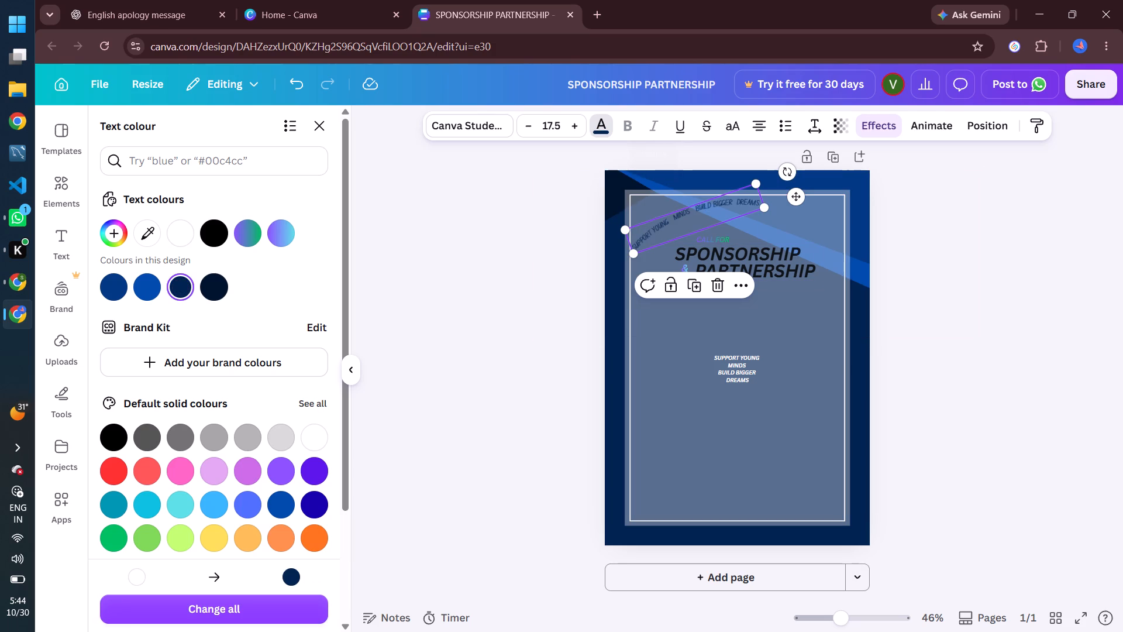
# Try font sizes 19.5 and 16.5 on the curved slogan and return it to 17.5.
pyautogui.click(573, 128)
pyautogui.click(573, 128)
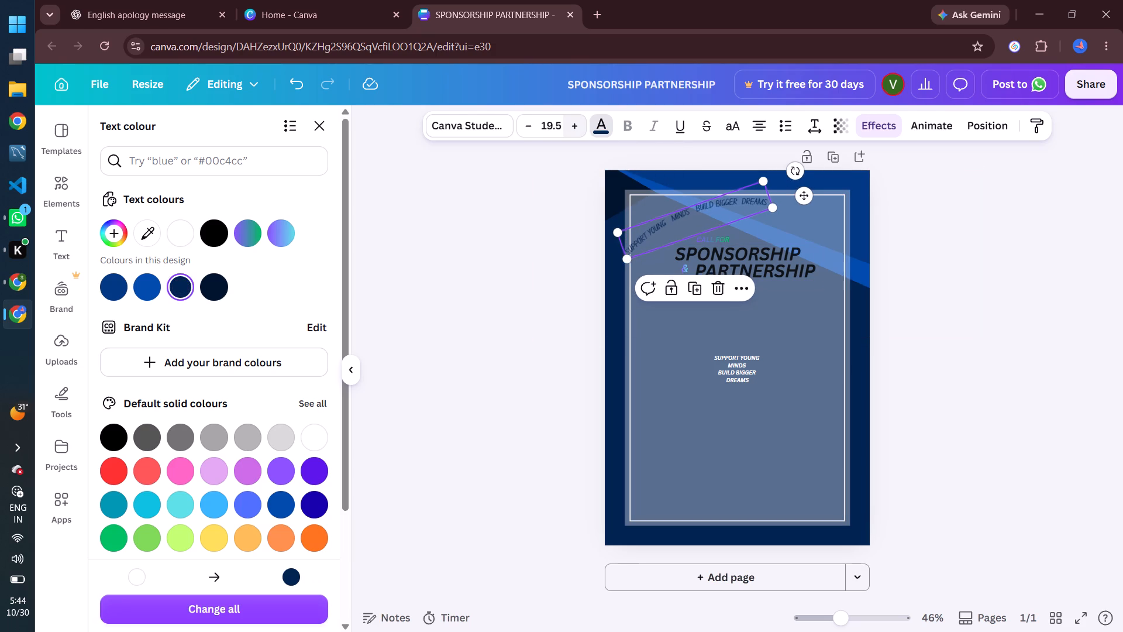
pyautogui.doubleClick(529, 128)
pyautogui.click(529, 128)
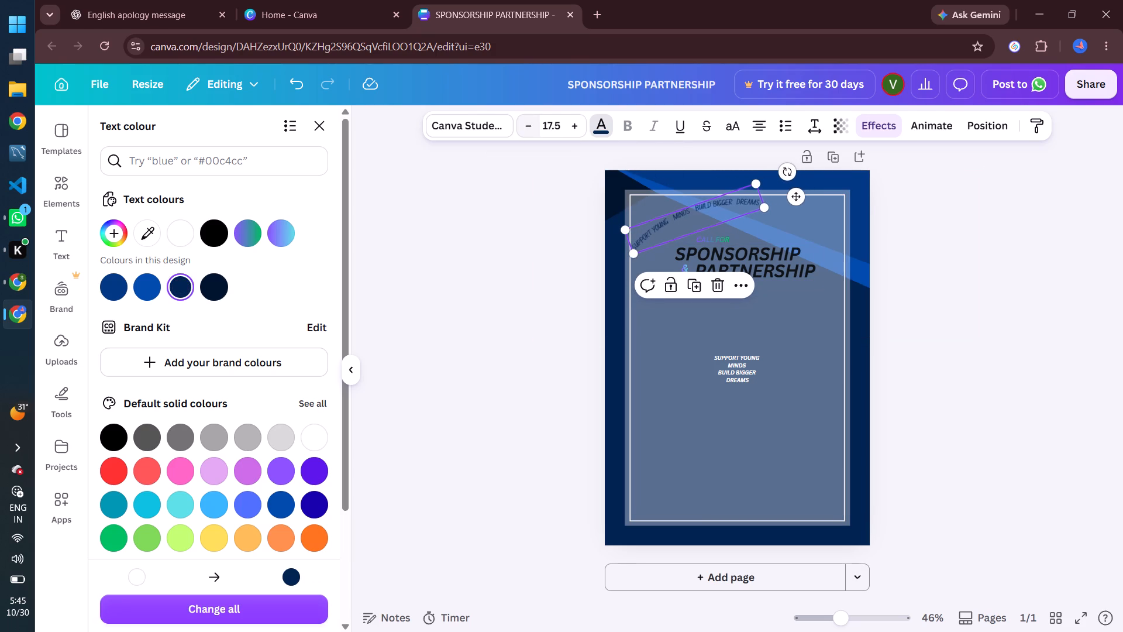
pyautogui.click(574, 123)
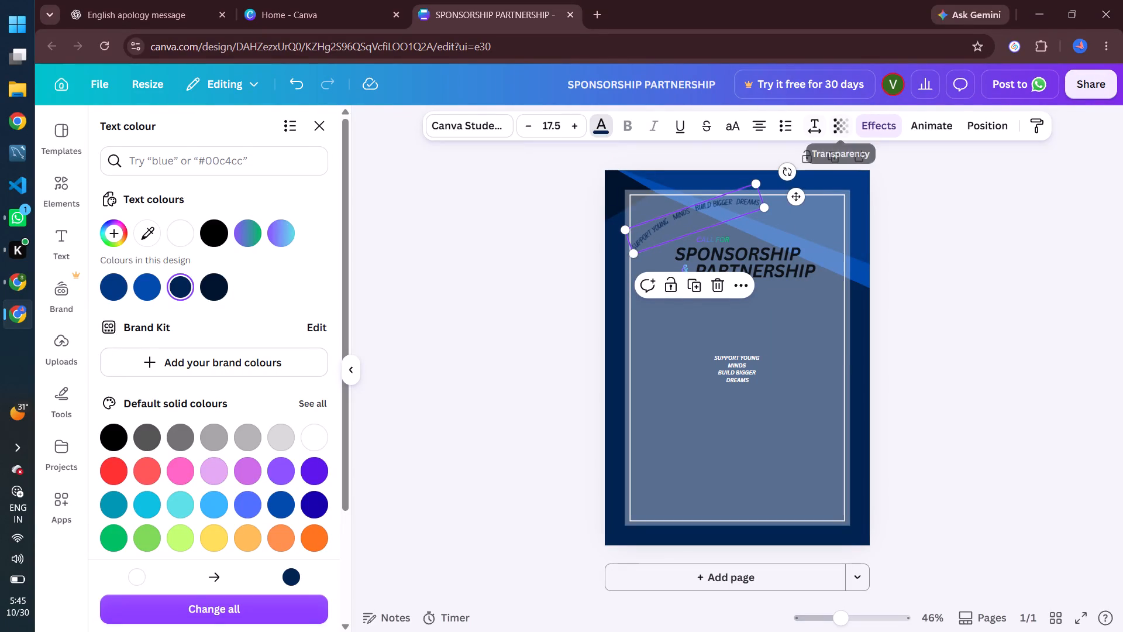
# Set the curved slogan's letter spacing to 47.
pyautogui.click(811, 132)
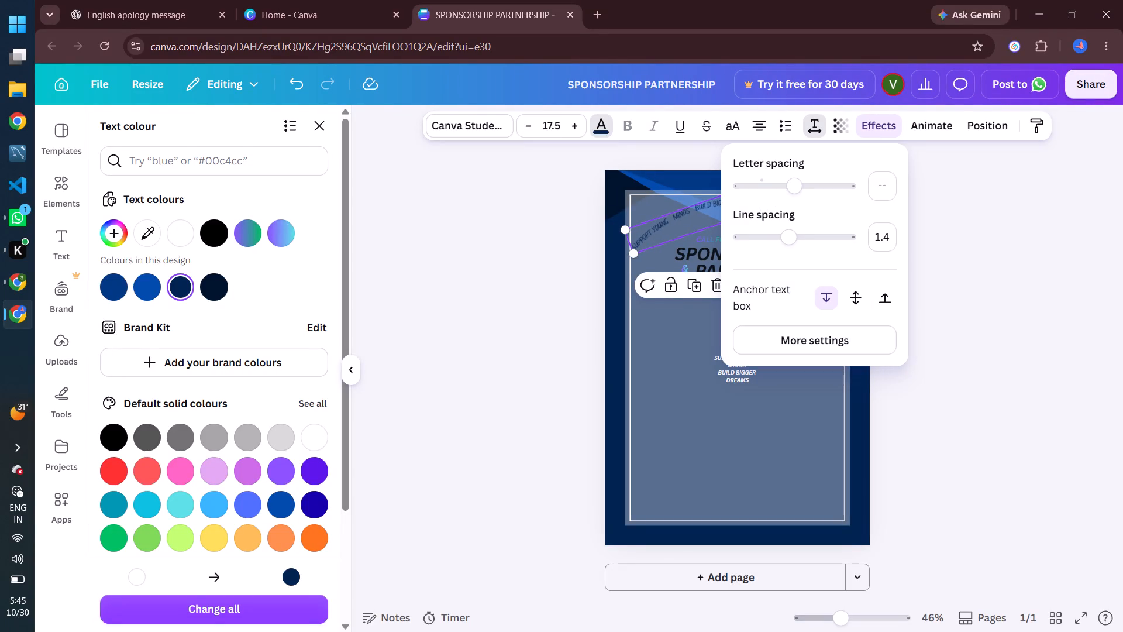
pyautogui.click(855, 186)
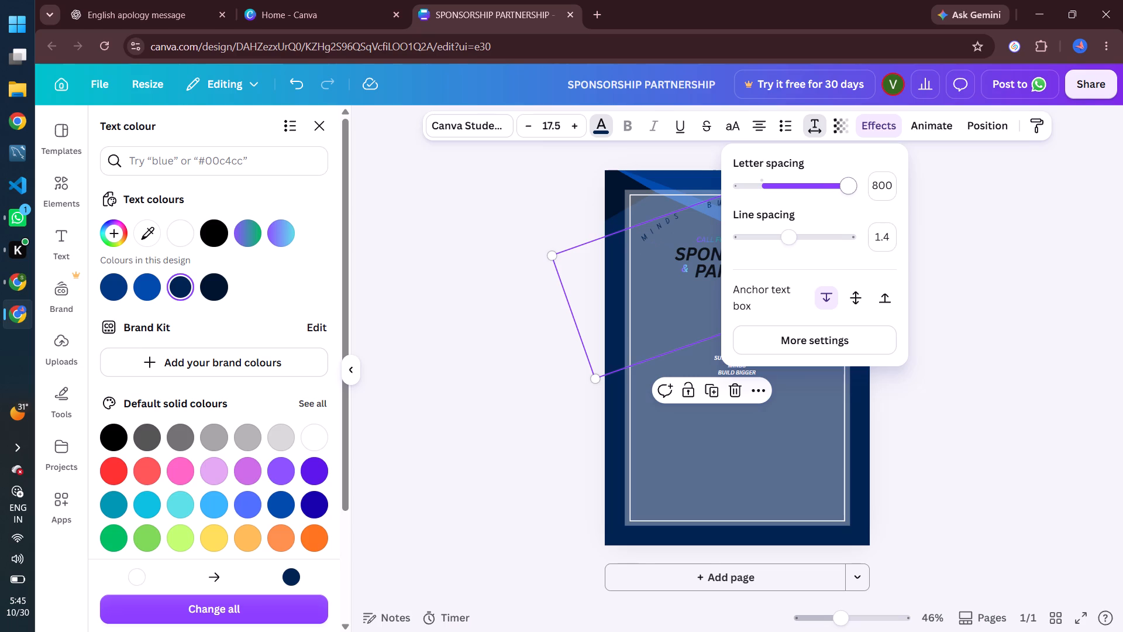
pyautogui.click(766, 186)
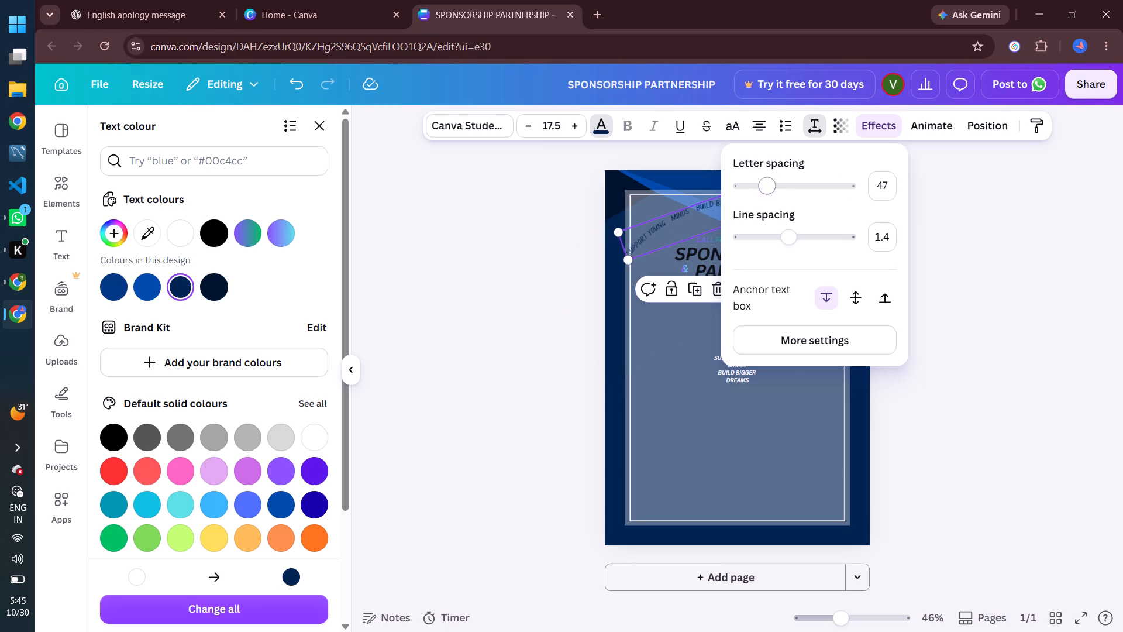
pyautogui.click(929, 139)
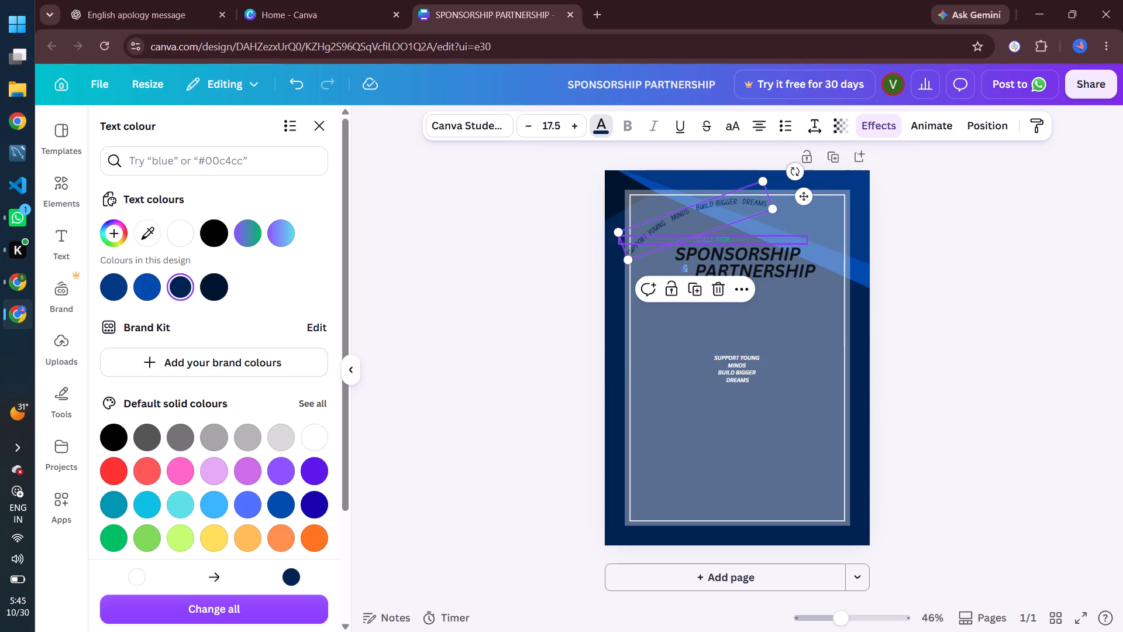
# Shift the widened curved slogan back inside the white frame so it arches above the heading.
pyautogui.moveTo(806, 198); pyautogui.dragTo(814, 196)
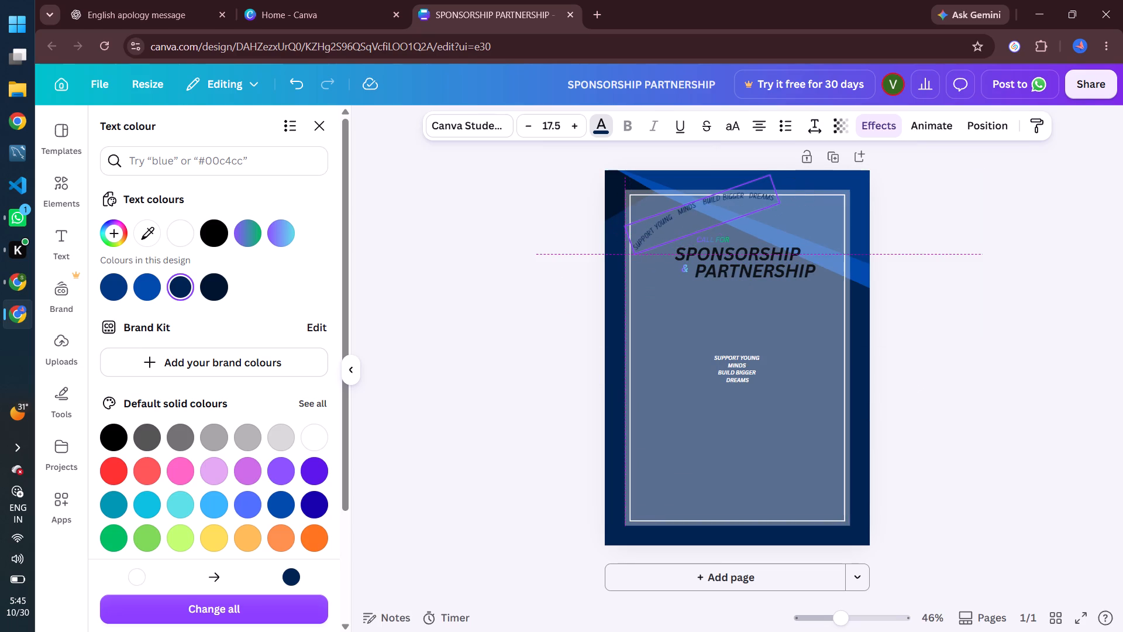
pyautogui.moveTo(814, 196); pyautogui.dragTo(815, 198)
pyautogui.click(1009, 216)
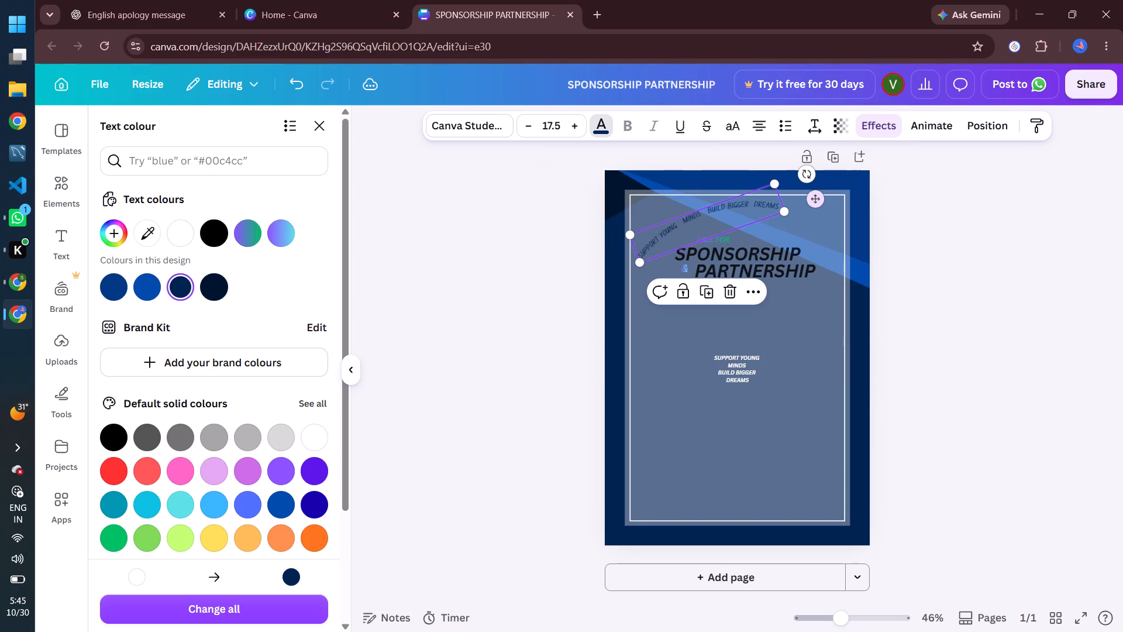
pyautogui.click(933, 229)
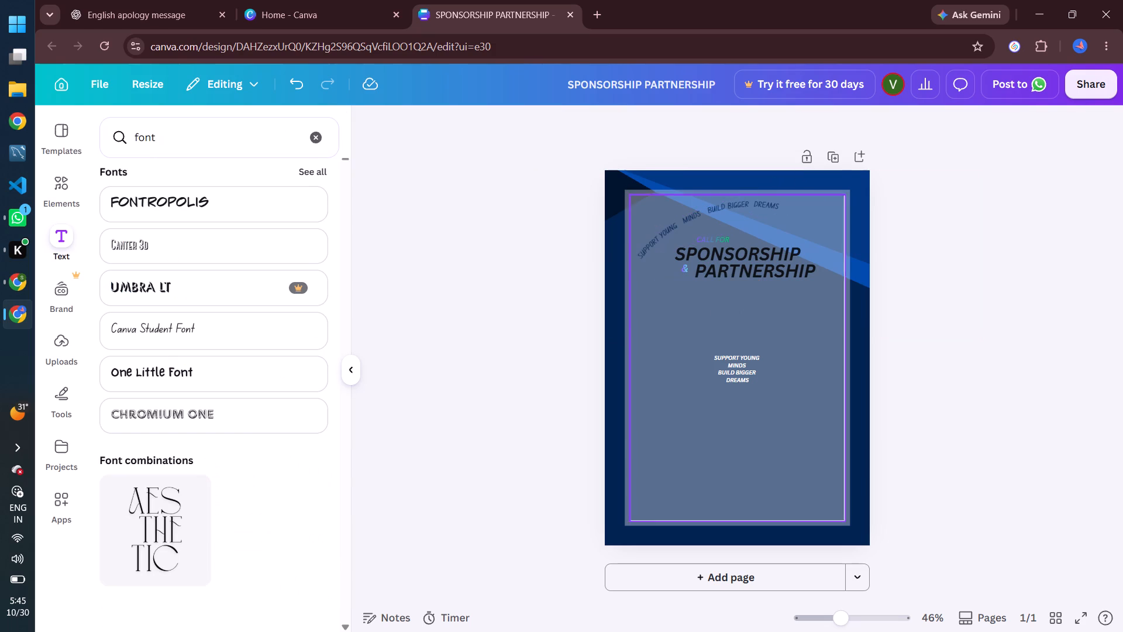
# Delete the original white SUPPORT YOUNG MINDS BUILD BIGGER DREAMS text from the middle of the page.
pyautogui.doubleClick(742, 383)
pyautogui.click(742, 372)
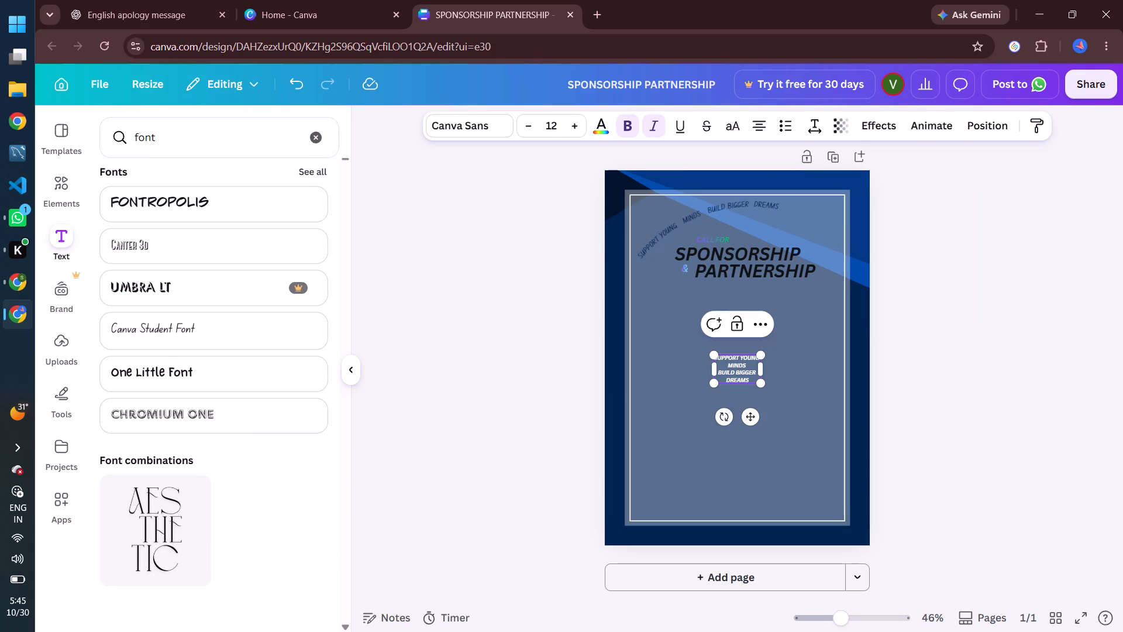
pyautogui.click(759, 329)
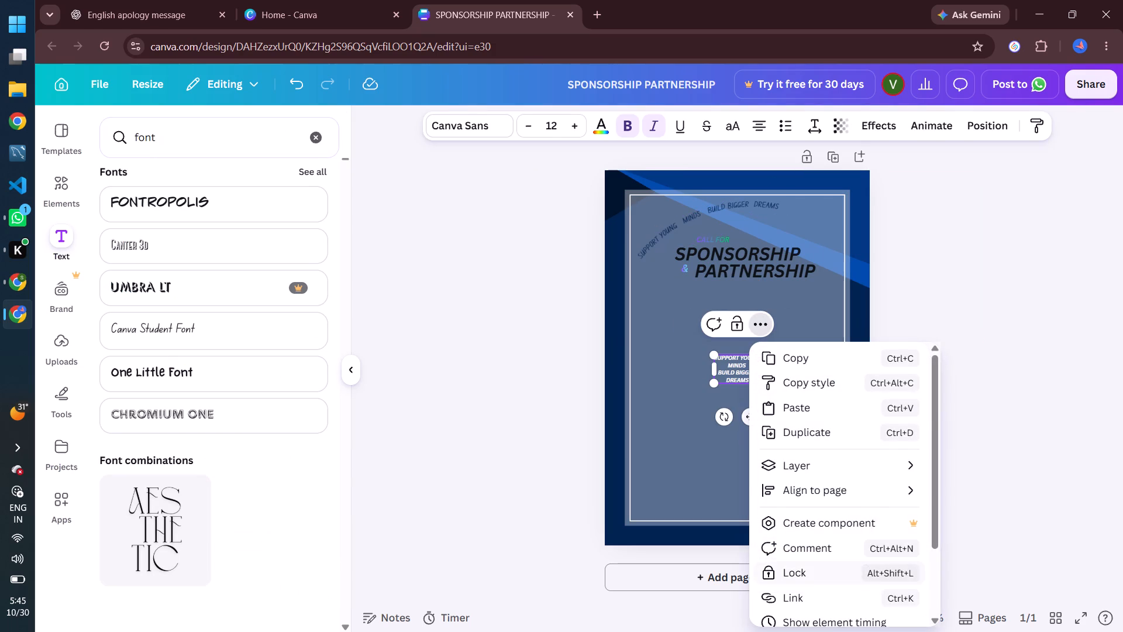
pyautogui.scroll(-2, 808, 565)
pyautogui.scroll(4, 789, 475)
pyautogui.scroll(-1, 817, 562)
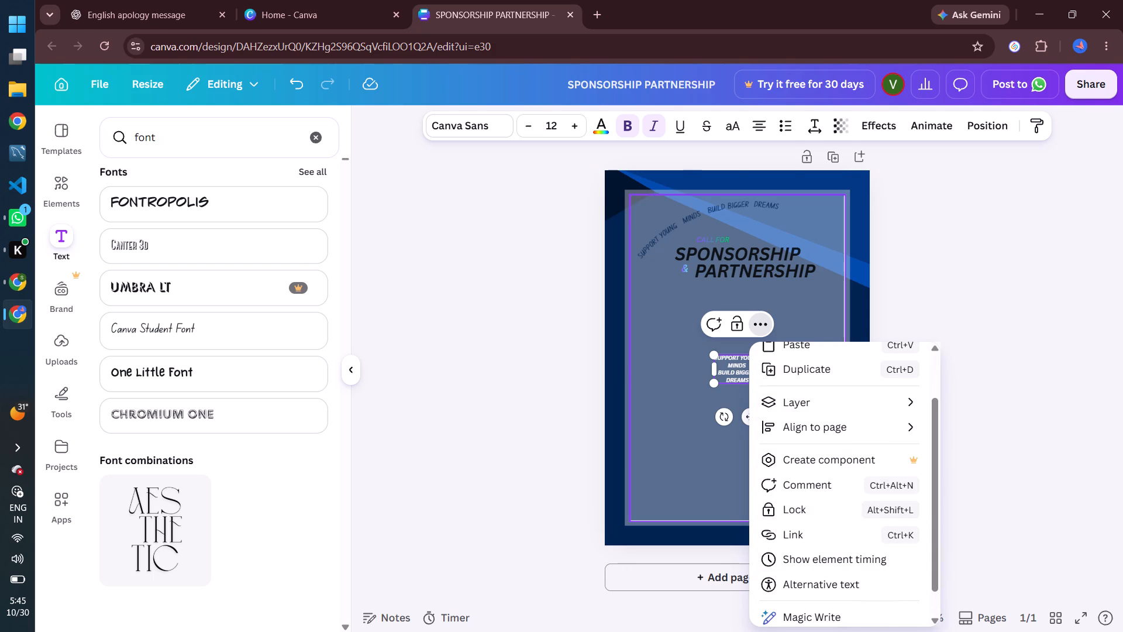
pyautogui.click(684, 432)
pyautogui.click(741, 363)
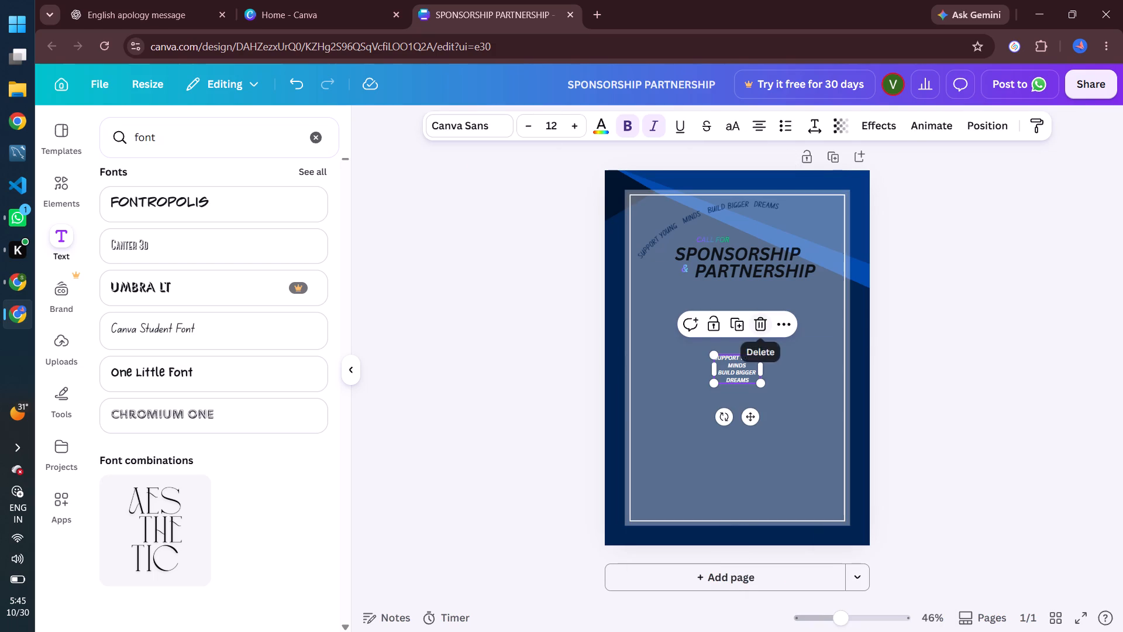
pyautogui.click(763, 327)
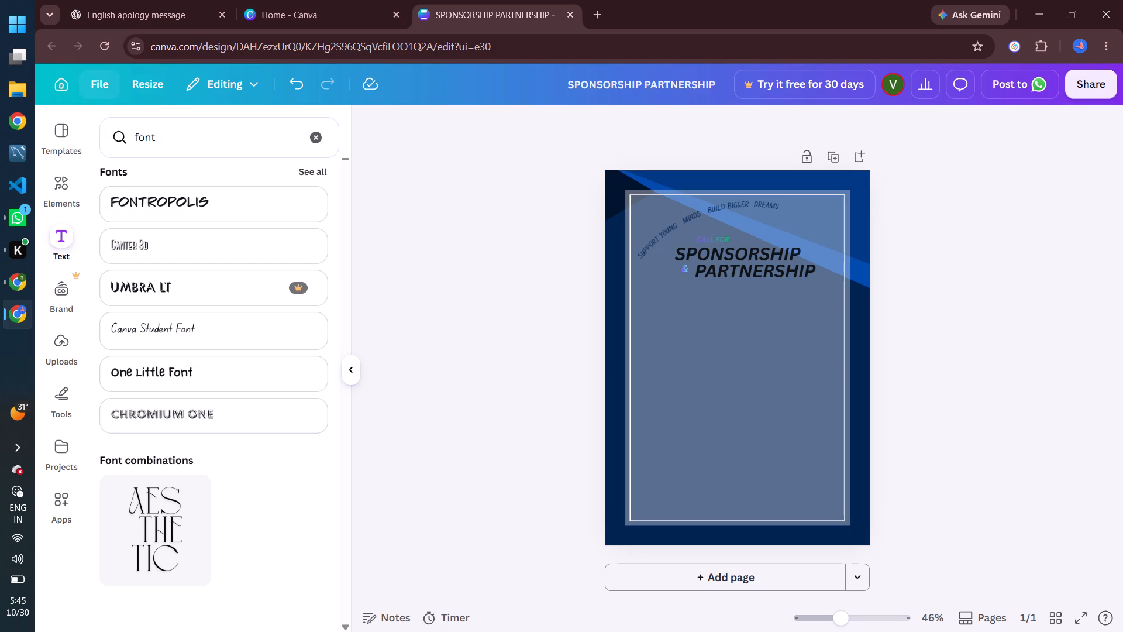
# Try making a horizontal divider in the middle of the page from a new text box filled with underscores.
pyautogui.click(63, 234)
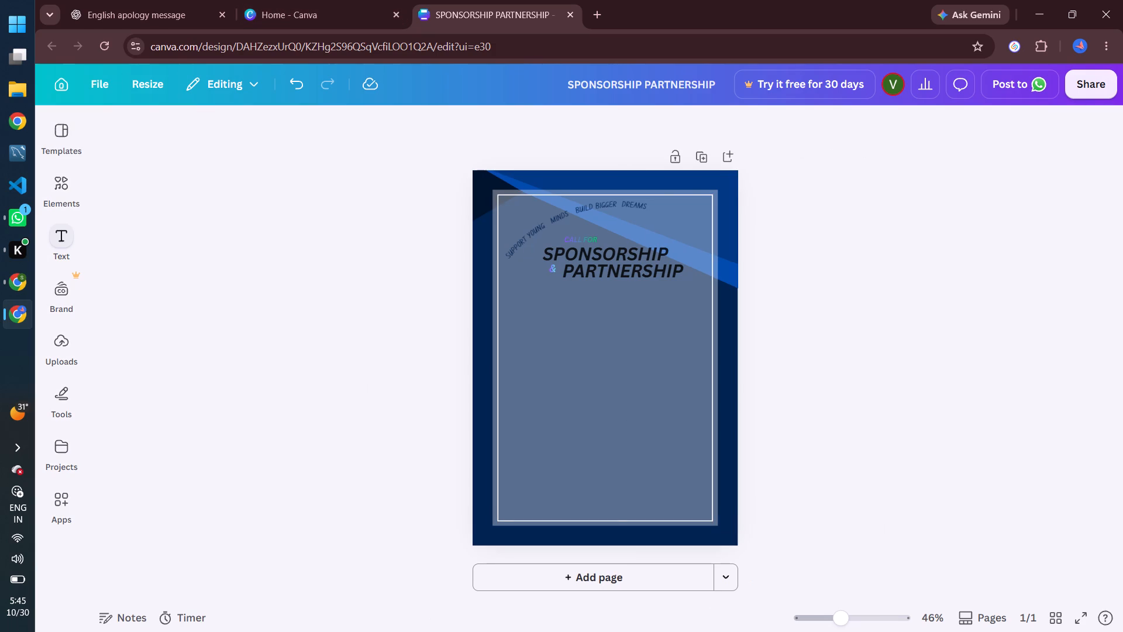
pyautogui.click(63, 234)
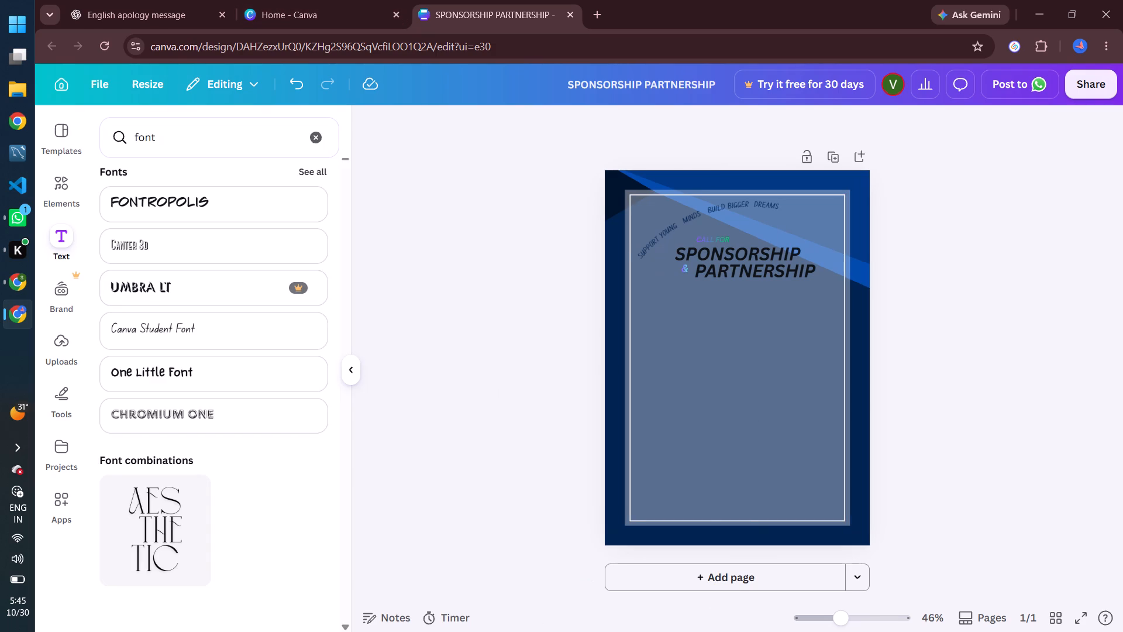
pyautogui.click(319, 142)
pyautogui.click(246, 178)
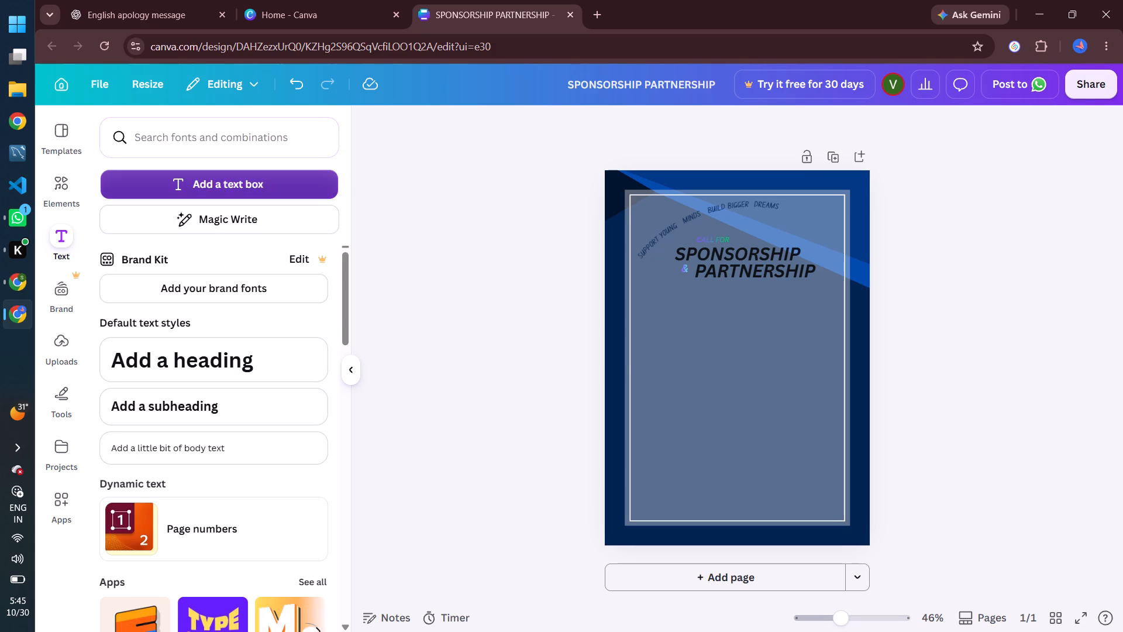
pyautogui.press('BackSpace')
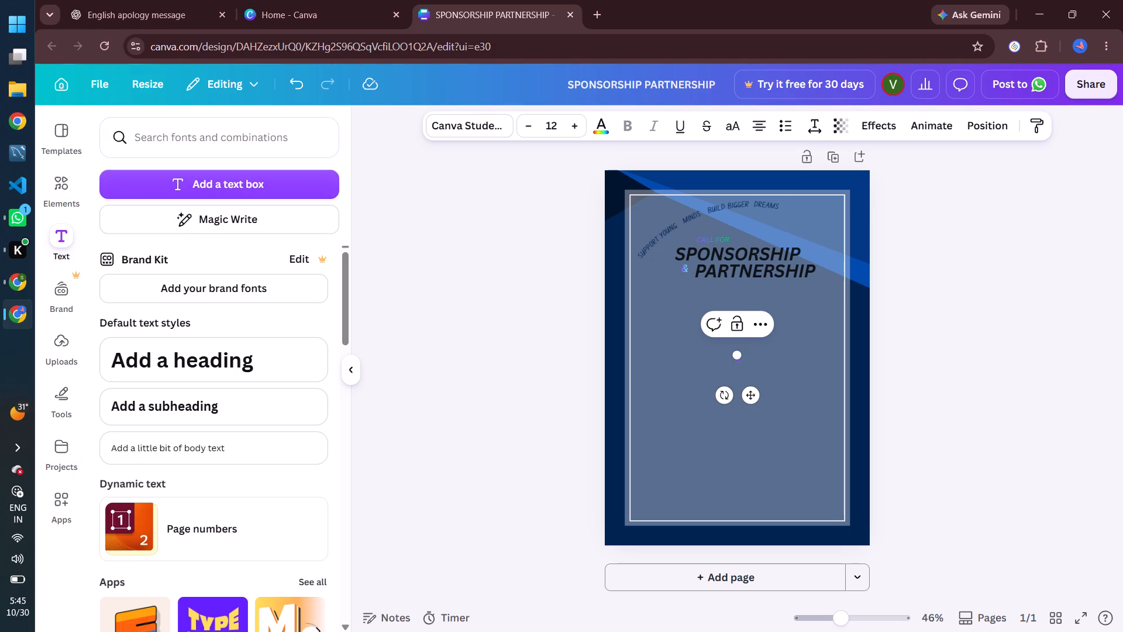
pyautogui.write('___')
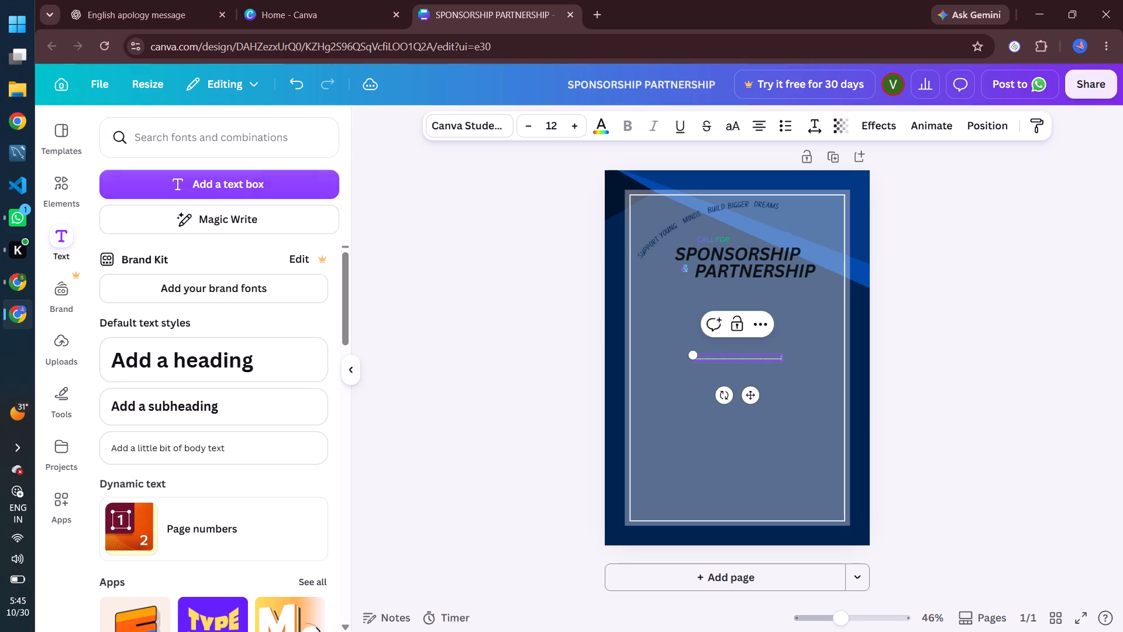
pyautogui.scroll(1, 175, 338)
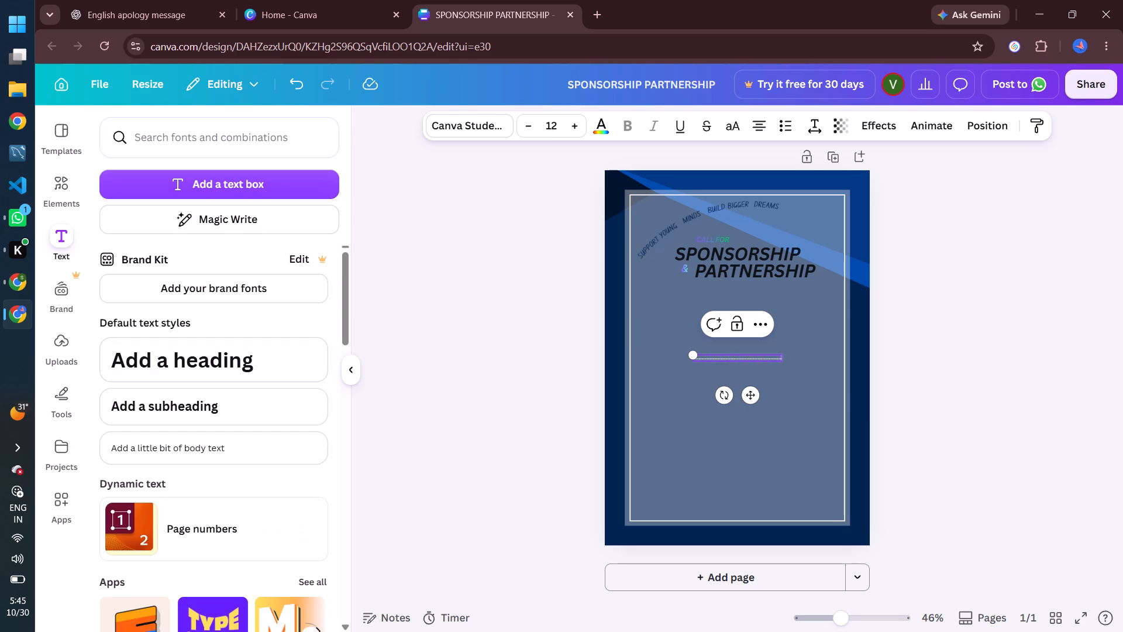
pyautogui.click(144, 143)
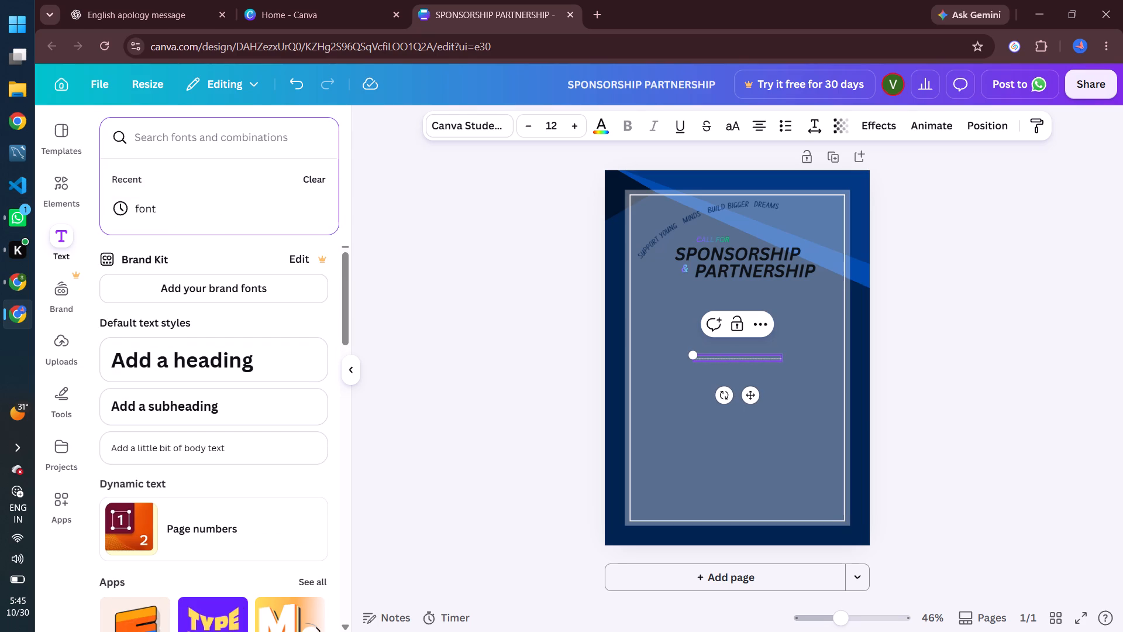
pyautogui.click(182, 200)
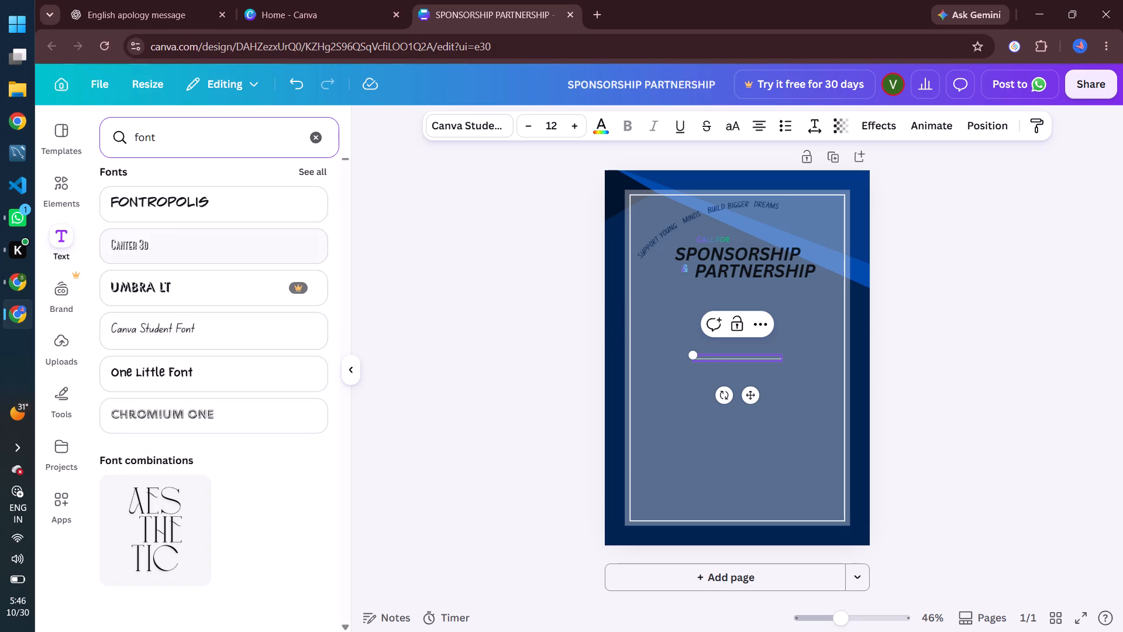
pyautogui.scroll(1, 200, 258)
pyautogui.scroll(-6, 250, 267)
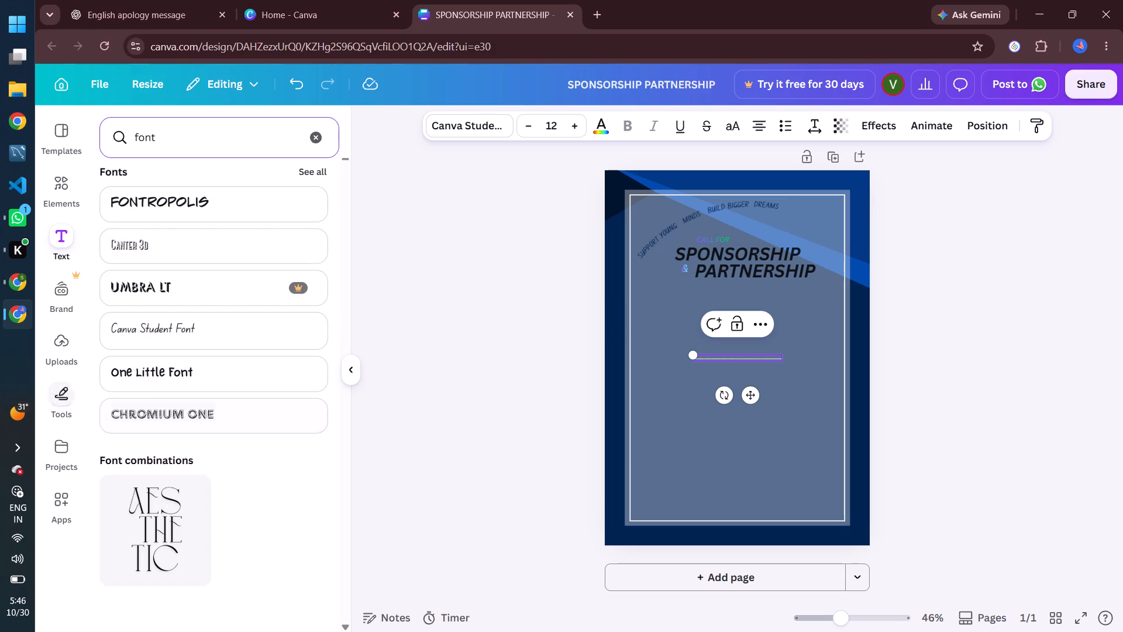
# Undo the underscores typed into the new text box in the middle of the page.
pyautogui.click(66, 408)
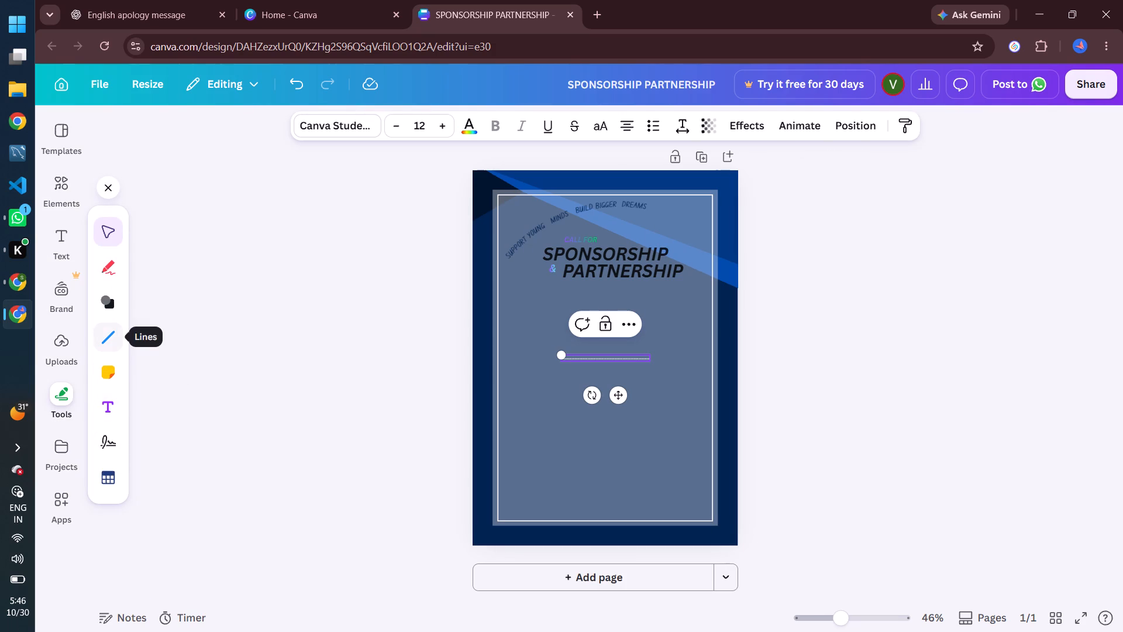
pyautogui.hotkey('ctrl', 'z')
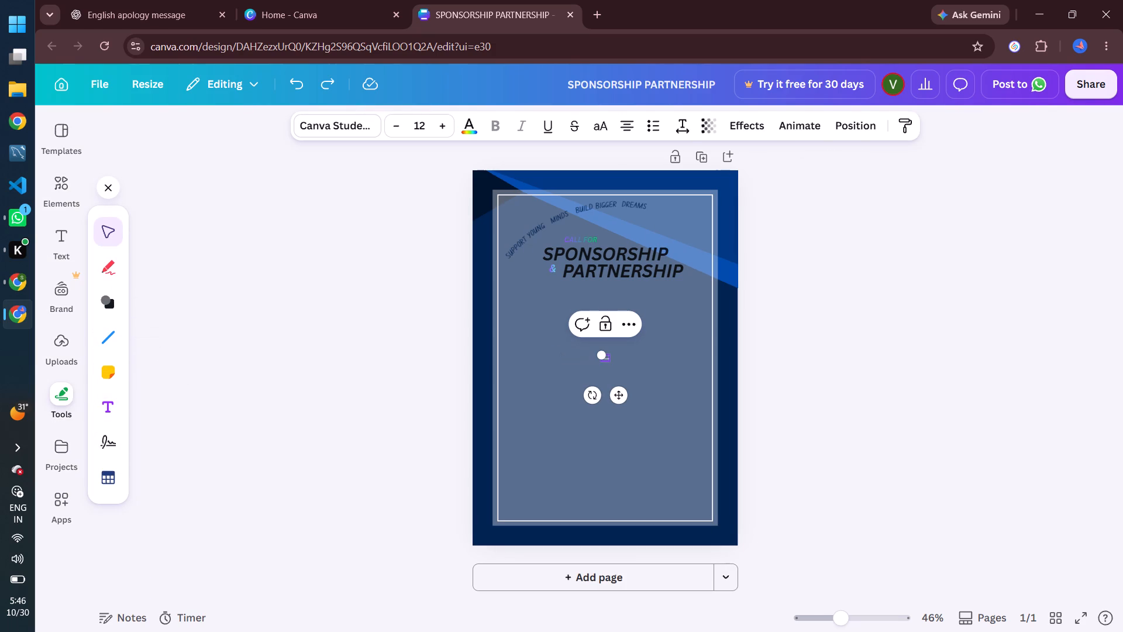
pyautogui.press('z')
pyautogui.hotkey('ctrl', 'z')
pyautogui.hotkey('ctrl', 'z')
# Add a straight white line and turn it vertical, about 11.5 long, running from mid-page down to near the frame's bottom edge.
pyautogui.click(118, 328)
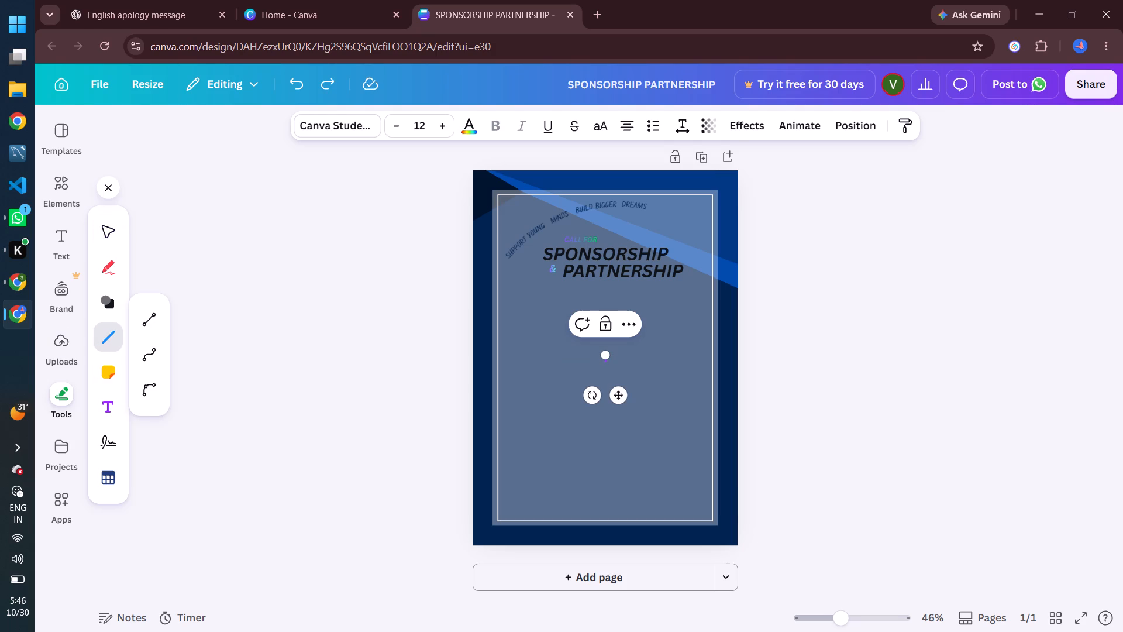
pyautogui.click(147, 314)
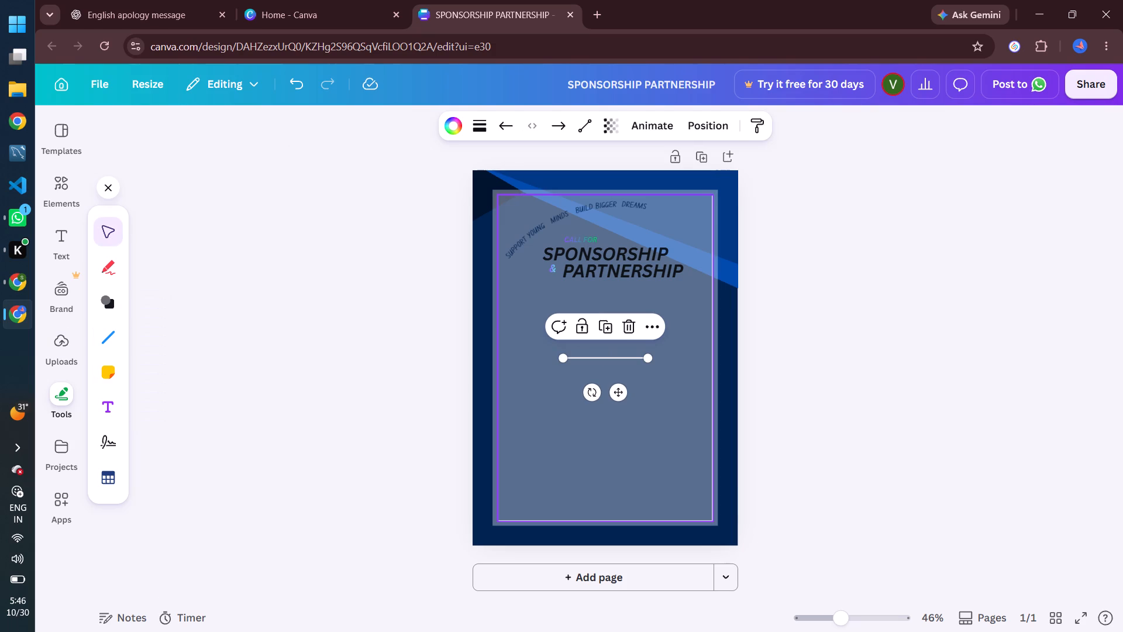
pyautogui.moveTo(646, 361); pyautogui.dragTo(558, 514)
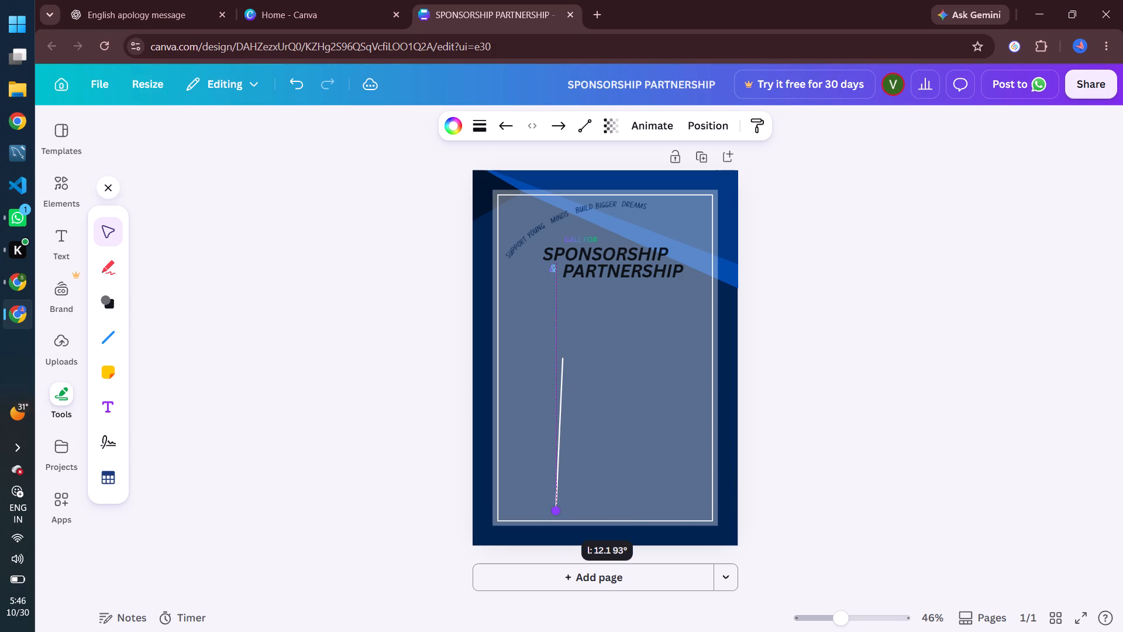
pyautogui.moveTo(558, 514); pyautogui.dragTo(566, 507)
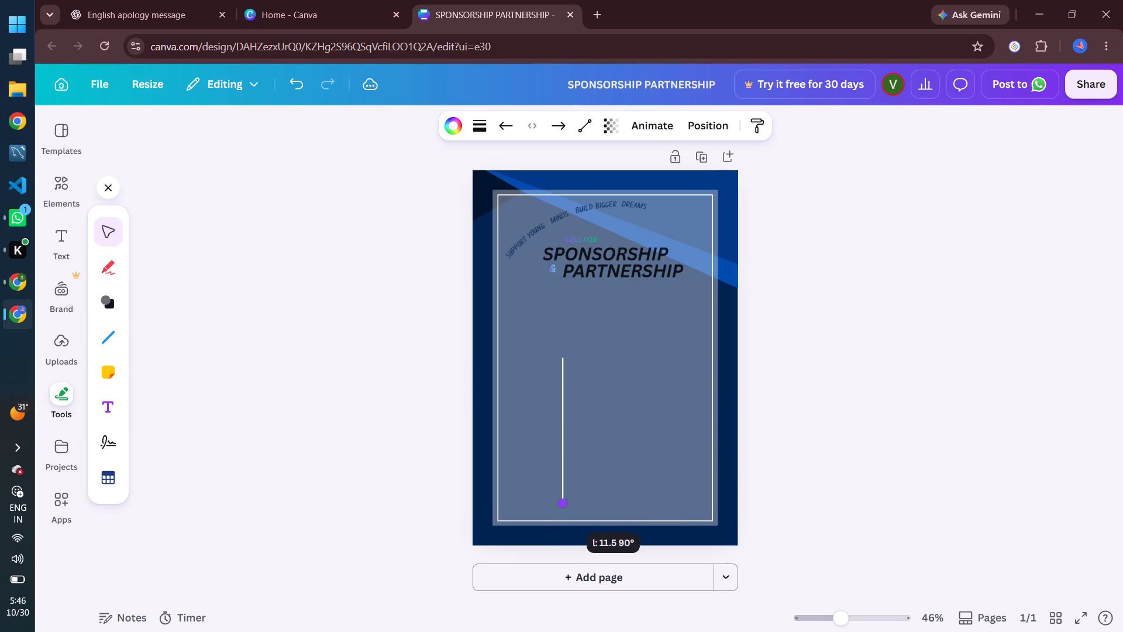
pyautogui.moveTo(566, 507); pyautogui.dragTo(558, 508)
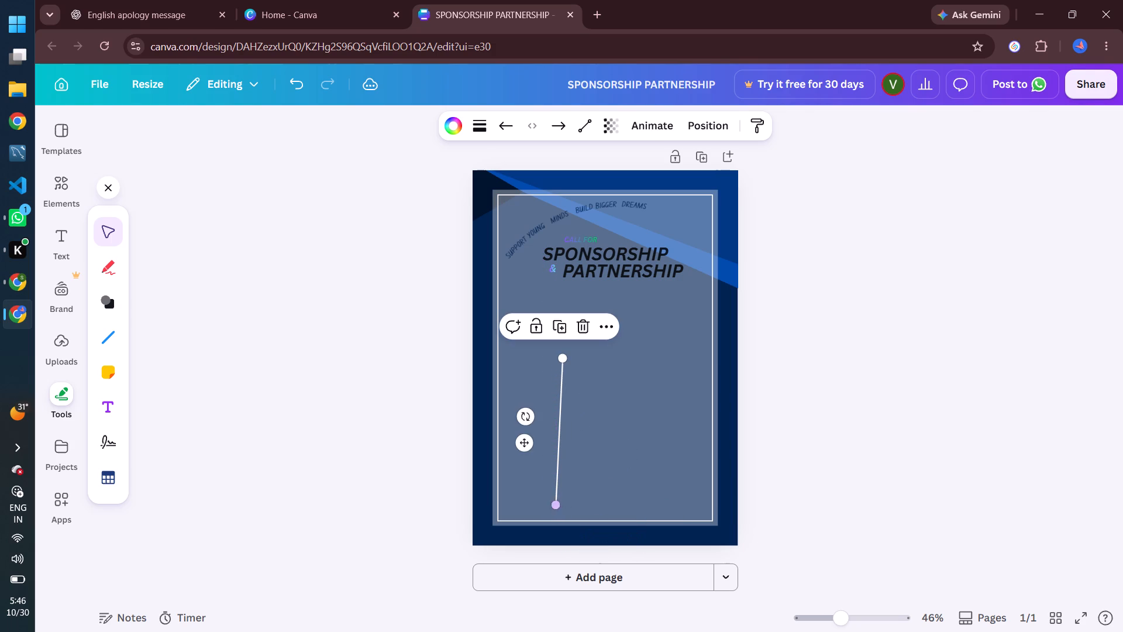
pyautogui.moveTo(561, 355); pyautogui.dragTo(559, 355)
pyautogui.moveTo(559, 355); pyautogui.dragTo(556, 356)
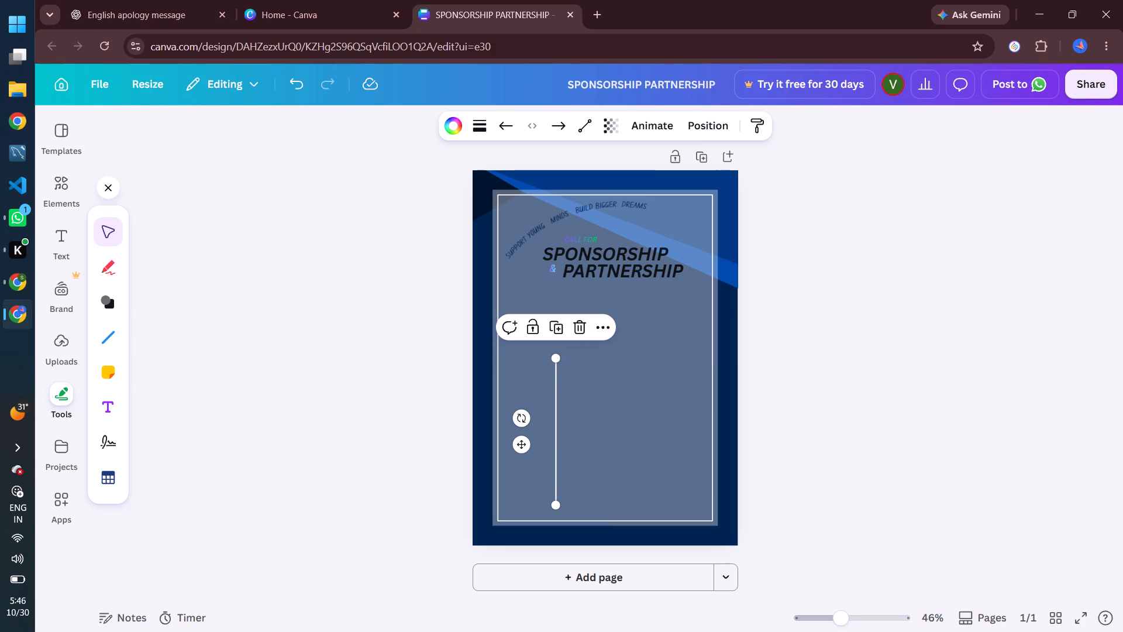
# Move the vertical line across to the right-hand part of the white frame, keeping it in the lower half of the page.
pyautogui.moveTo(521, 449); pyautogui.dragTo(628, 444)
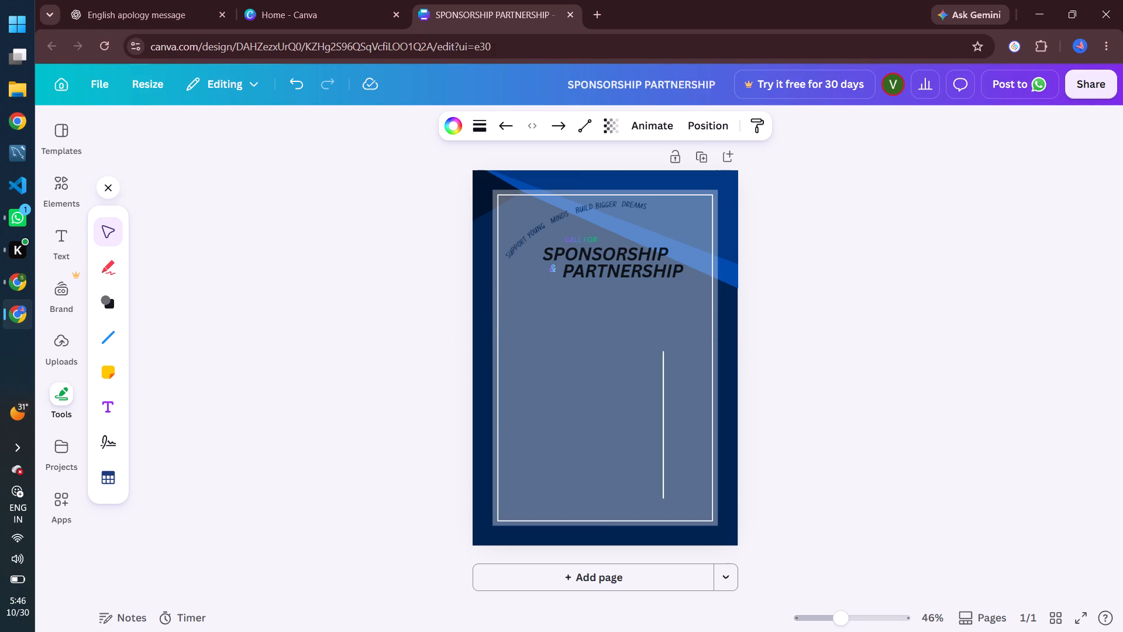
pyautogui.moveTo(628, 444); pyautogui.dragTo(627, 451)
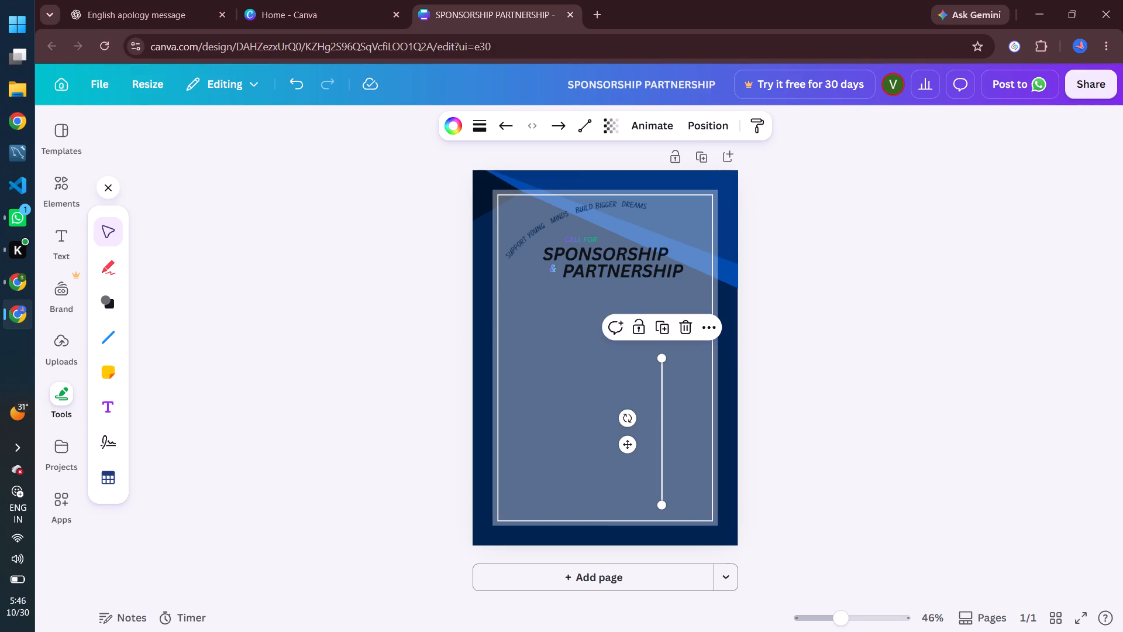
pyautogui.click(800, 347)
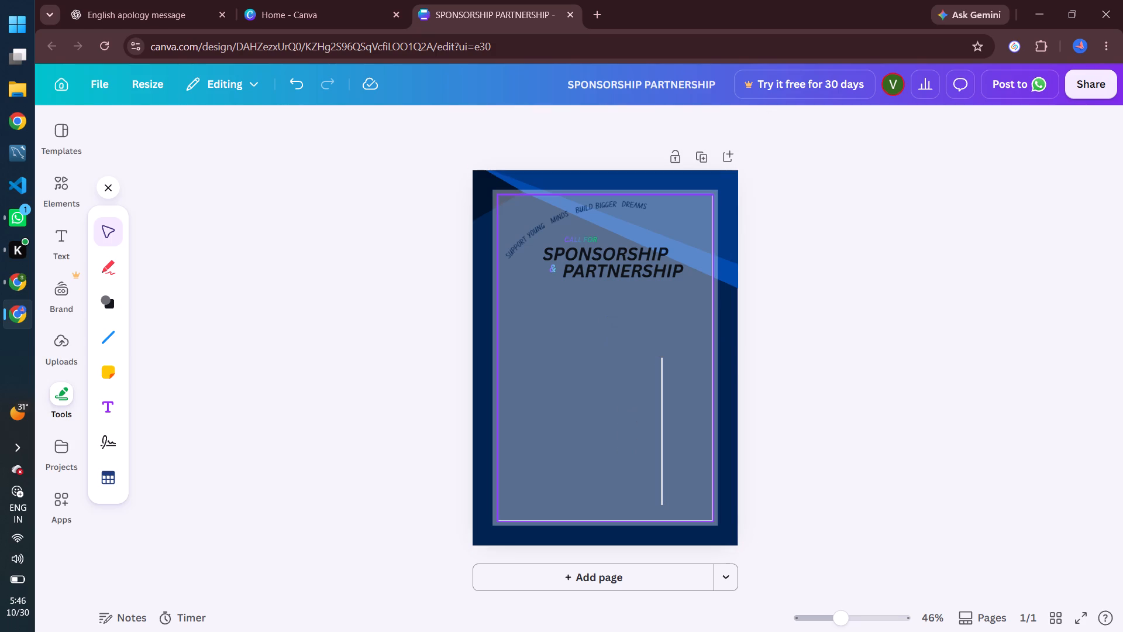
# Add a horizontal straight line and centre it across the upper part of the vertical line.
pyautogui.click(108, 339)
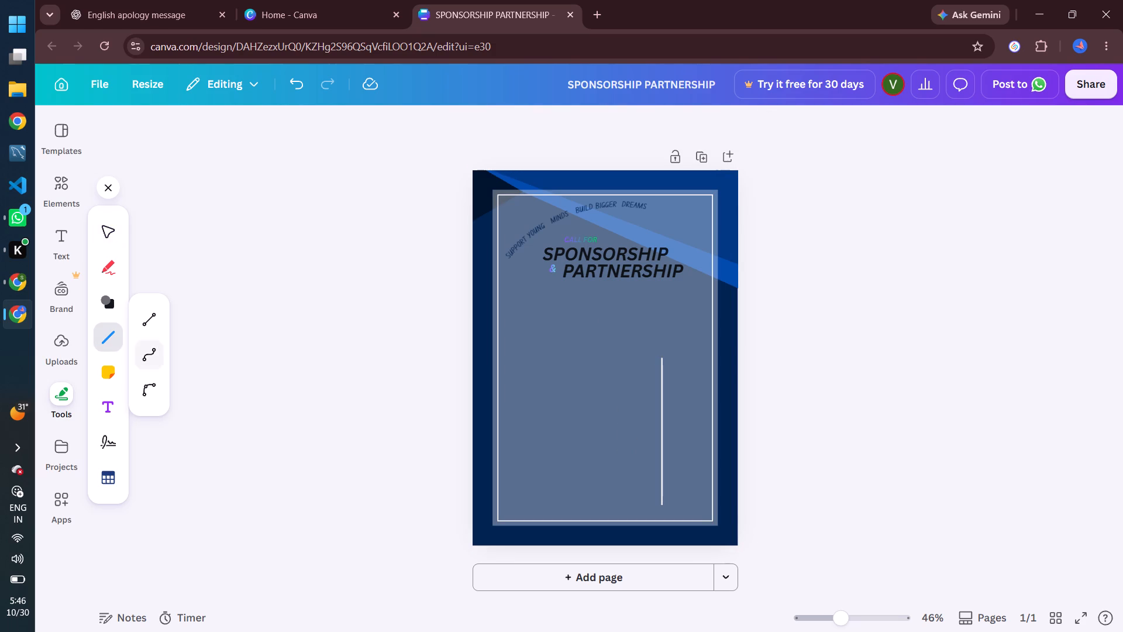
pyautogui.click(151, 318)
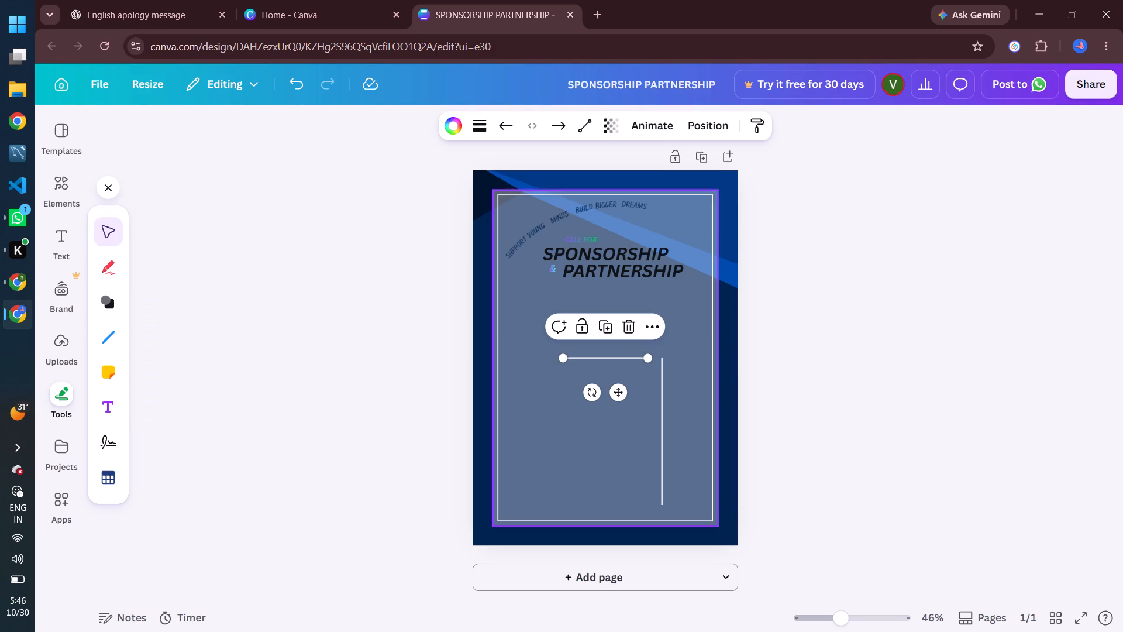
pyautogui.click(621, 397)
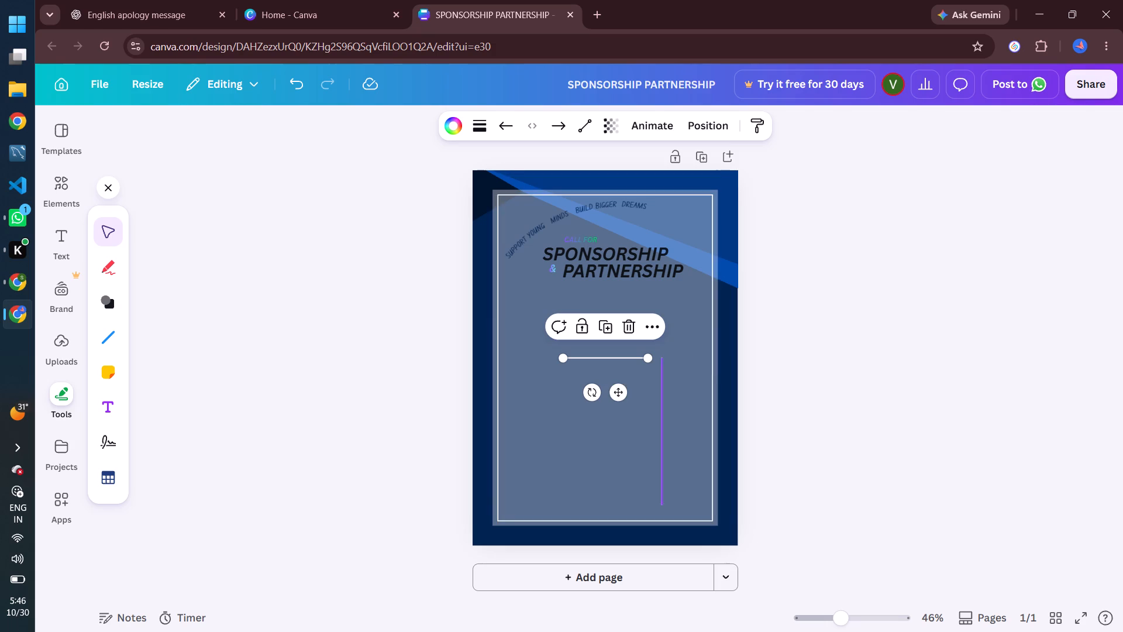
pyautogui.click(618, 394)
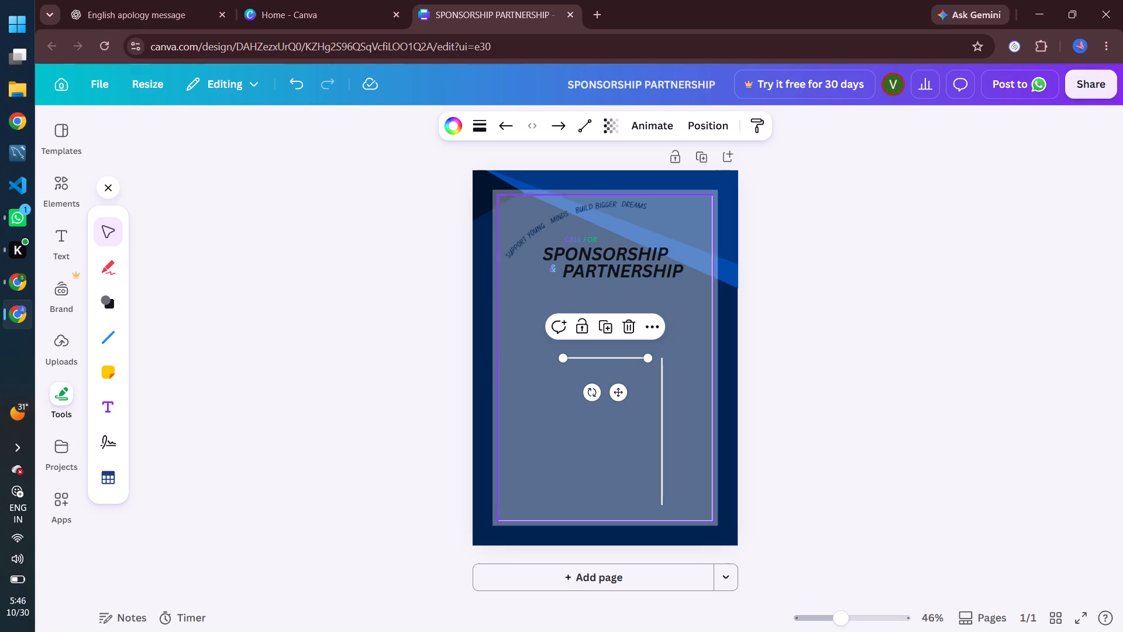
pyautogui.moveTo(621, 393); pyautogui.dragTo(680, 425)
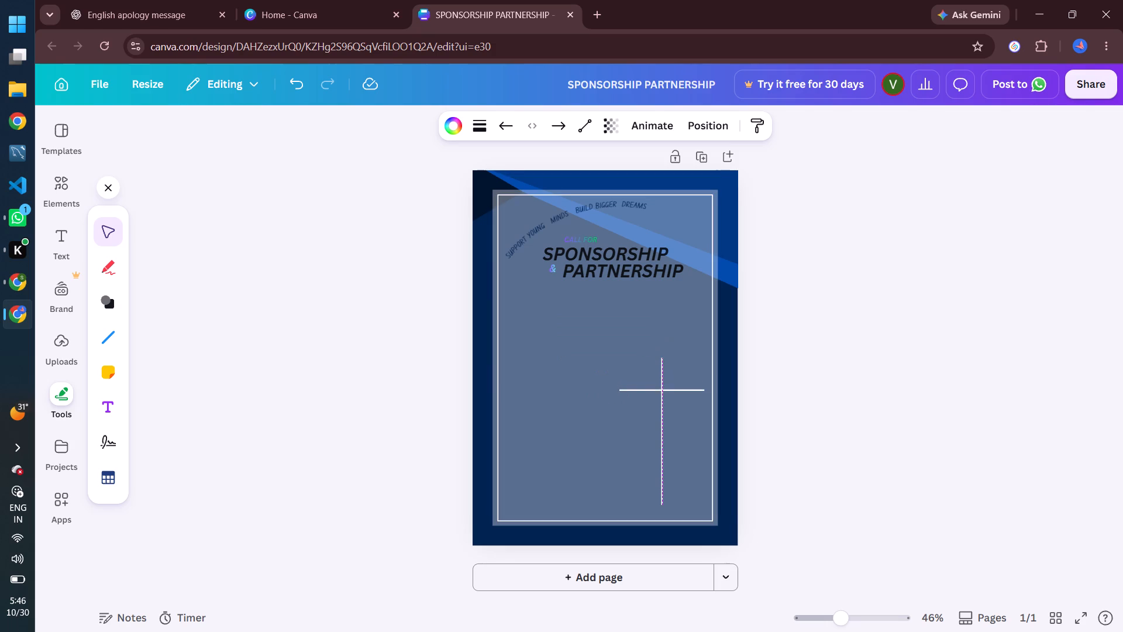
pyautogui.moveTo(680, 425); pyautogui.dragTo(676, 424)
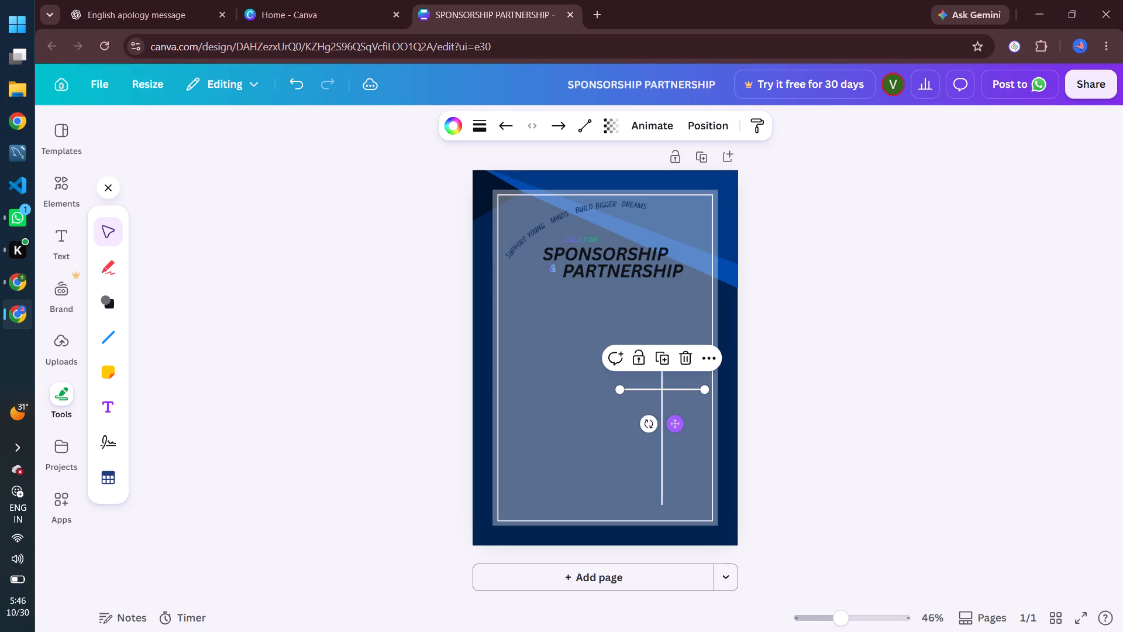
# Add another horizontal straight line below the first one, aligned with its ends and centred on the vertical line.
pyautogui.click(108, 338)
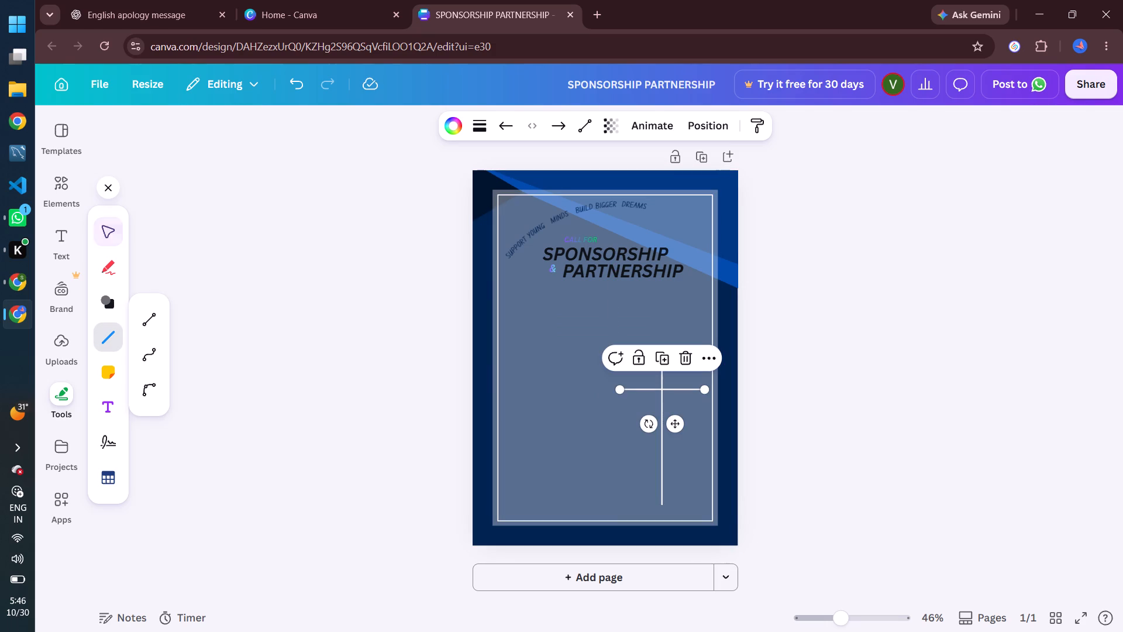
pyautogui.click(150, 318)
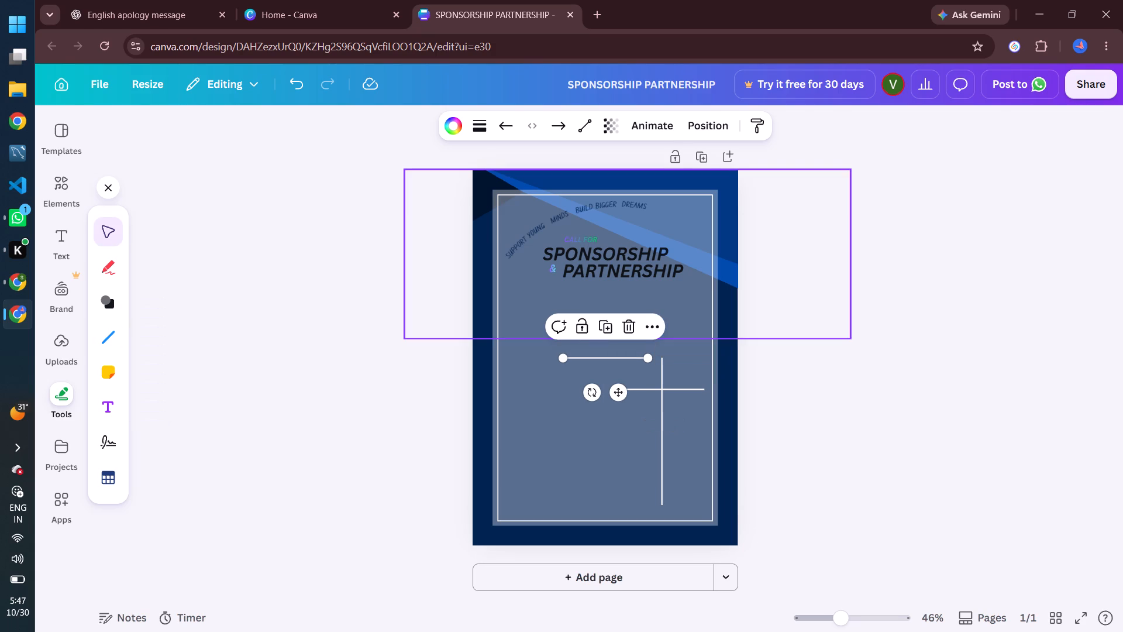
pyautogui.moveTo(619, 394); pyautogui.dragTo(676, 464)
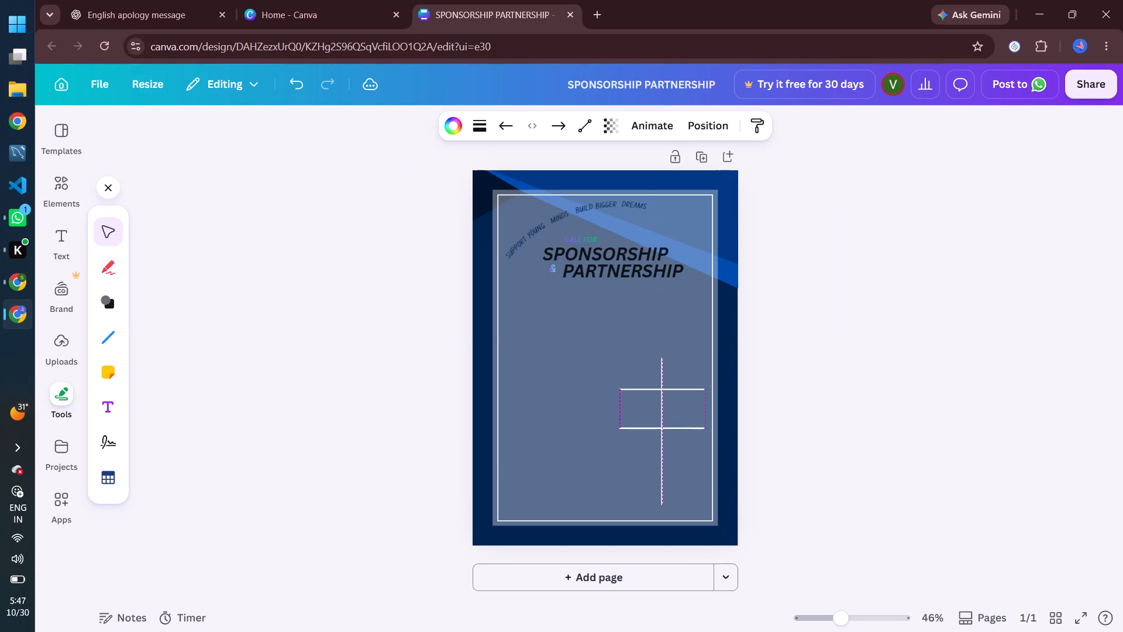
pyautogui.moveTo(676, 464); pyautogui.dragTo(677, 464)
pyautogui.click(394, 405)
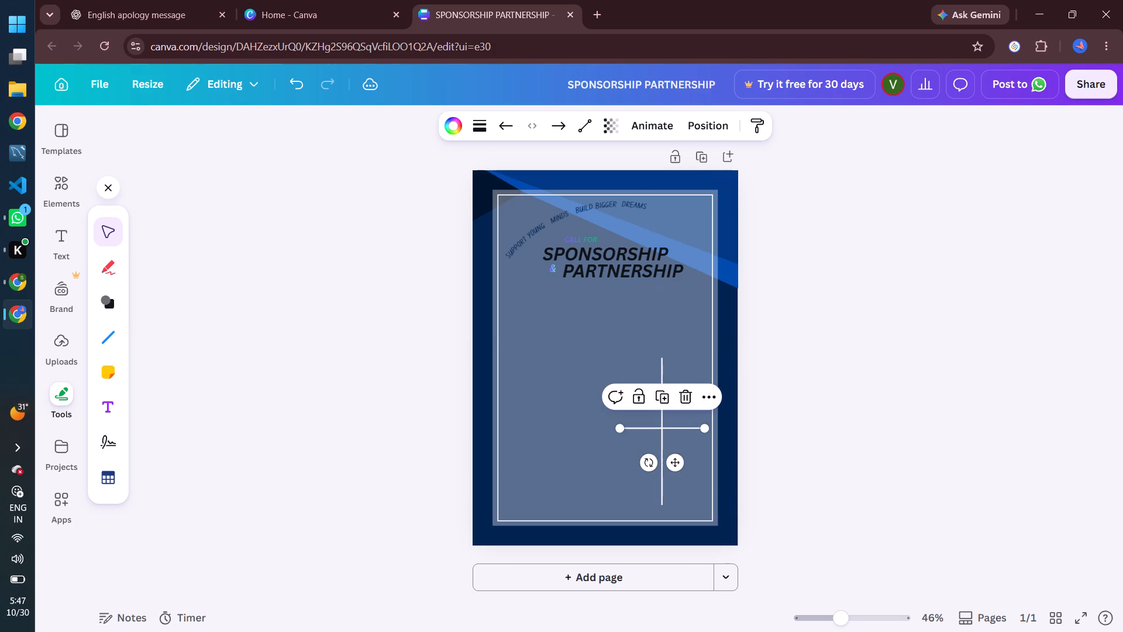
# Add a third horizontal straight line below the other two, aligned with their ends and centred on the vertical line.
pyautogui.click(118, 334)
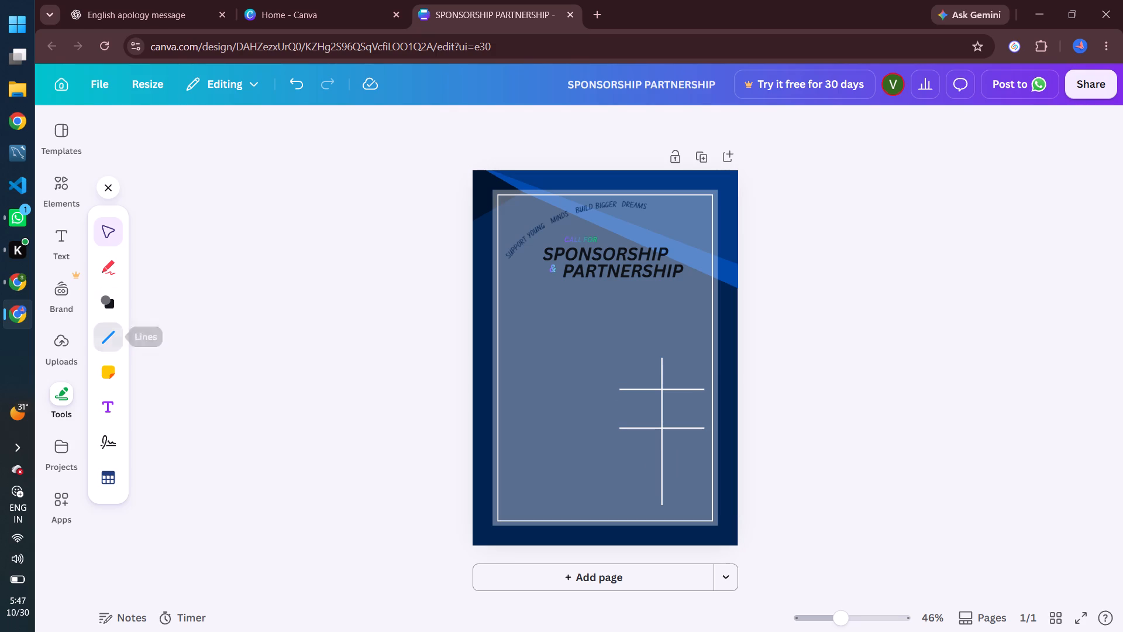
pyautogui.click(147, 323)
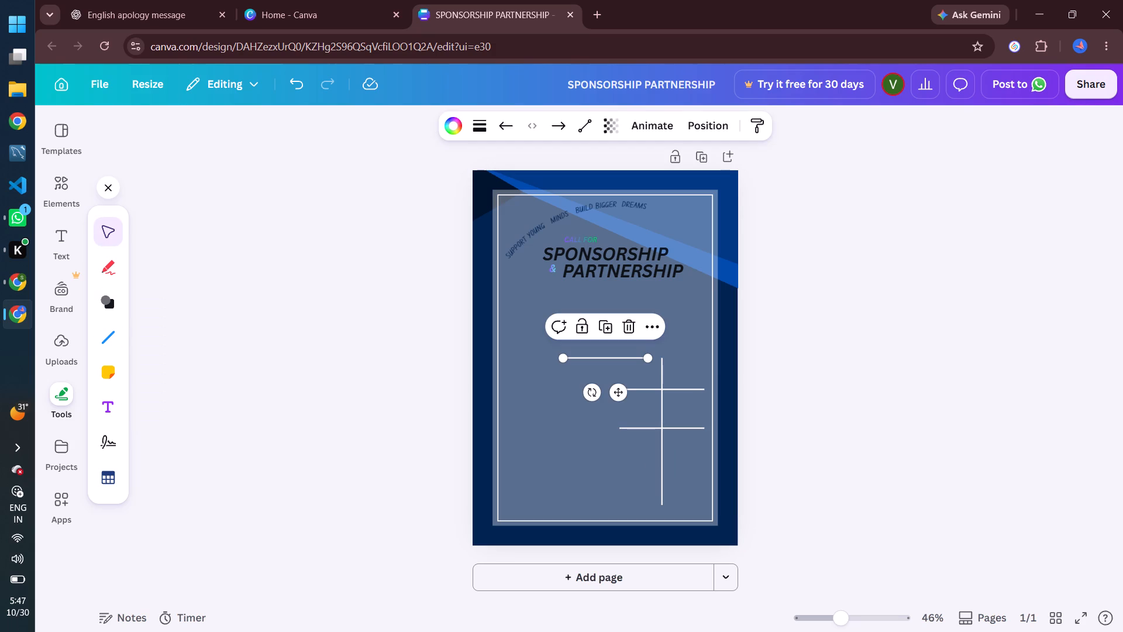
pyautogui.click(106, 342)
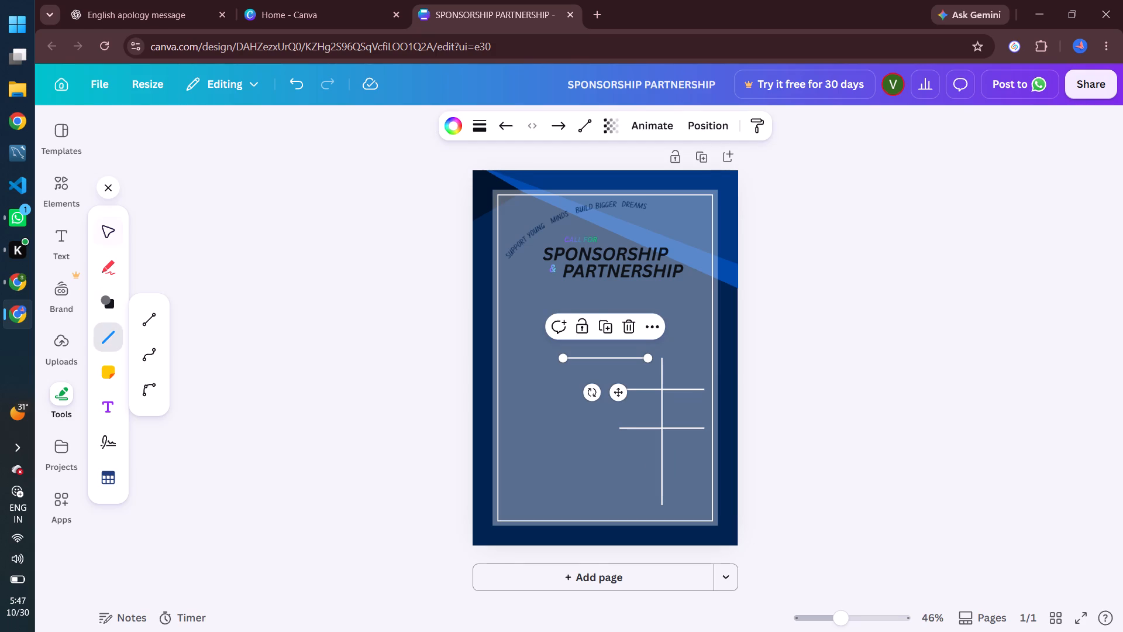
pyautogui.click(157, 312)
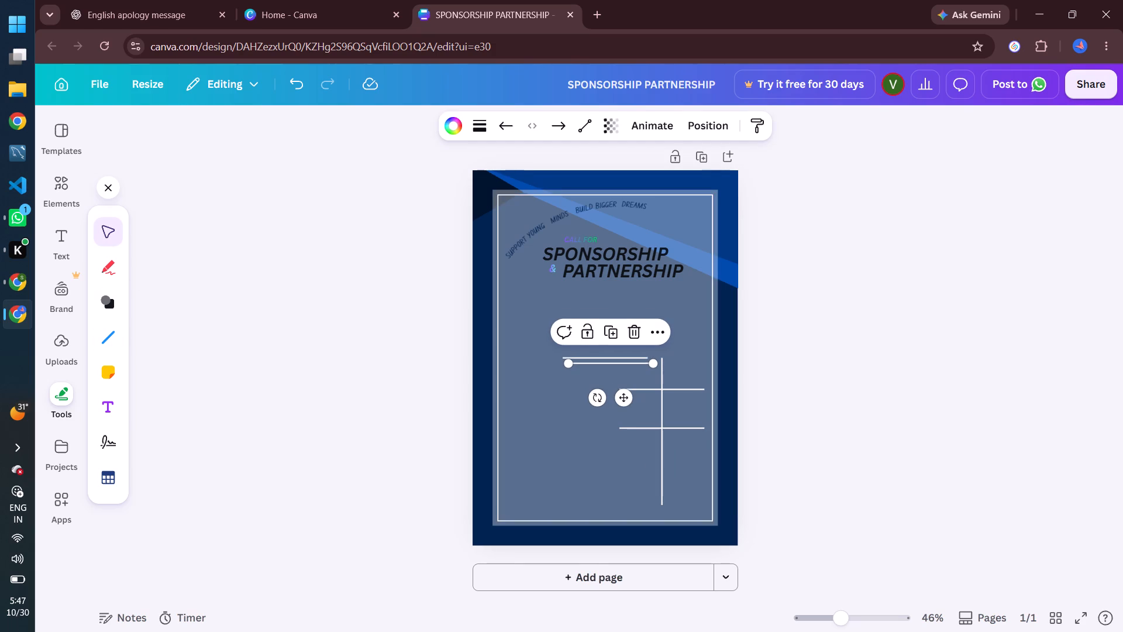
pyautogui.moveTo(626, 403); pyautogui.dragTo(681, 500)
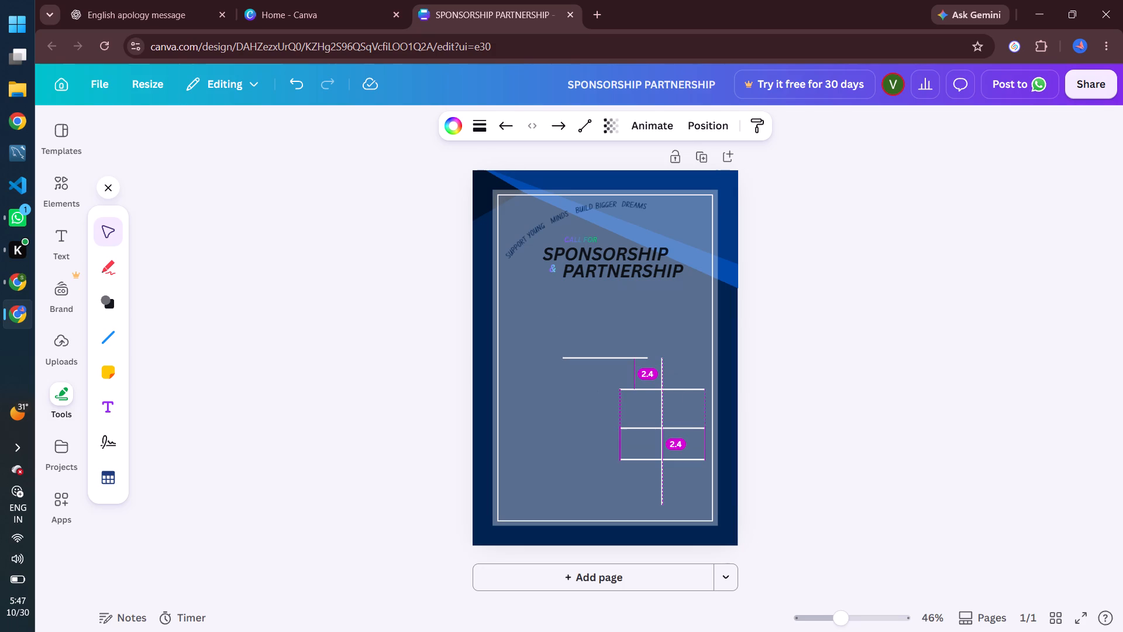
pyautogui.moveTo(681, 500); pyautogui.dragTo(679, 501)
pyautogui.click(380, 434)
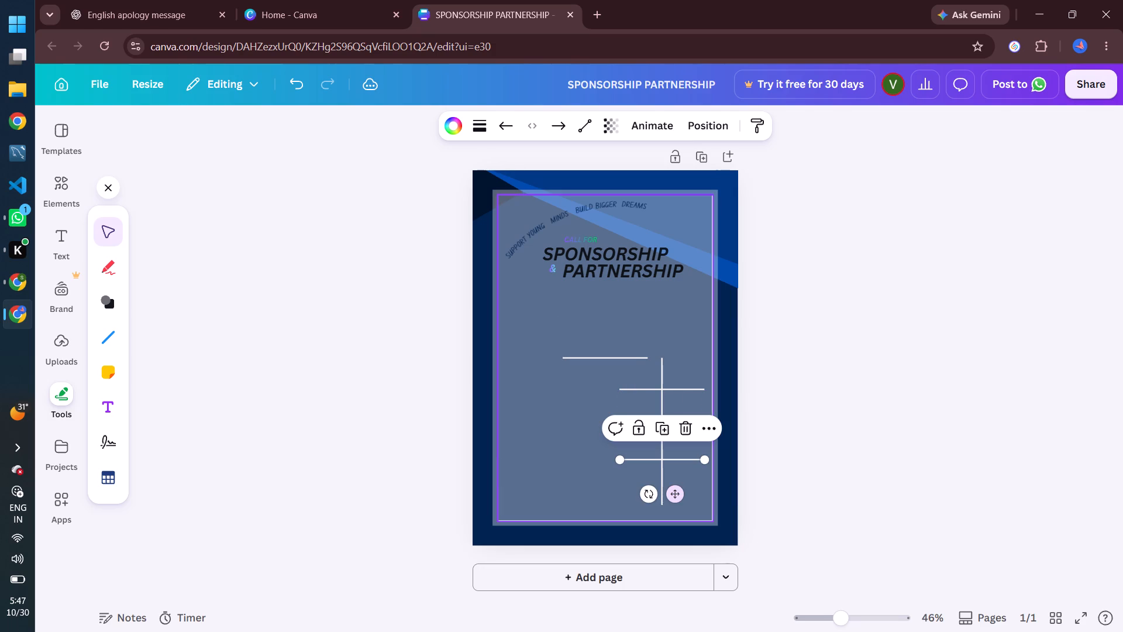
# Delete the surplus horizontal line lying above and beside the grid.
pyautogui.click(598, 353)
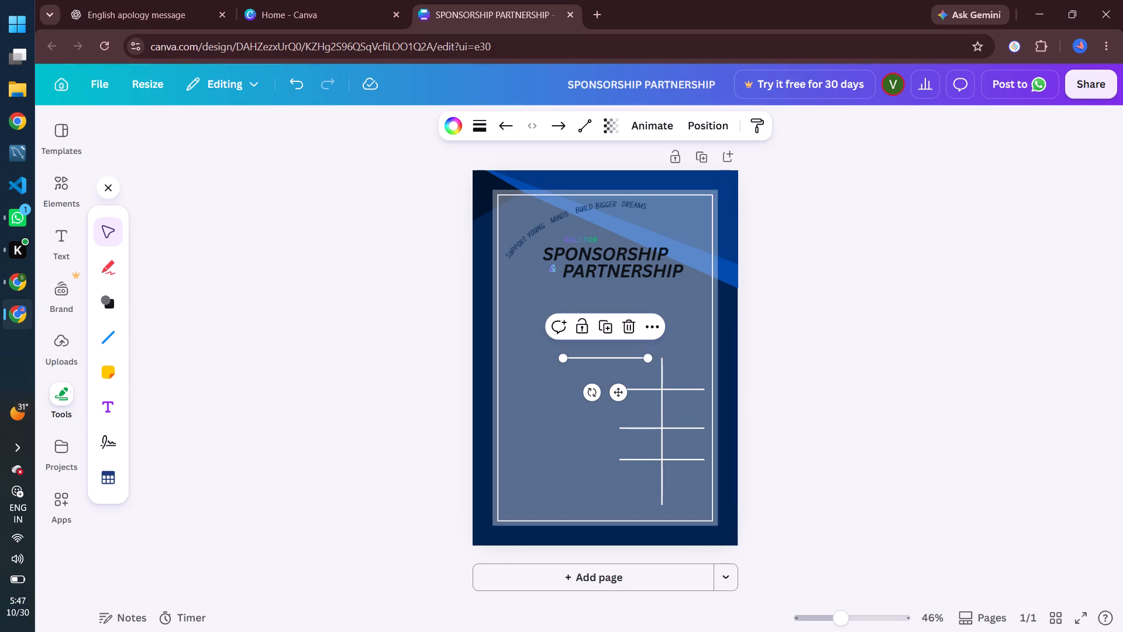
pyautogui.click(630, 325)
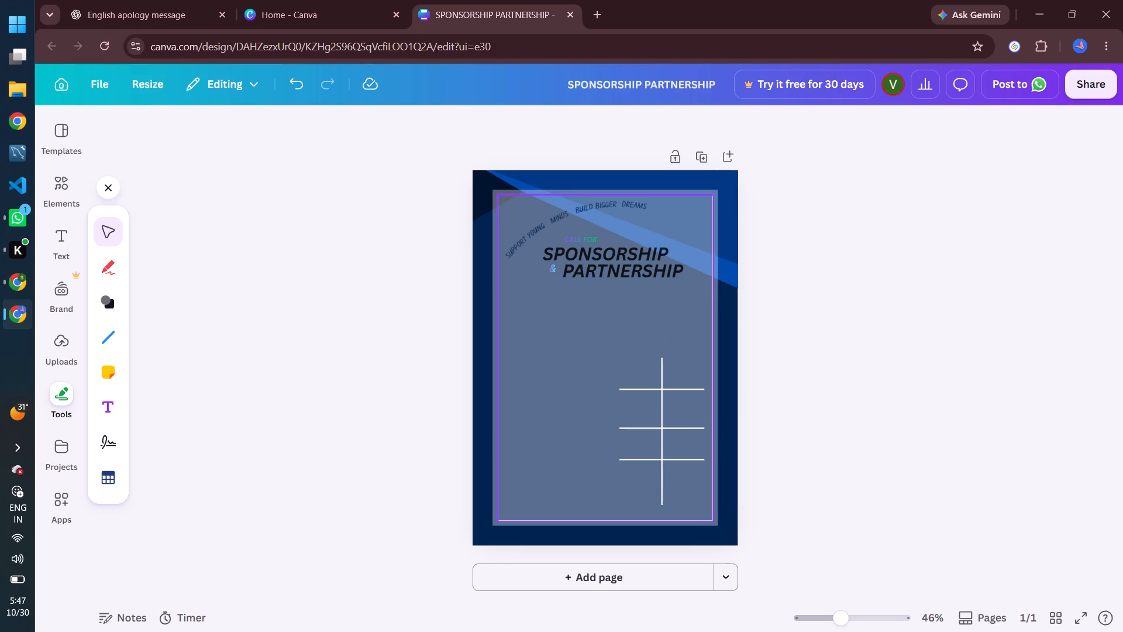
# Shift the lowest horizontal line down so the three horizontal lines are evenly spaced 3 apart.
pyautogui.click(691, 463)
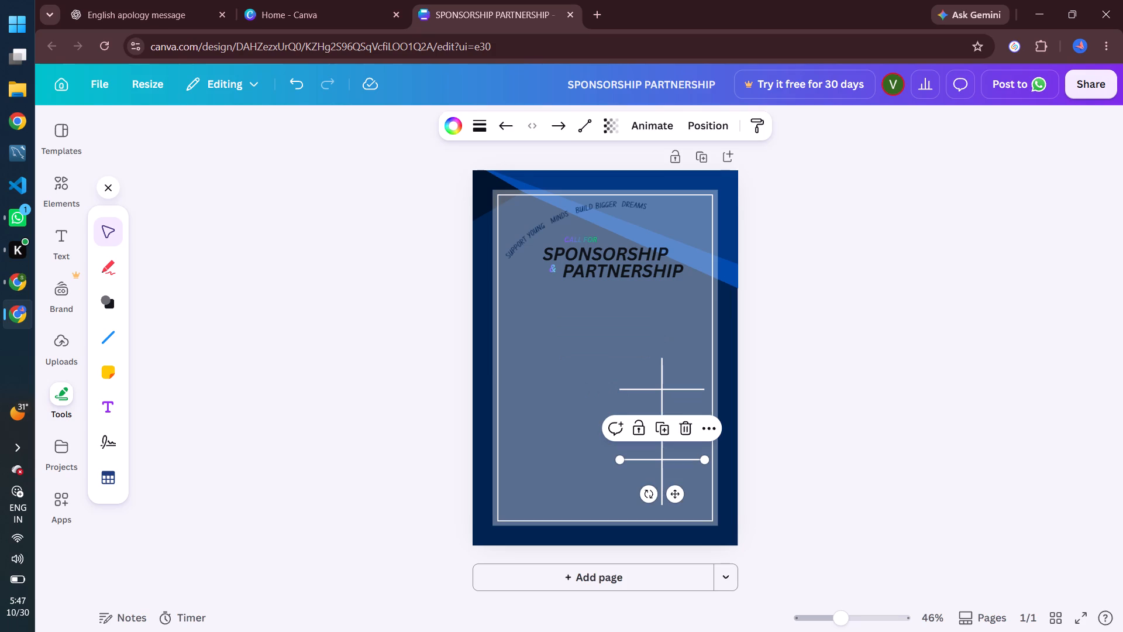
pyautogui.click(677, 494)
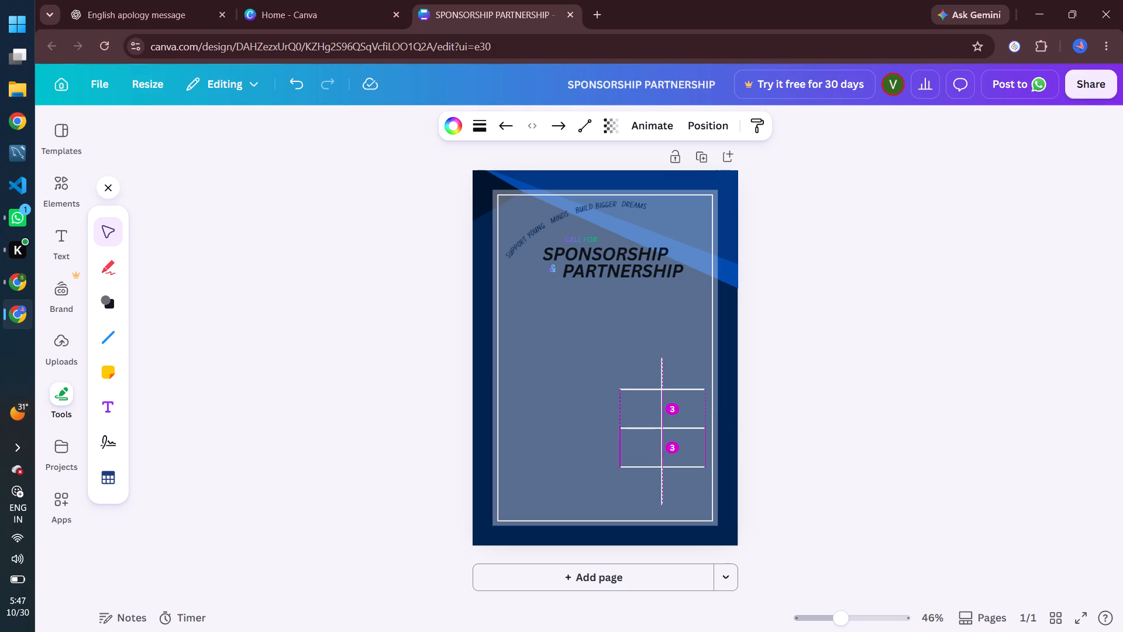
pyautogui.click(988, 375)
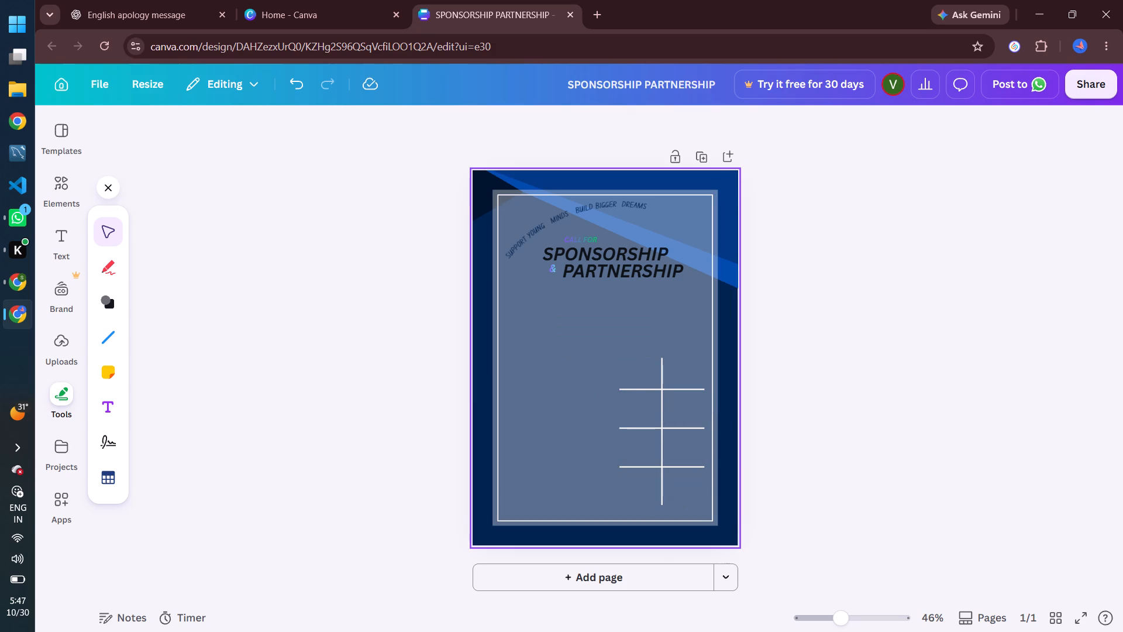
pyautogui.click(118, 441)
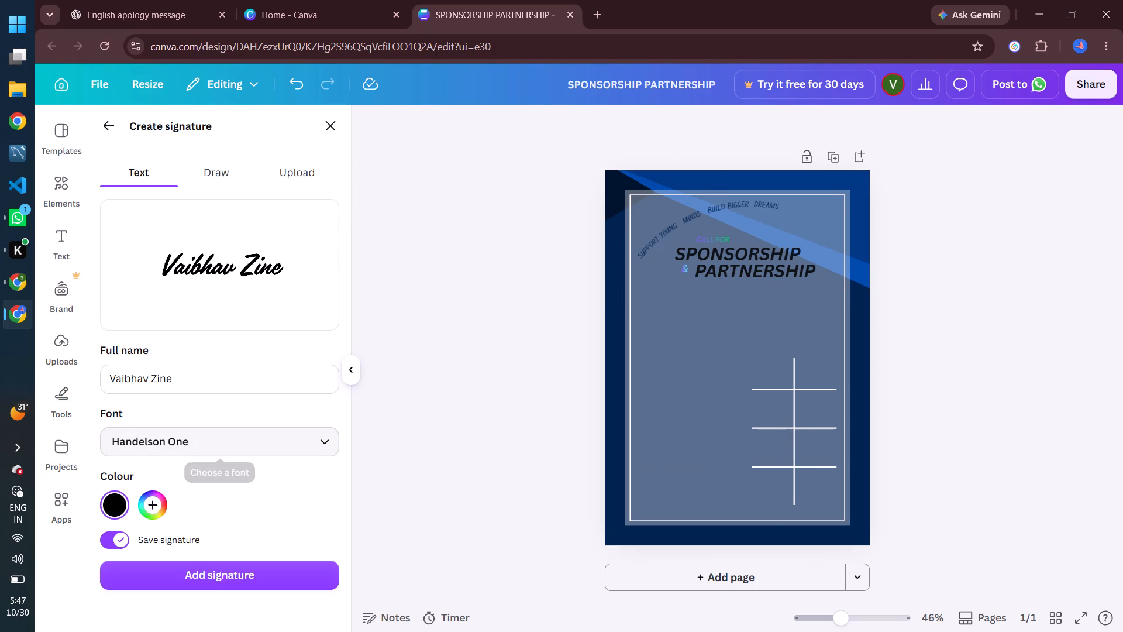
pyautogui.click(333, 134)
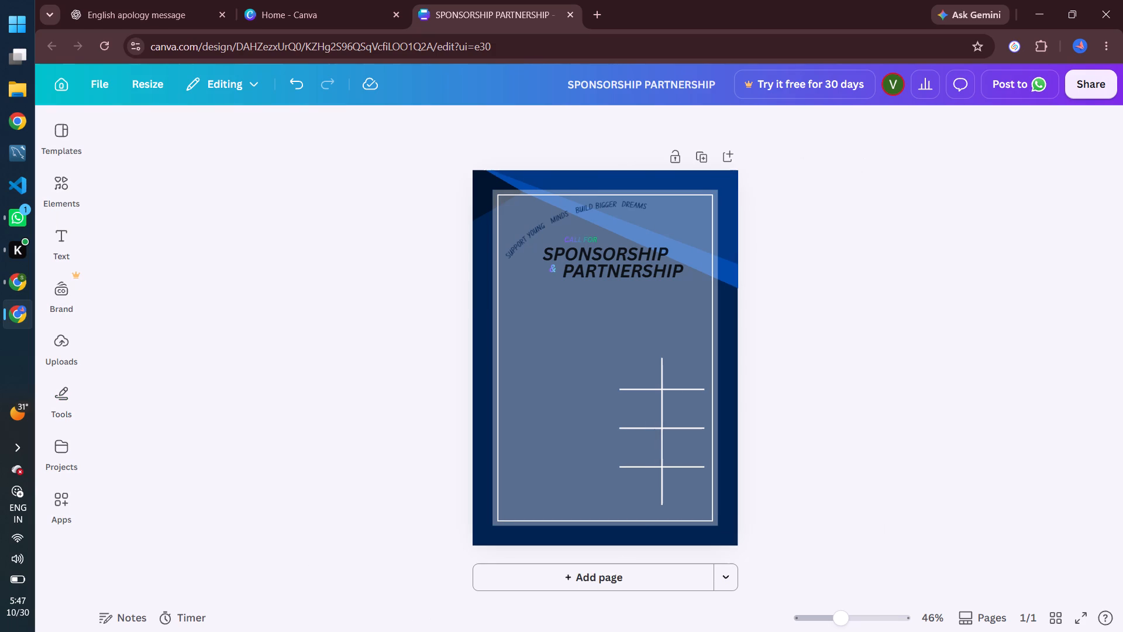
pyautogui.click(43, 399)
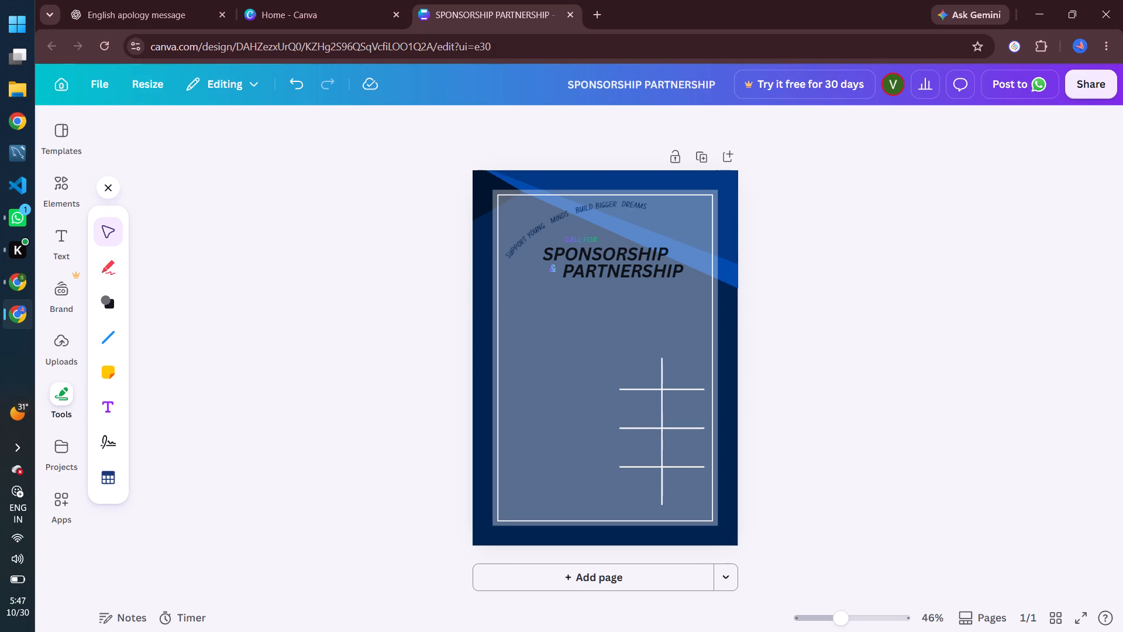
# Add a curved line and move it up over the SPONSORSHIP heading, beneath the slogan.
pyautogui.click(102, 340)
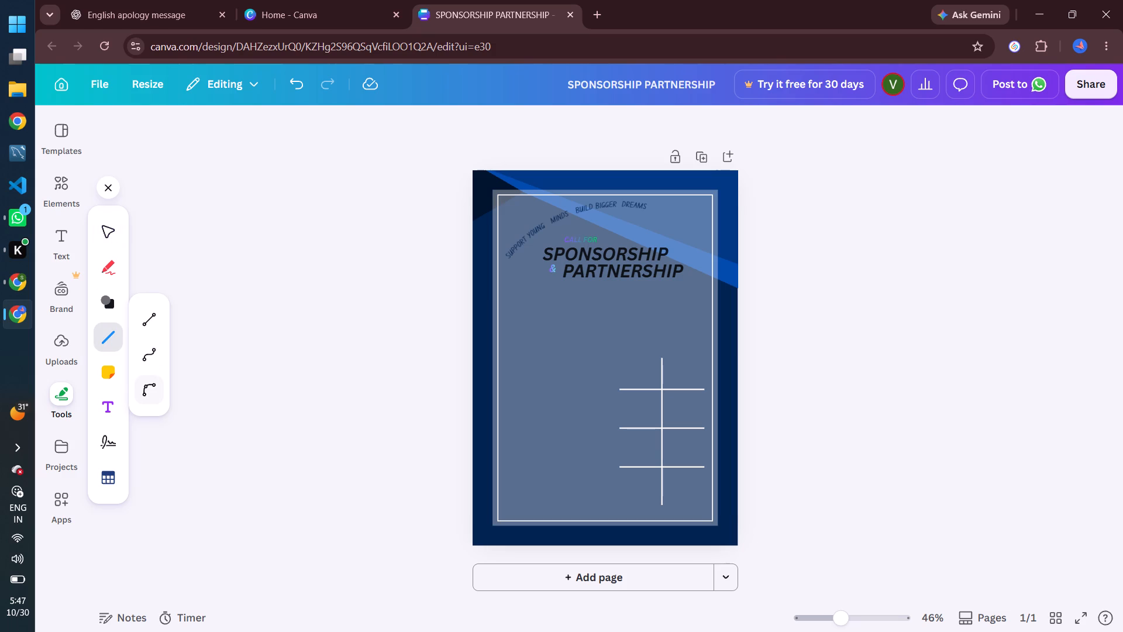
pyautogui.click(143, 391)
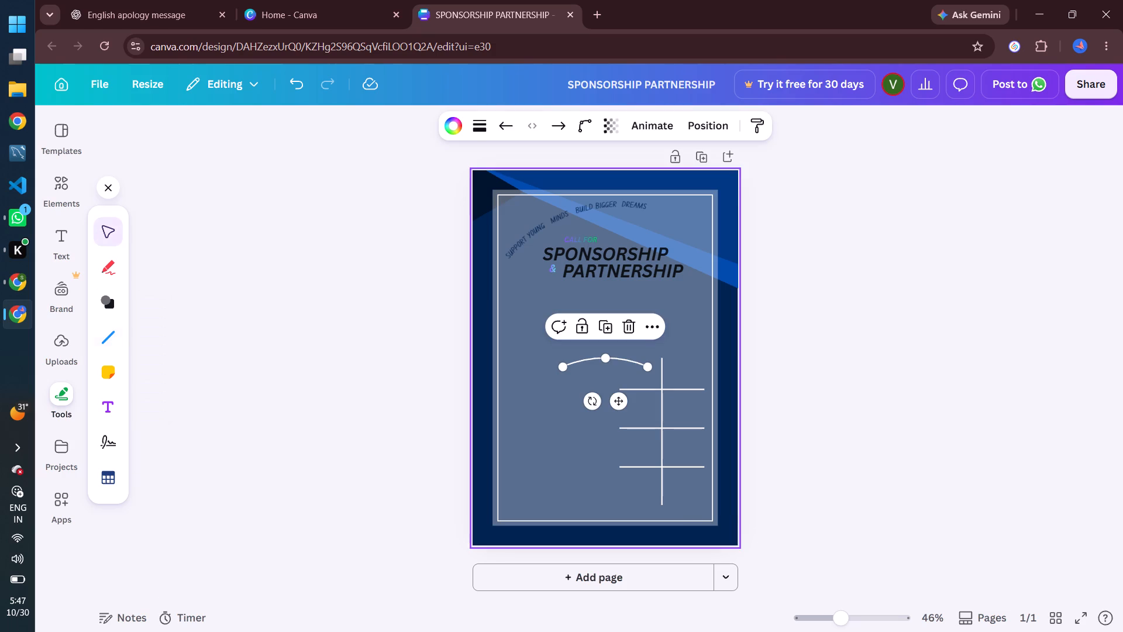
pyautogui.moveTo(616, 400); pyautogui.dragTo(612, 320)
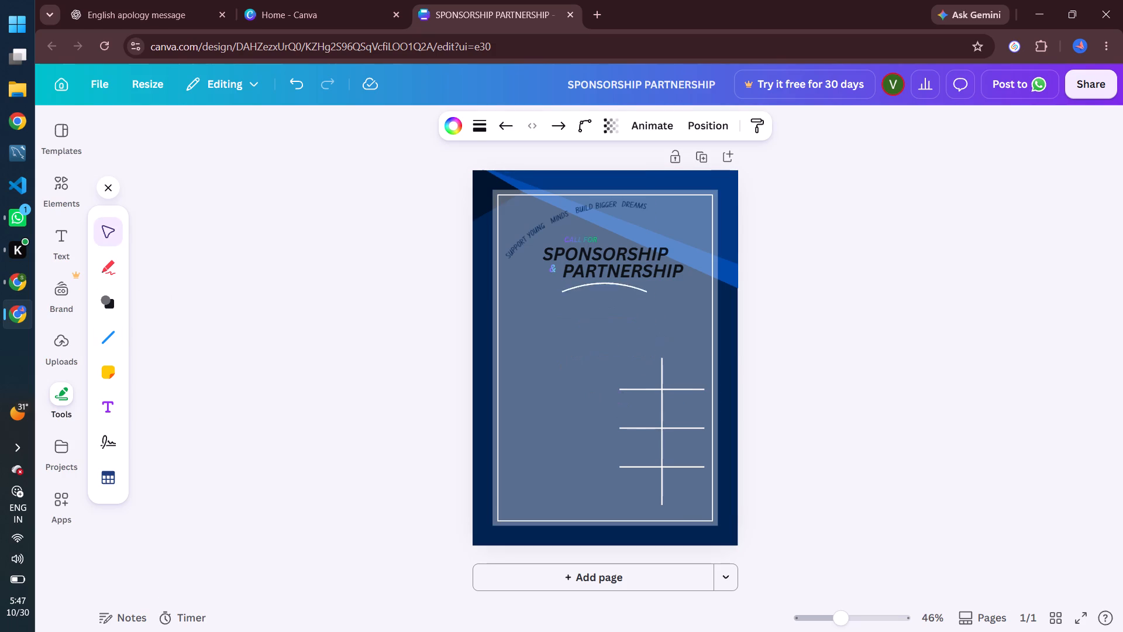
pyautogui.moveTo(612, 320); pyautogui.dragTo(573, 297)
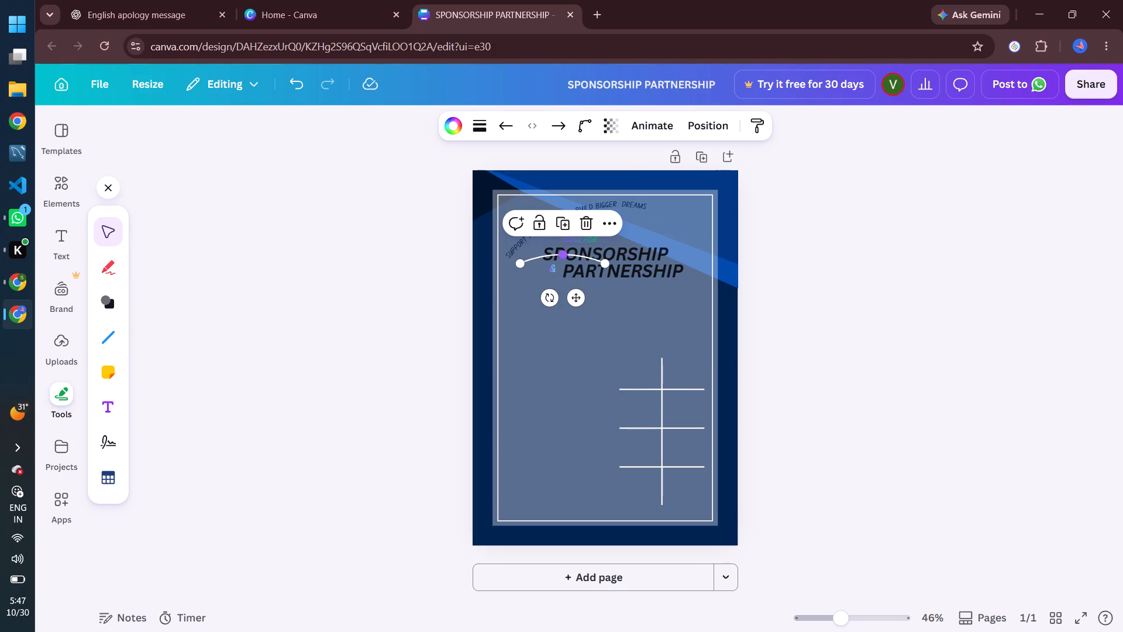
# Reshape the curved line through its end and middle points so it follows the underside of the arched slogan.
pyautogui.moveTo(561, 253); pyautogui.dragTo(575, 224)
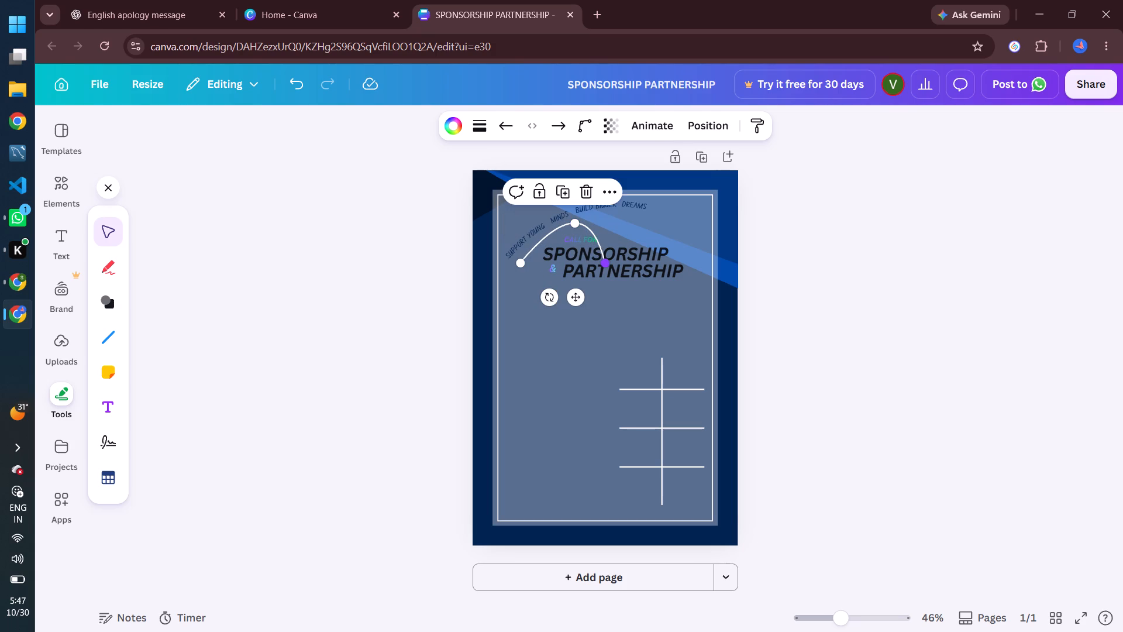
pyautogui.moveTo(605, 260); pyautogui.dragTo(623, 226)
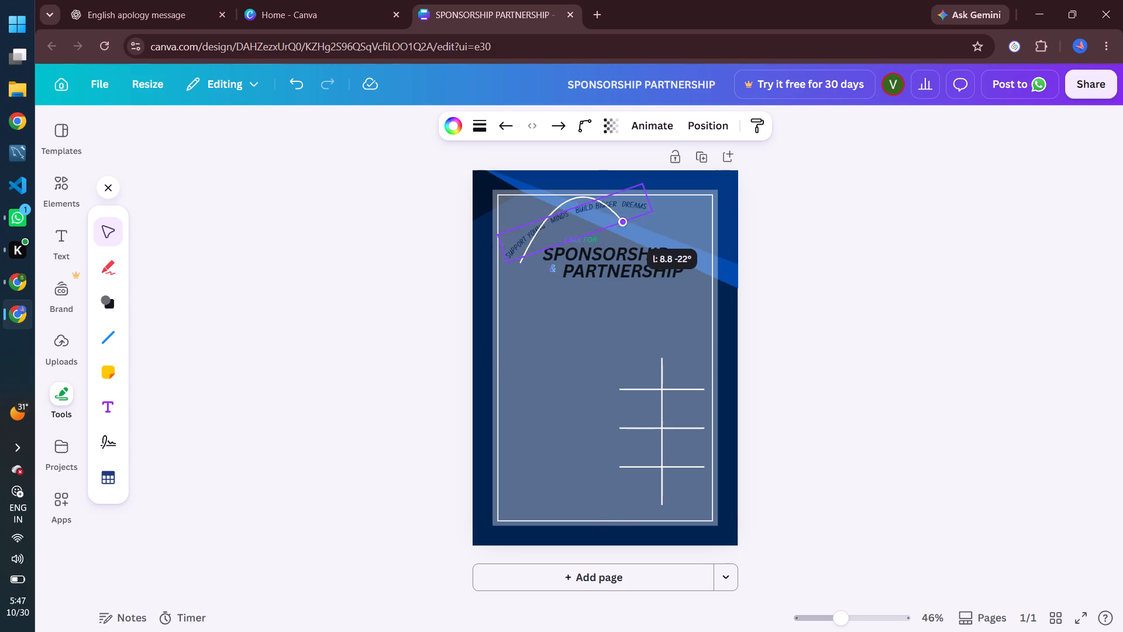
pyautogui.moveTo(623, 226); pyautogui.dragTo(643, 211)
pyautogui.moveTo(585, 193); pyautogui.dragTo(581, 202)
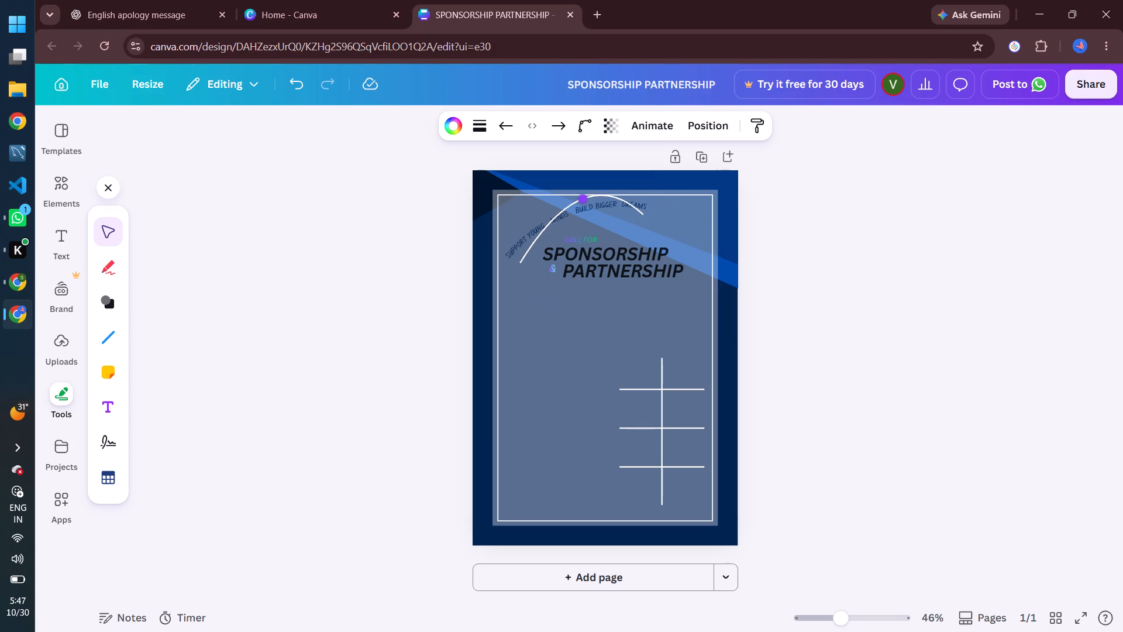
pyautogui.moveTo(581, 202); pyautogui.dragTo(574, 222)
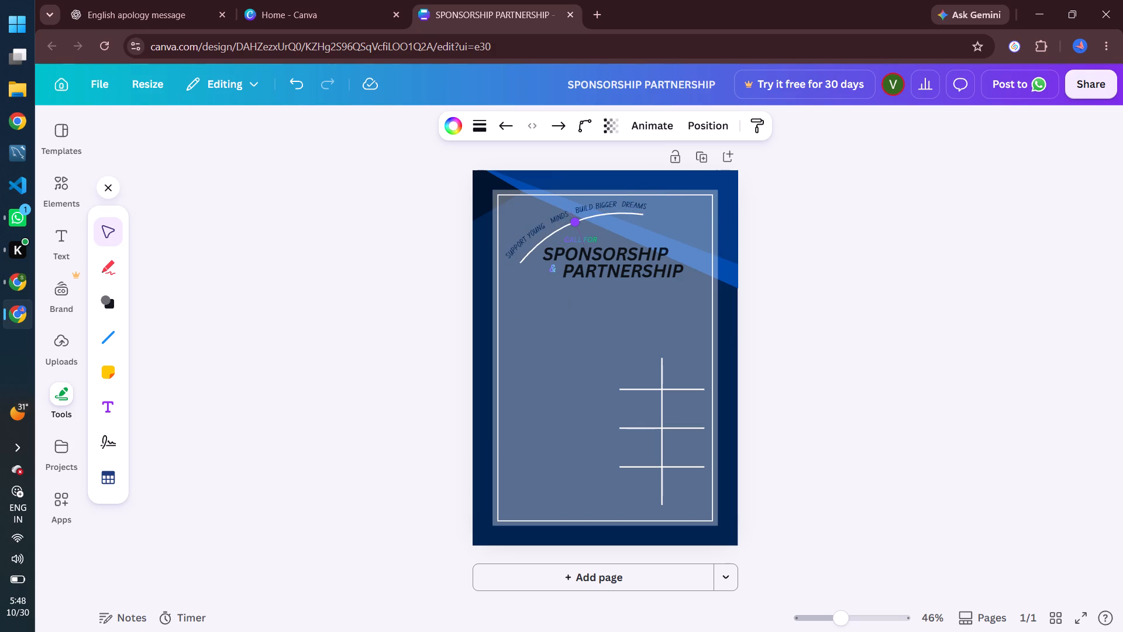
pyautogui.moveTo(574, 222); pyautogui.dragTo(576, 221)
pyautogui.moveTo(519, 263); pyautogui.dragTo(519, 265)
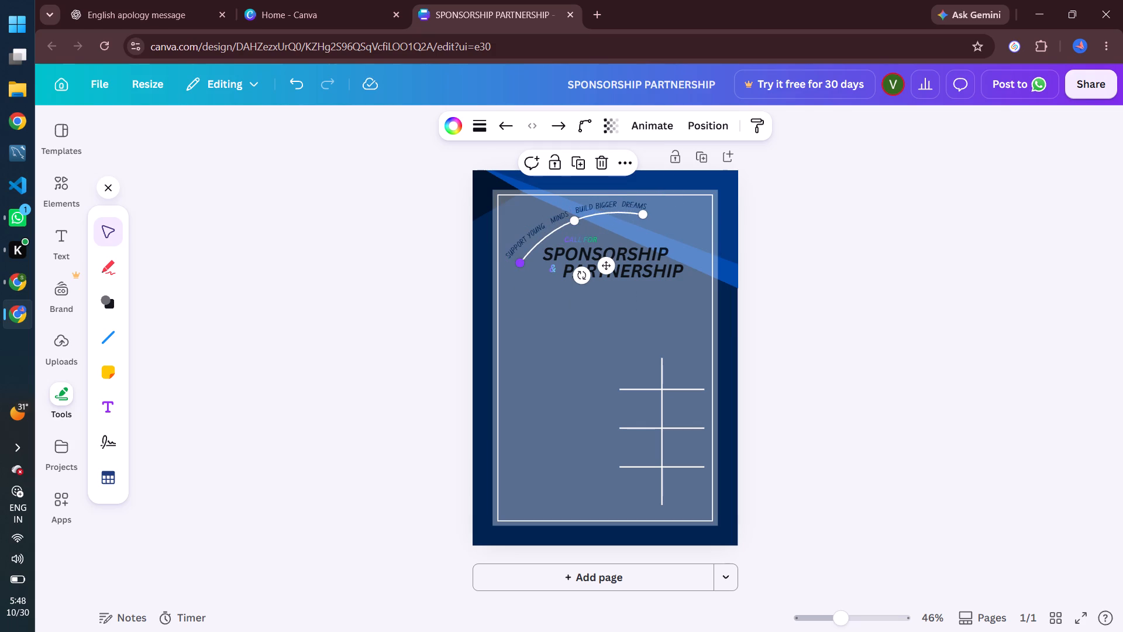
pyautogui.moveTo(519, 265); pyautogui.dragTo(522, 269)
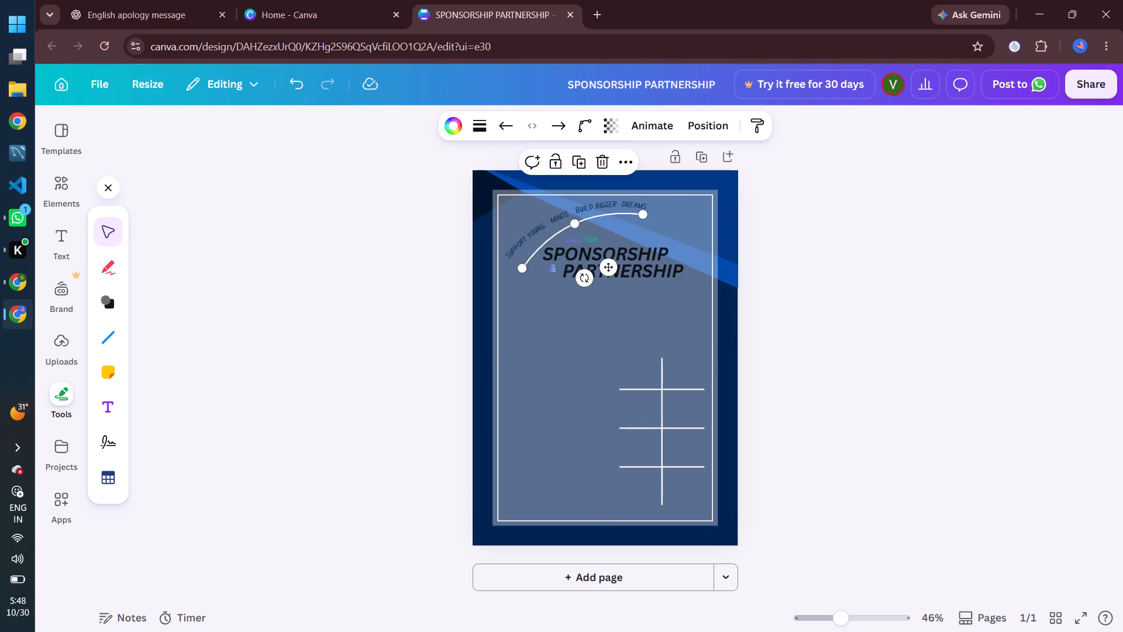
pyautogui.moveTo(577, 224); pyautogui.dragTo(570, 225)
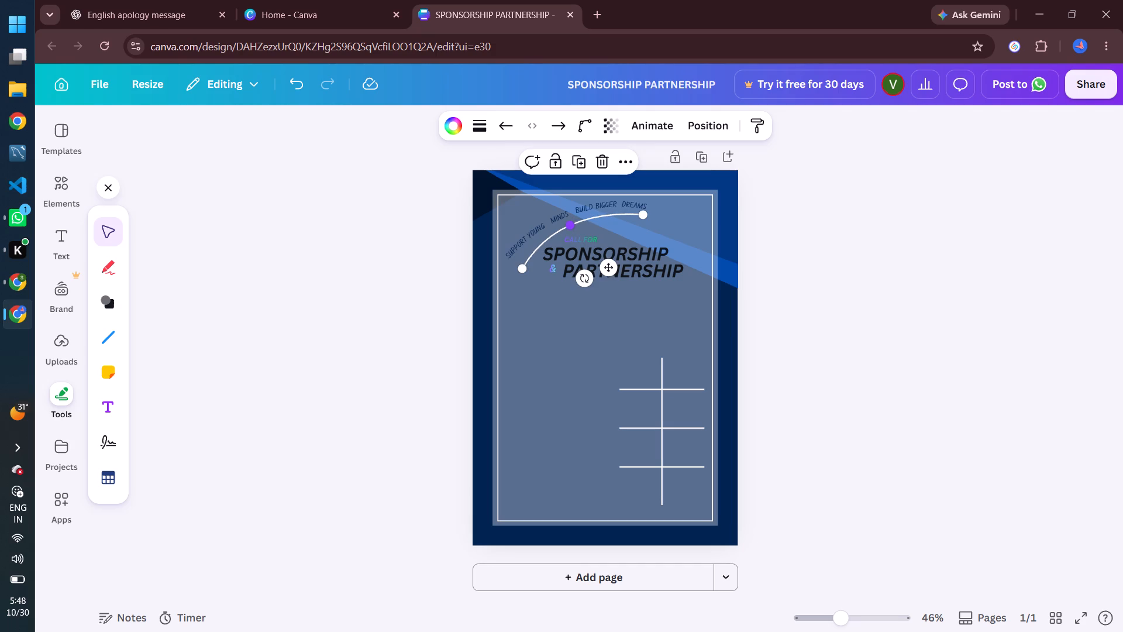
pyautogui.click(787, 212)
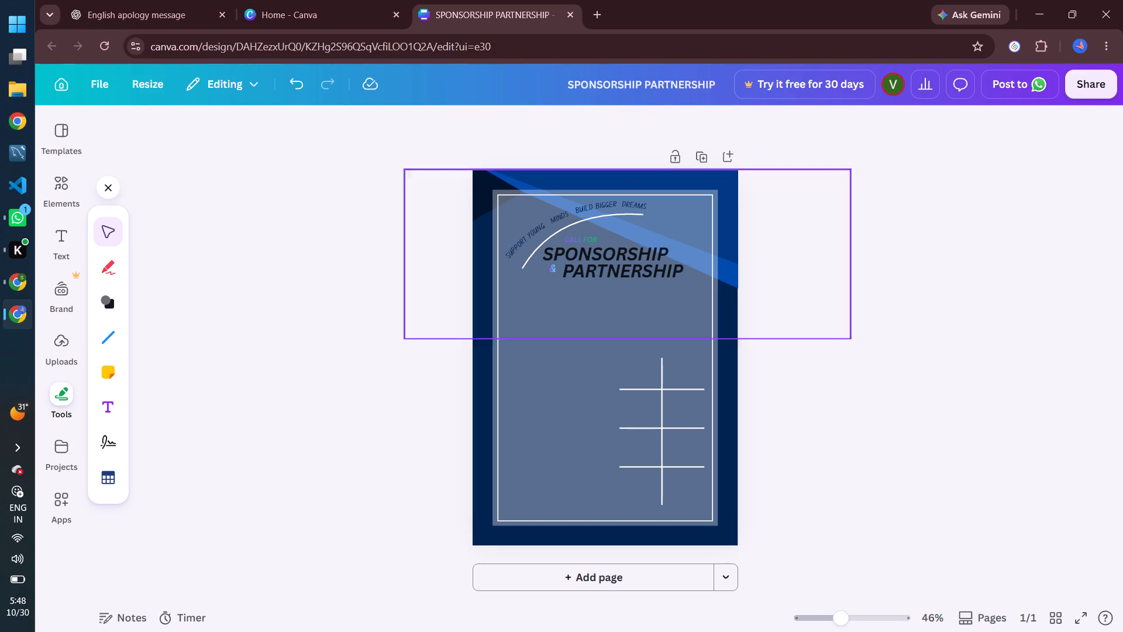
# Set the transparency of the curved line under the slogan to 67.
pyautogui.click(583, 221)
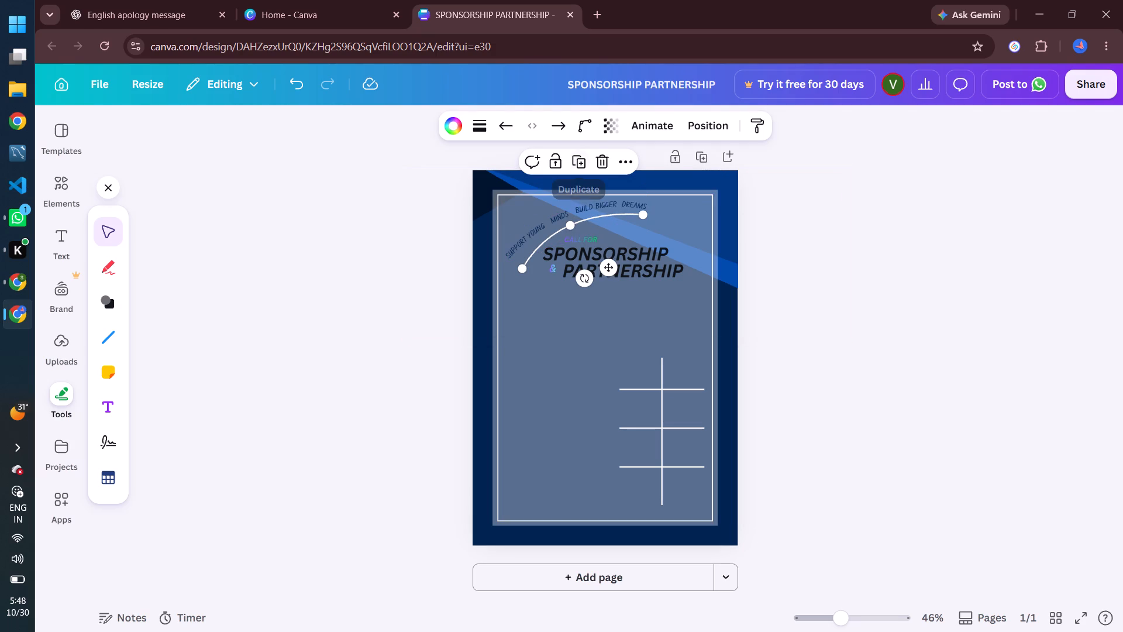
pyautogui.click(615, 125)
pyautogui.click(610, 188)
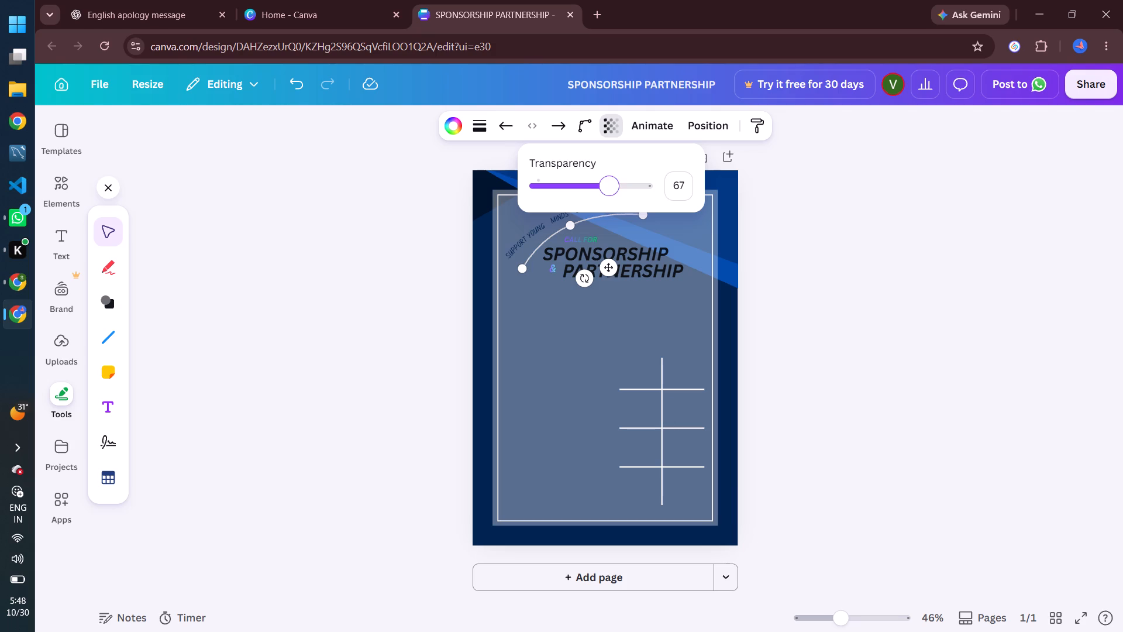
pyautogui.click(814, 253)
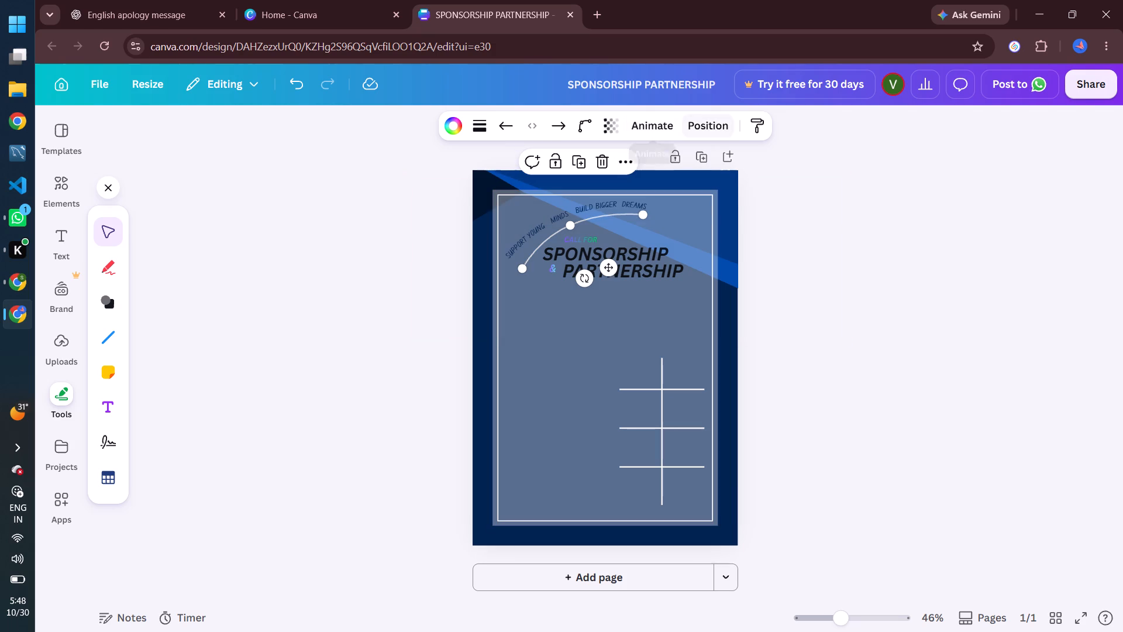
# Change the curved line's stroke colour to the default solid grey one shade darker than #b4b4b4.
pyautogui.click(458, 127)
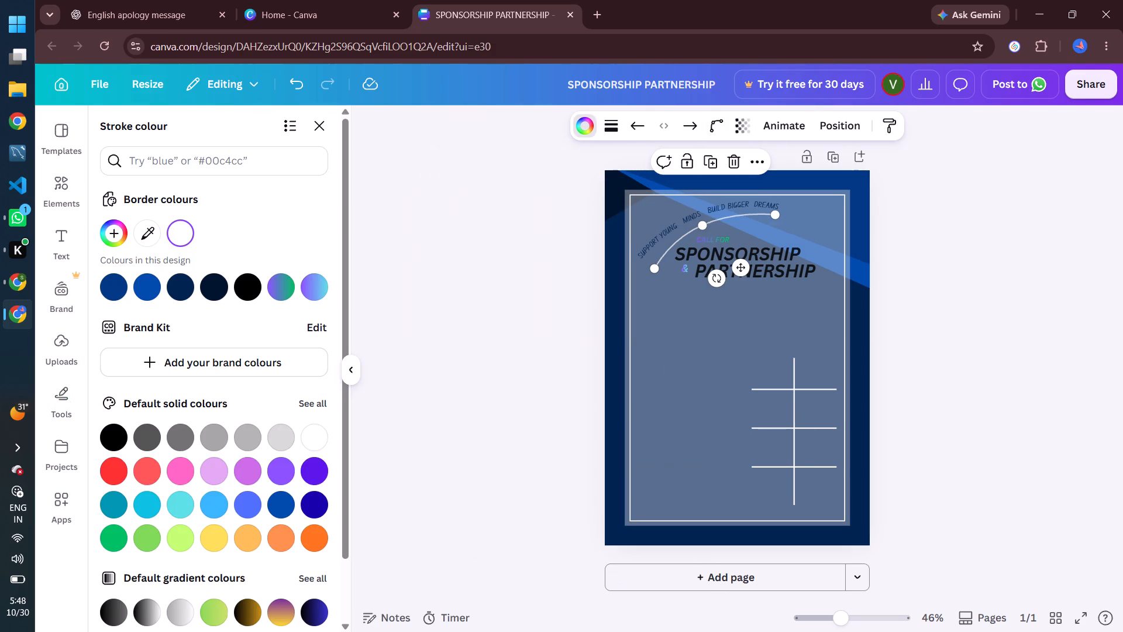
pyautogui.click(244, 439)
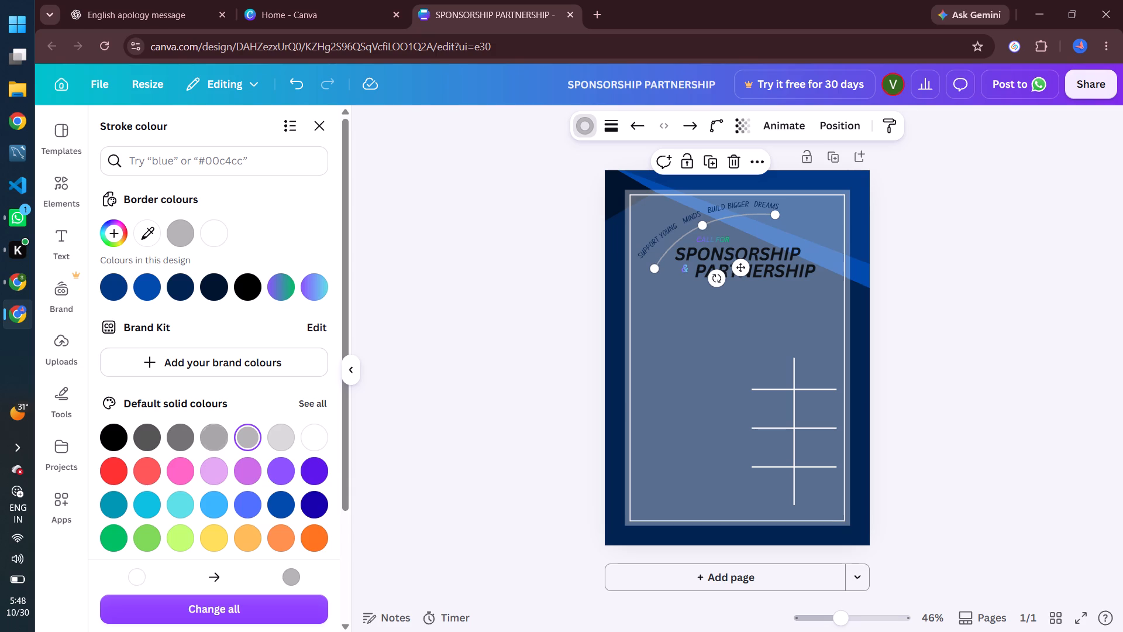
pyautogui.click(208, 438)
pyautogui.click(403, 475)
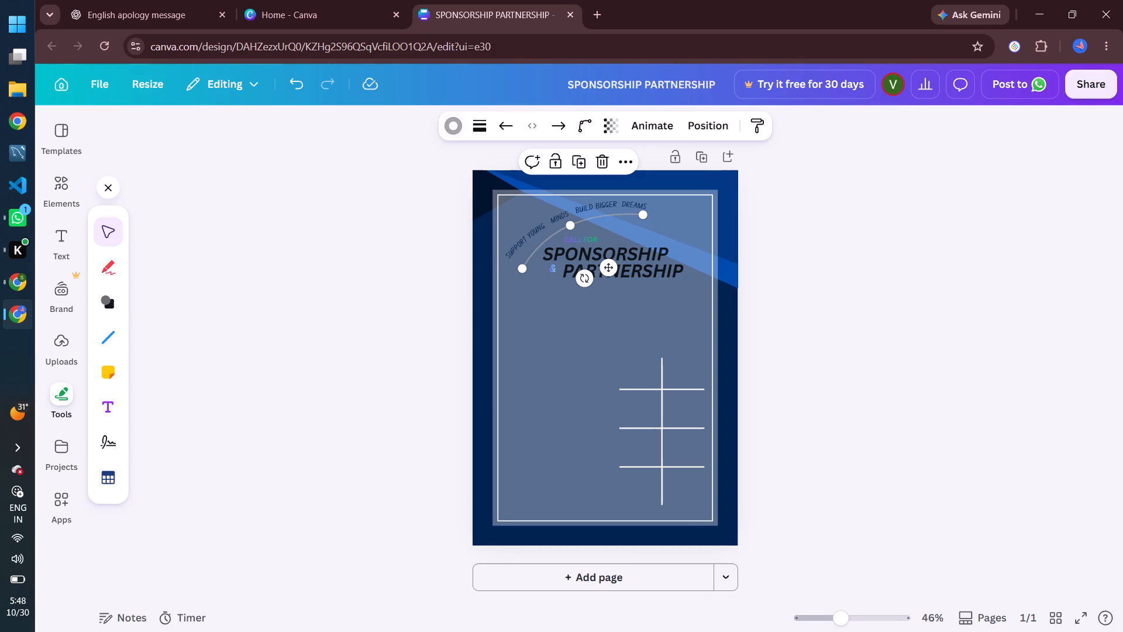
# Set the transparency of the grid's vertical line to 66.
pyautogui.click(663, 384)
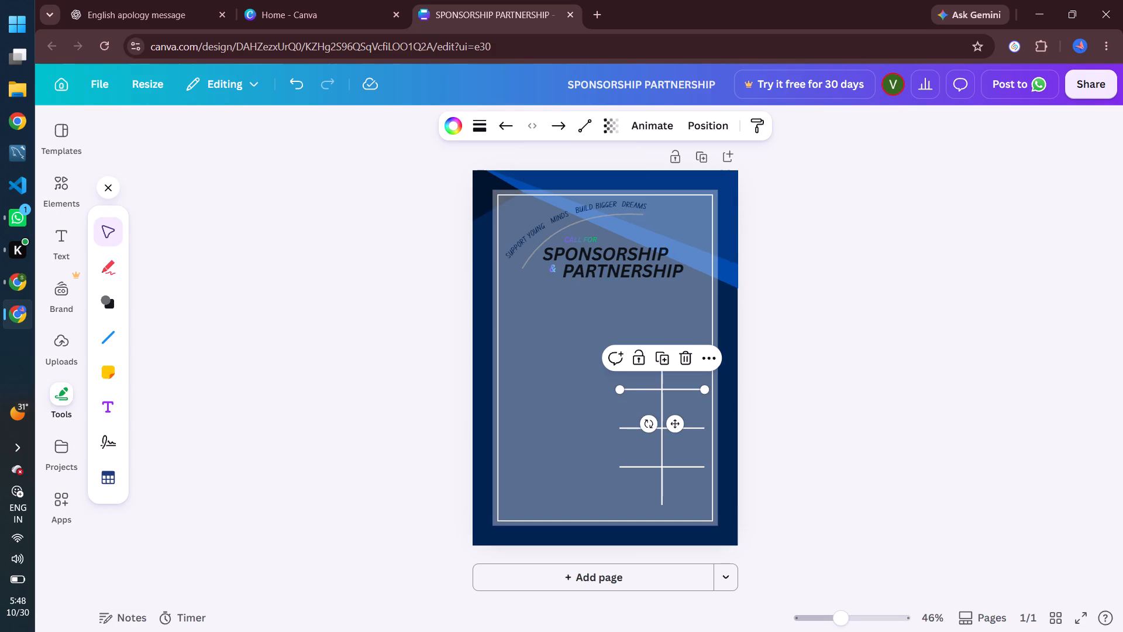
pyautogui.click(662, 377)
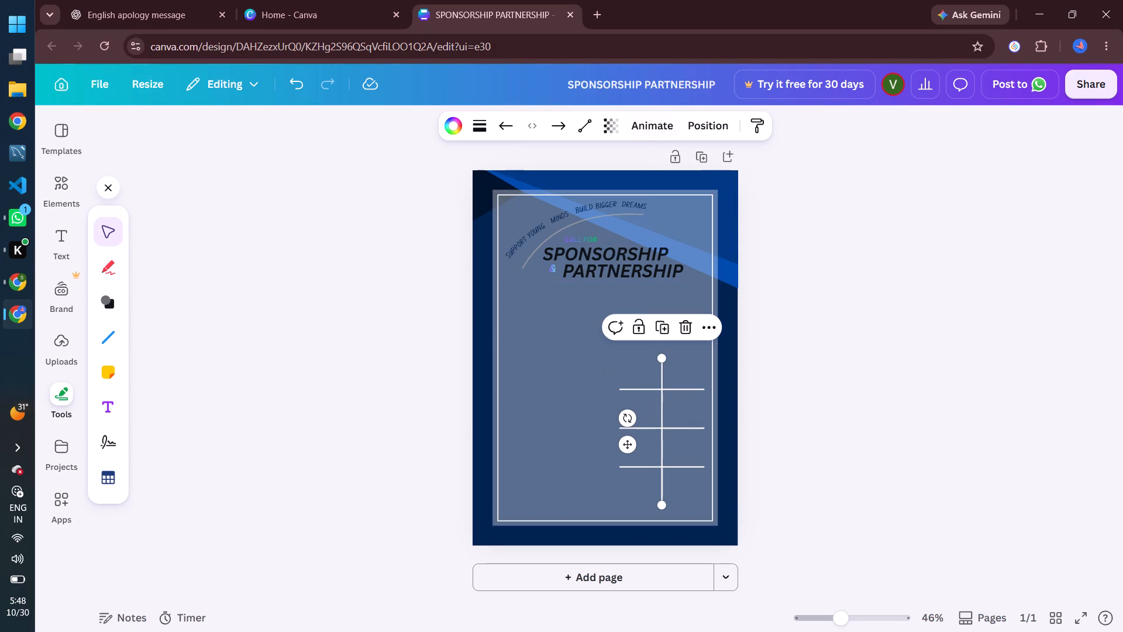
pyautogui.click(605, 131)
pyautogui.click(609, 188)
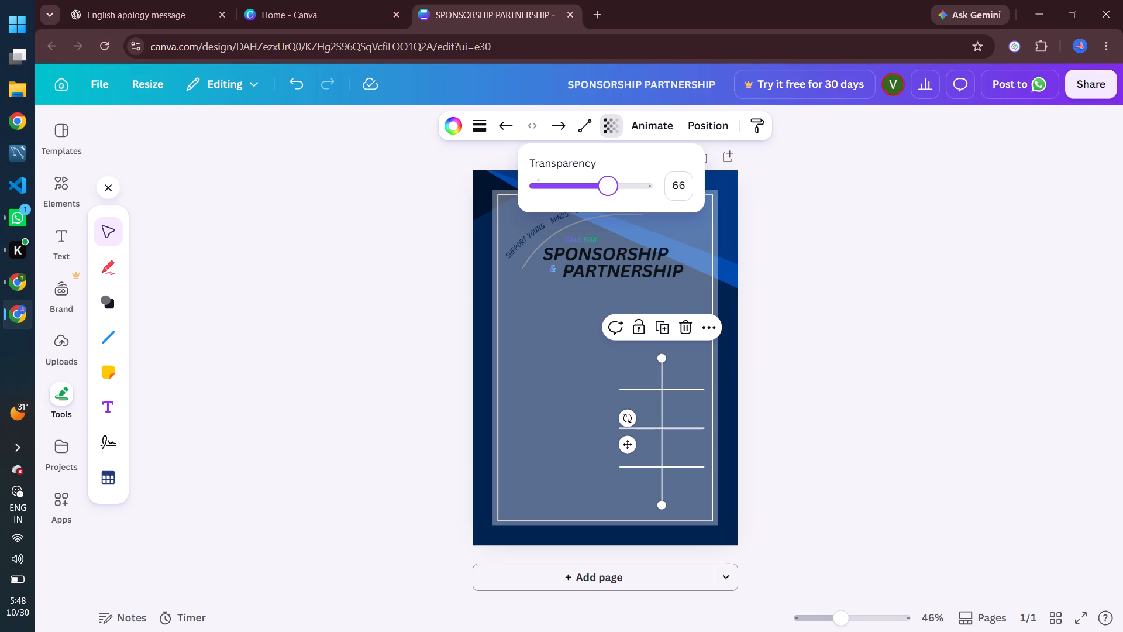
# Set the grid's vertical line to transparency 31 and stroke colour black #000000.
pyautogui.click(570, 186)
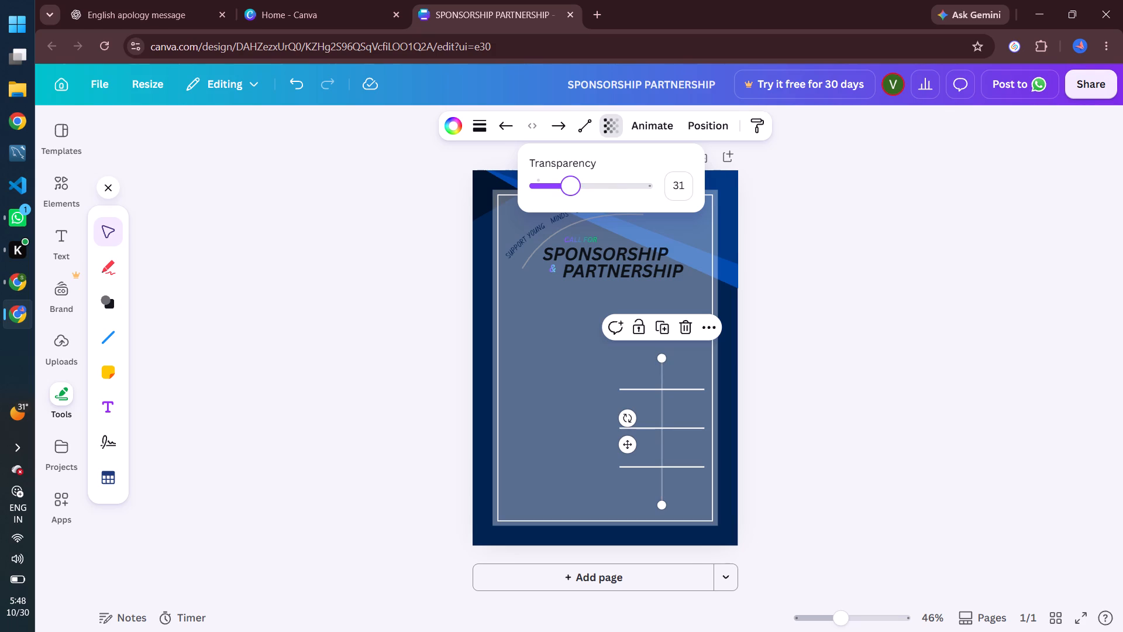
pyautogui.click(461, 126)
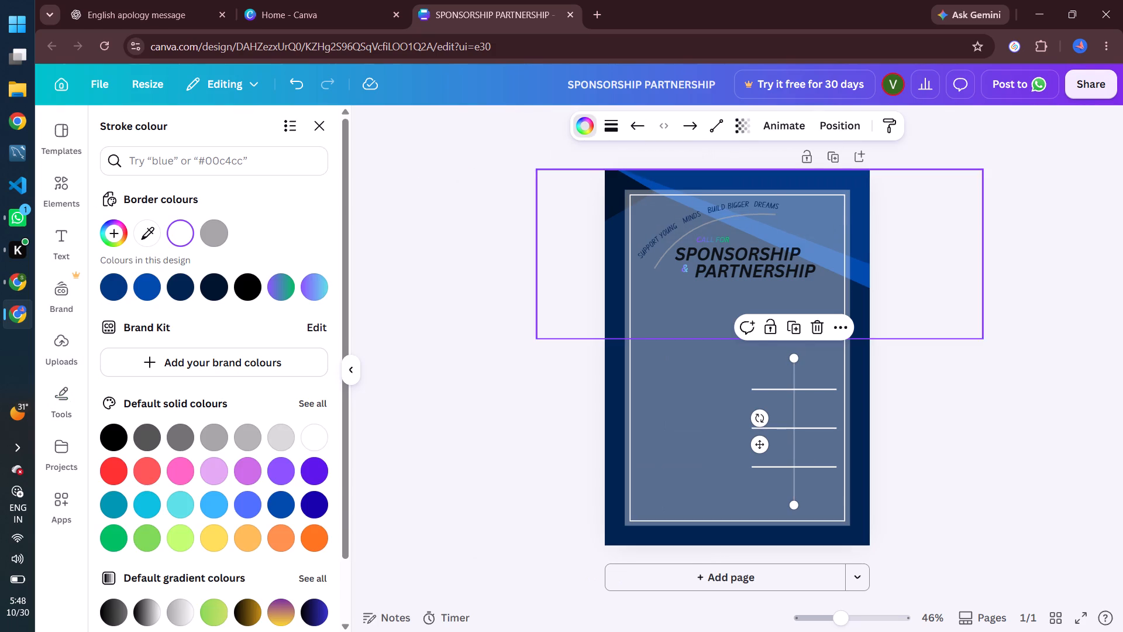
pyautogui.click(102, 441)
pyautogui.click(384, 440)
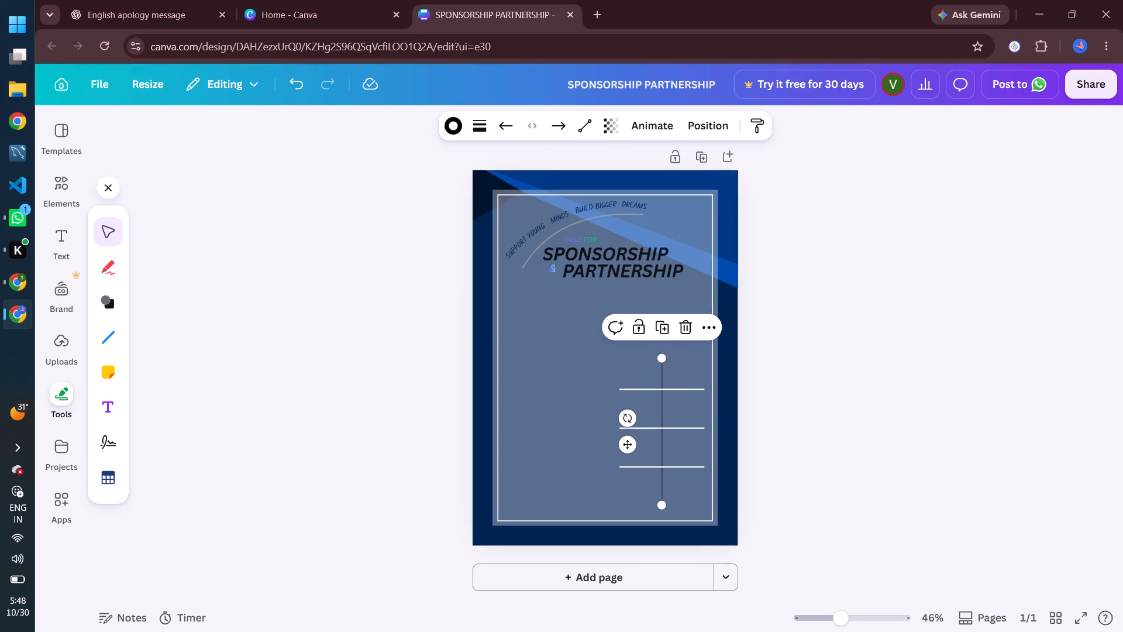
# Set the grid's top horizontal line to transparency 30 and stroke colour black #000000.
pyautogui.click(644, 390)
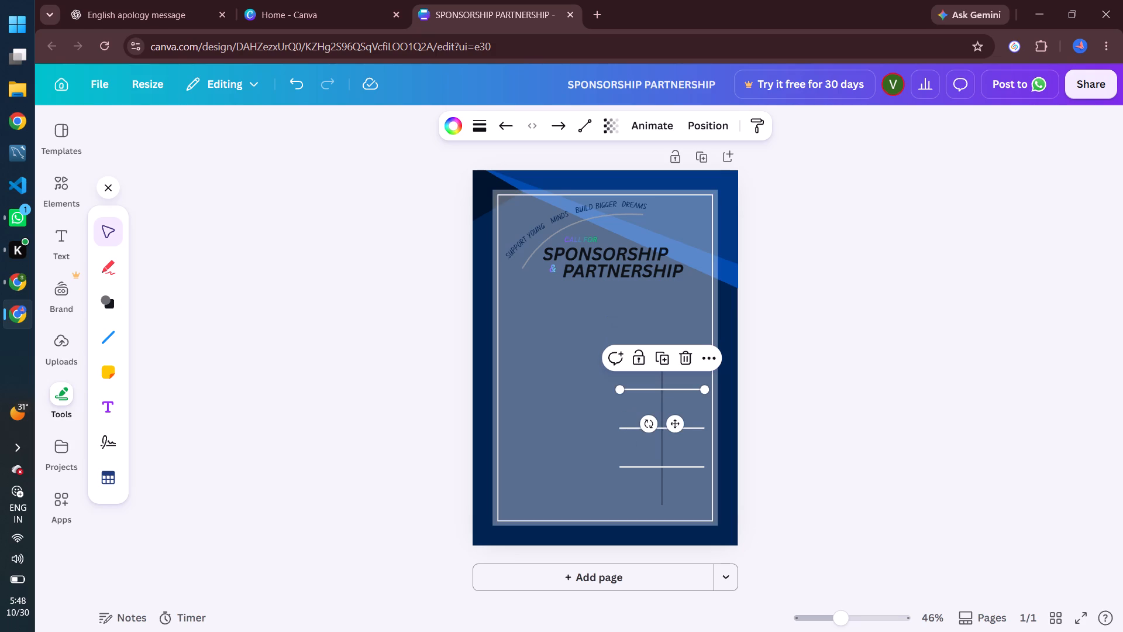
pyautogui.click(607, 125)
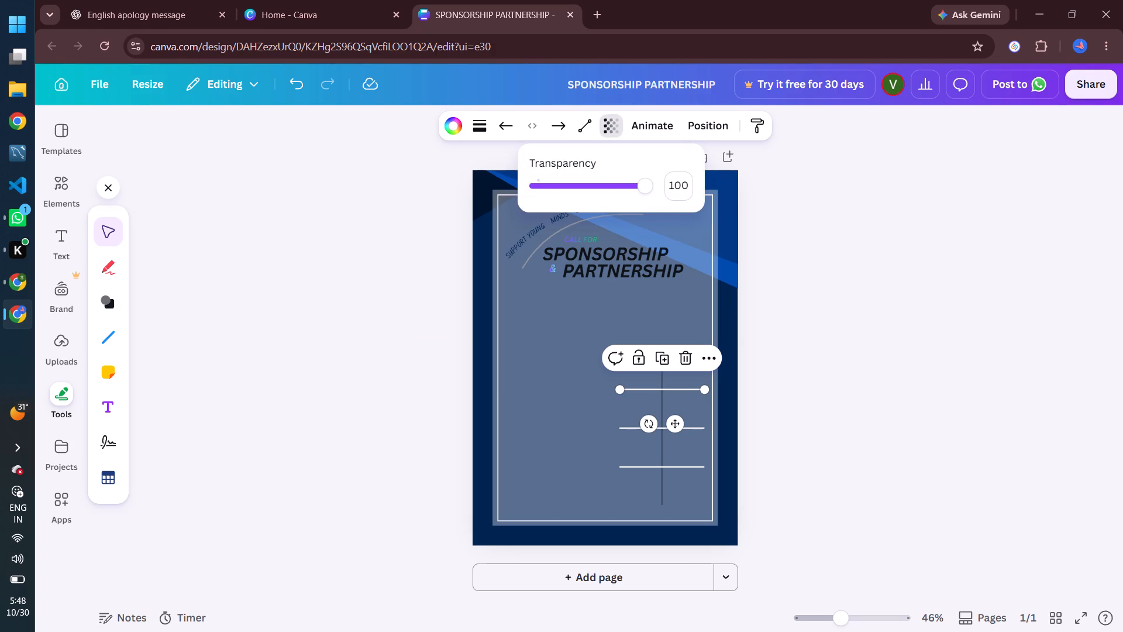
pyautogui.click(569, 180)
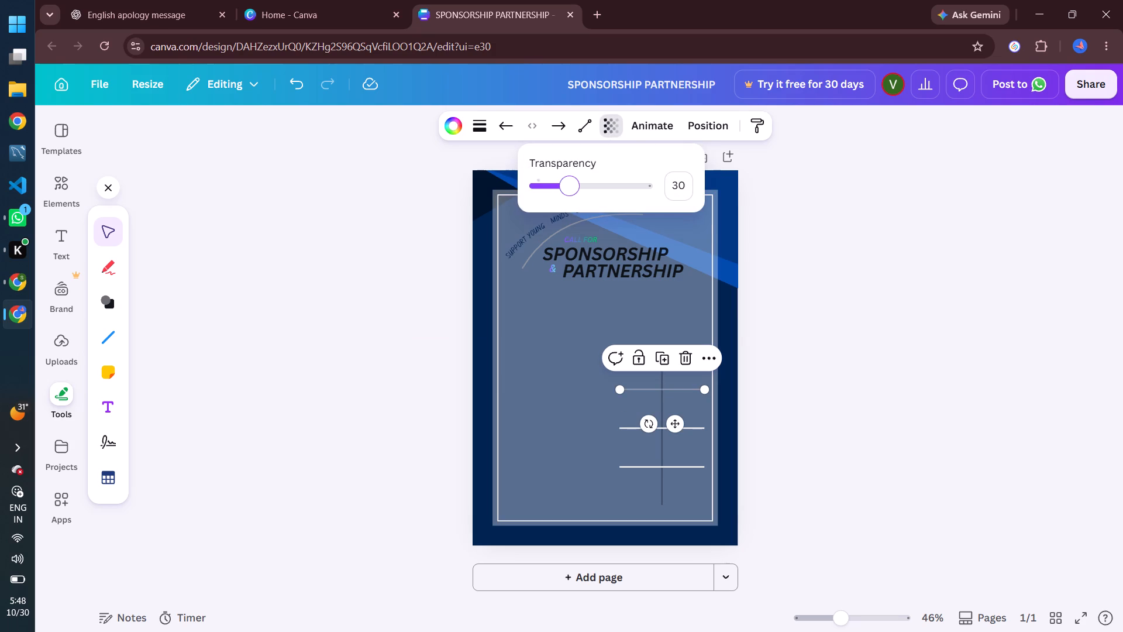
pyautogui.click(452, 128)
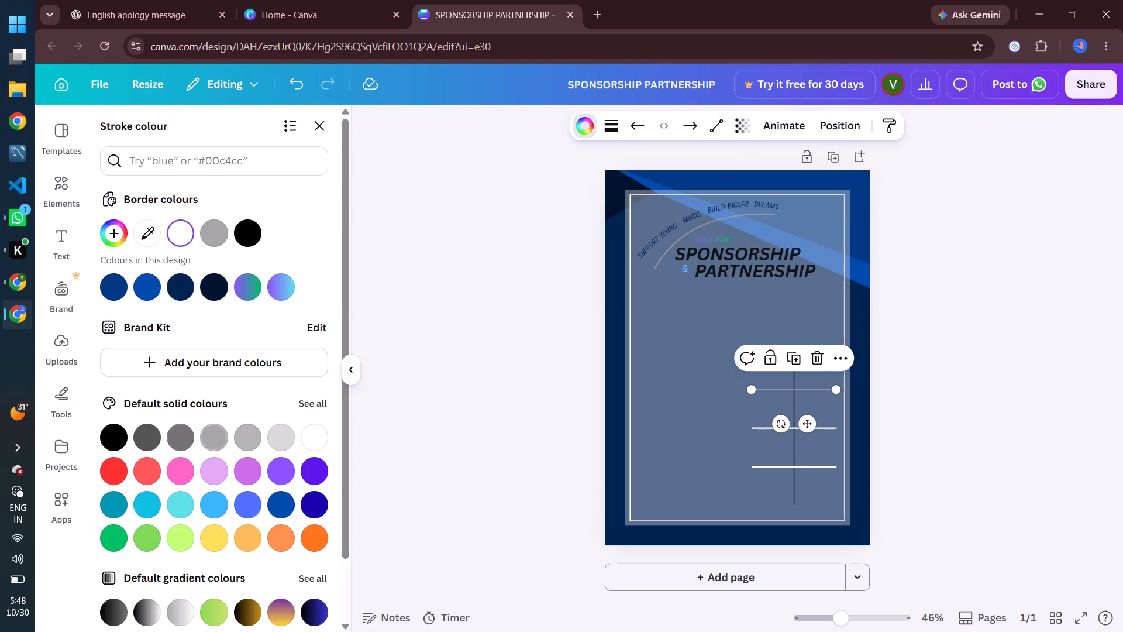
pyautogui.click(114, 435)
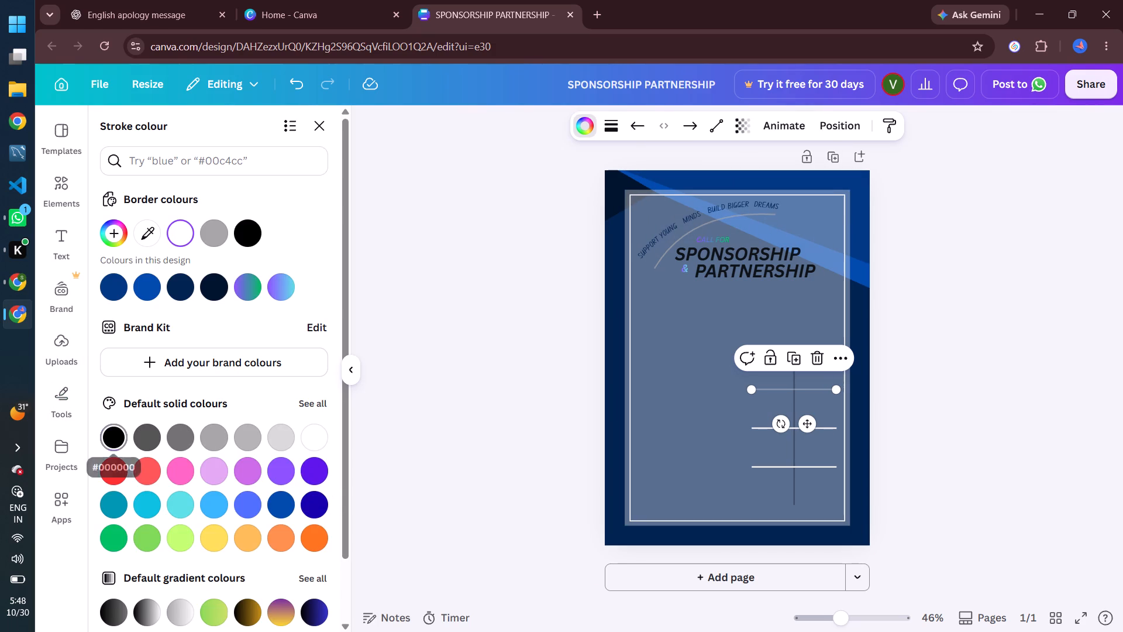
pyautogui.click(383, 434)
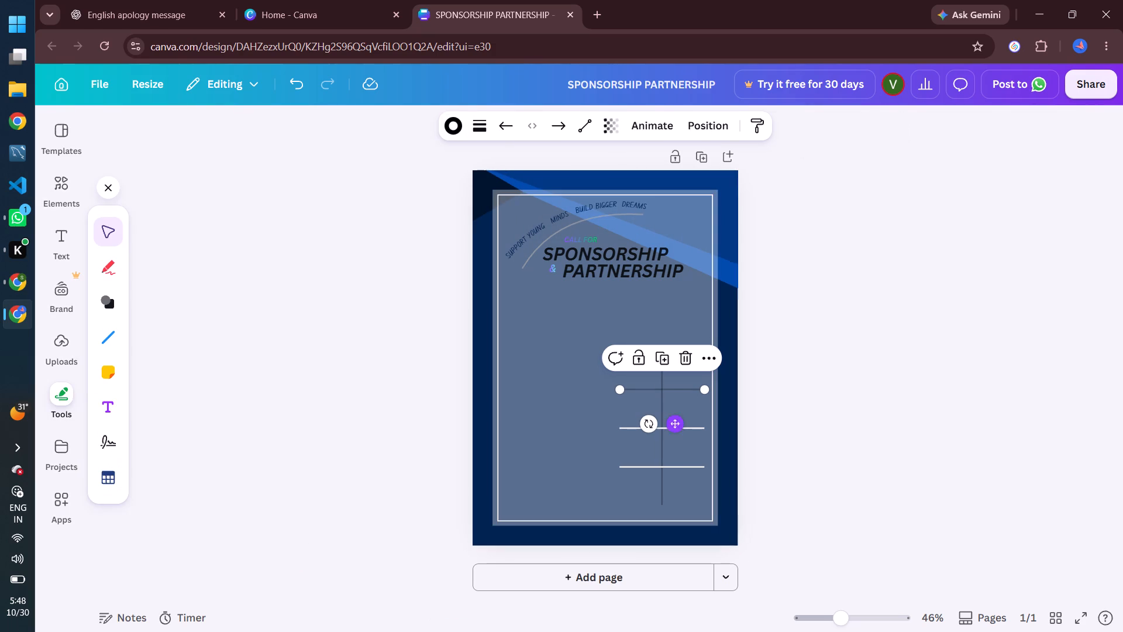
pyautogui.click(932, 435)
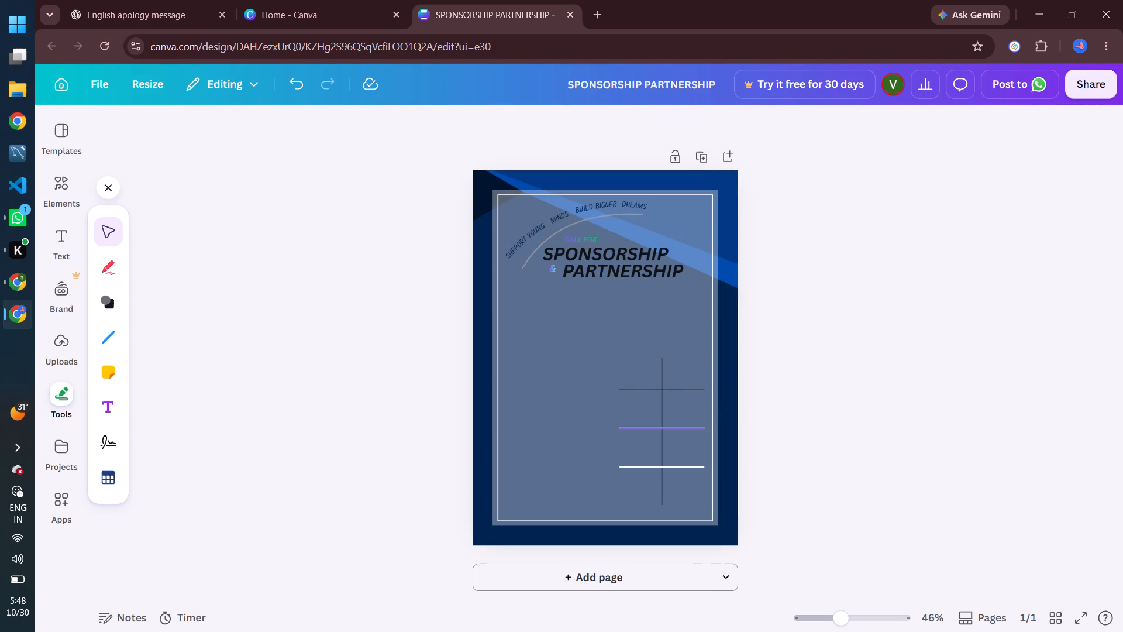
# Set the grid's middle horizontal line to transparency 30 and stroke colour black #000000.
pyautogui.click(693, 430)
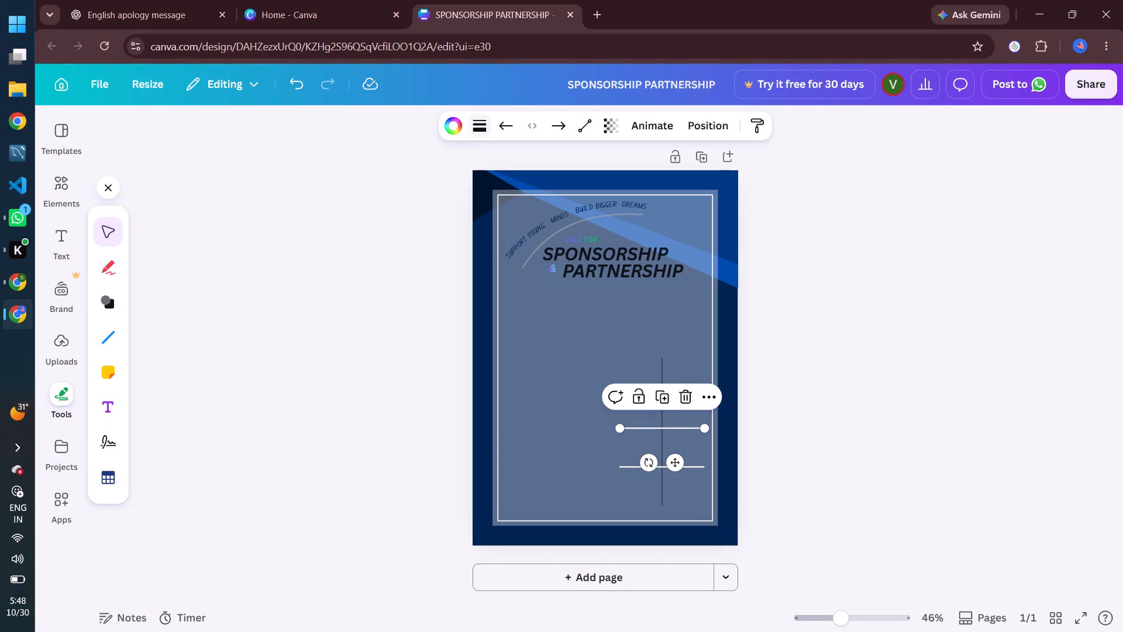
pyautogui.click(615, 122)
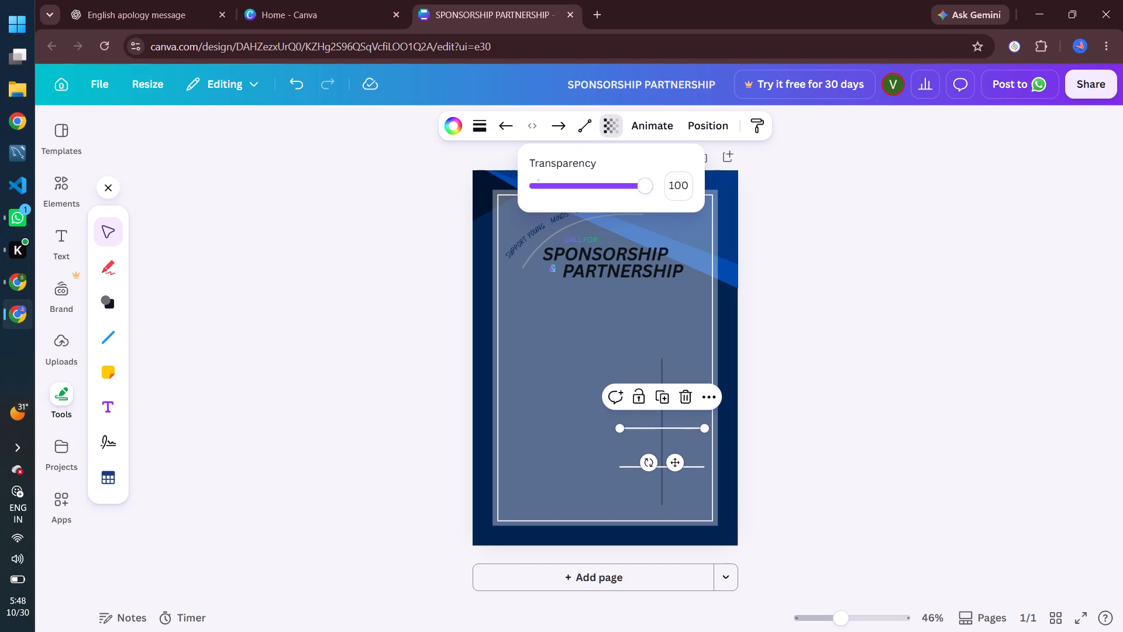
pyautogui.click(566, 184)
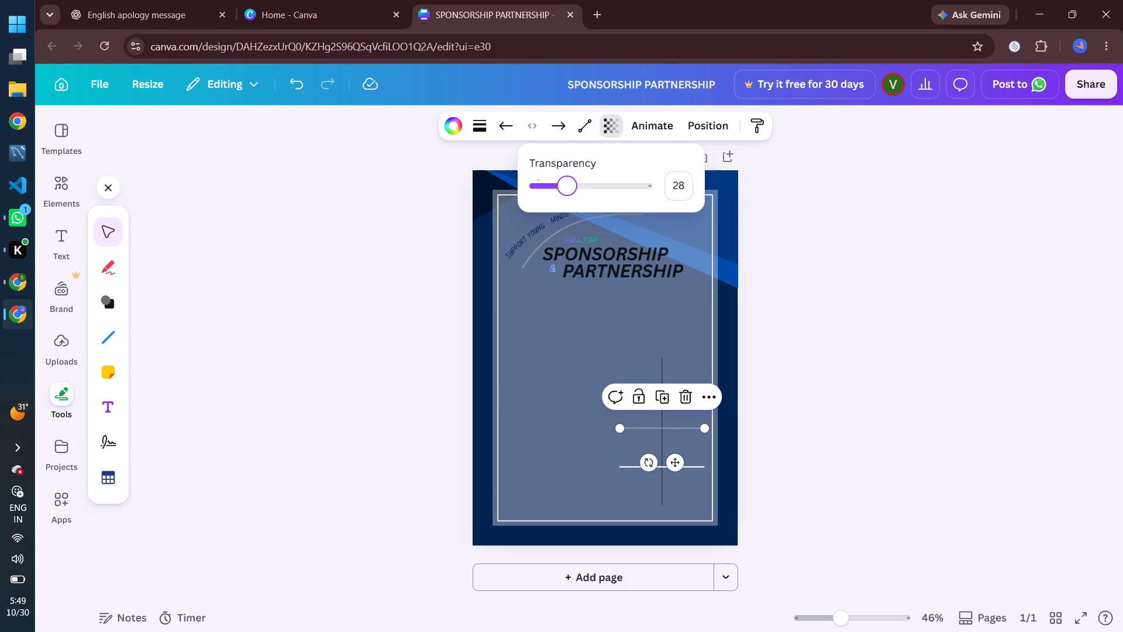
pyautogui.press('Right')
pyautogui.press('Right')
pyautogui.click(455, 124)
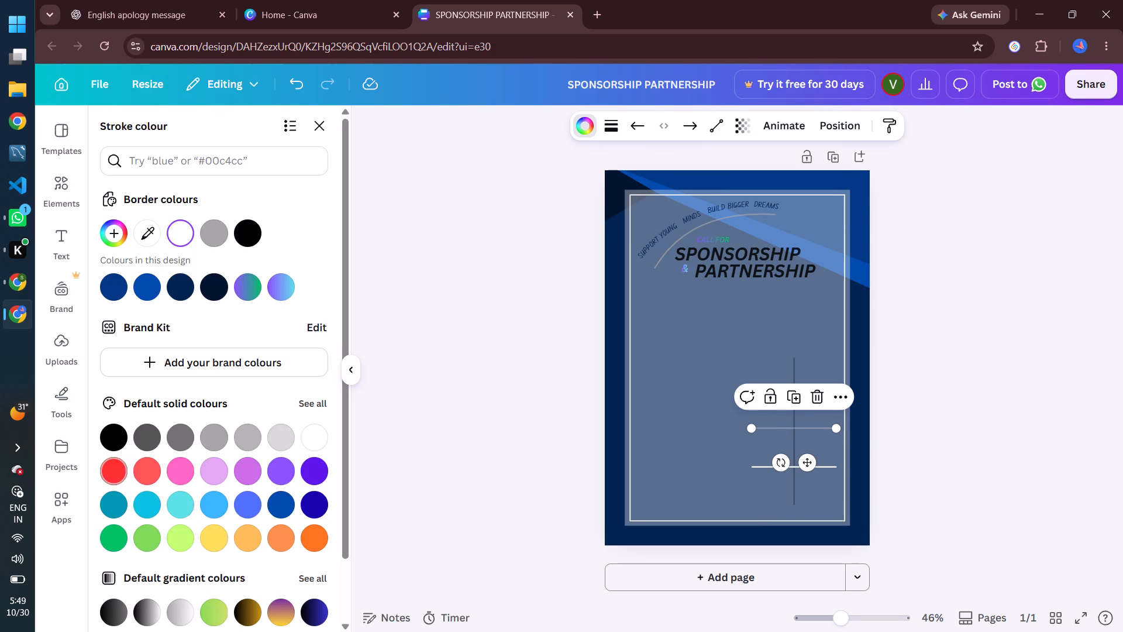
pyautogui.click(116, 437)
pyautogui.click(423, 369)
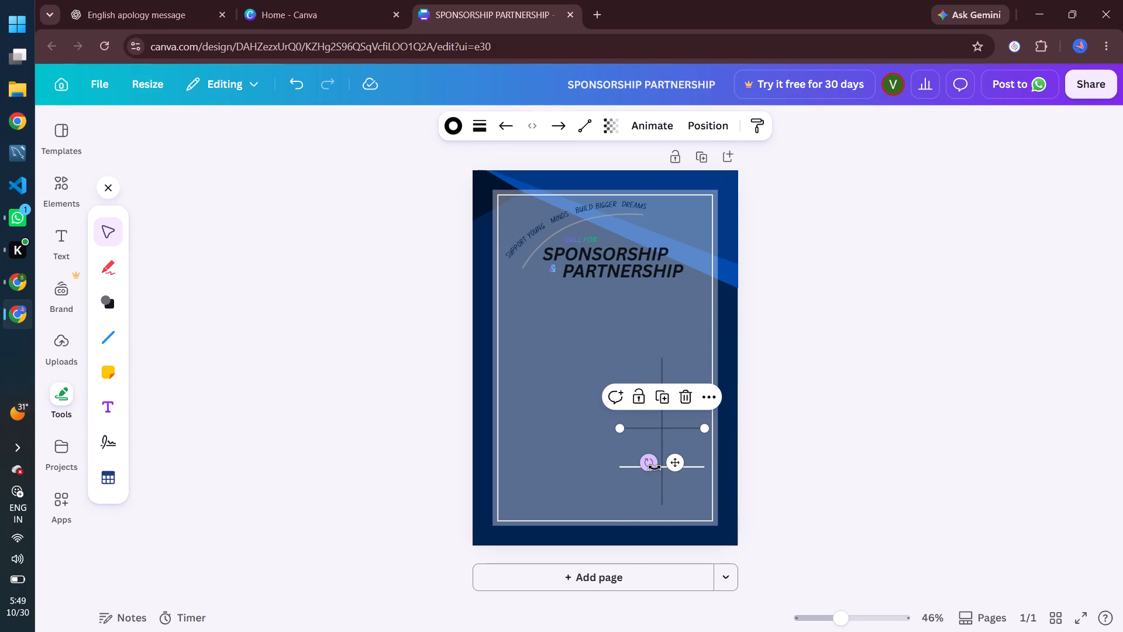
pyautogui.moveTo(819, 483); pyautogui.dragTo(896, 468)
pyautogui.click(896, 468)
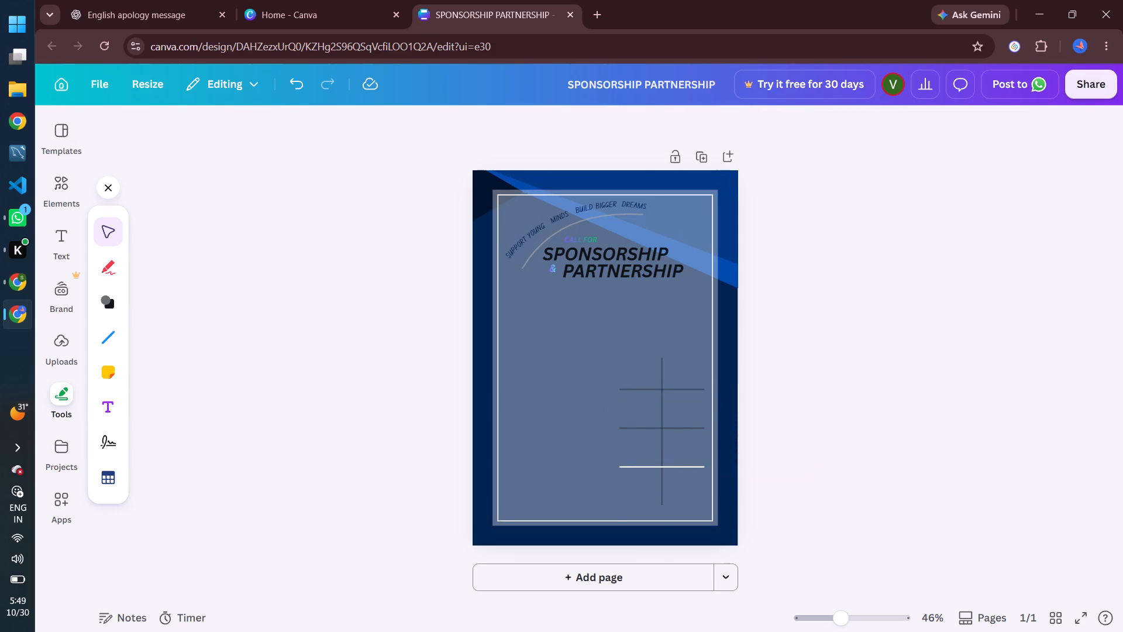
# Set the grid's bottom horizontal line to transparency 29 and stroke colour black #000000.
pyautogui.click(689, 465)
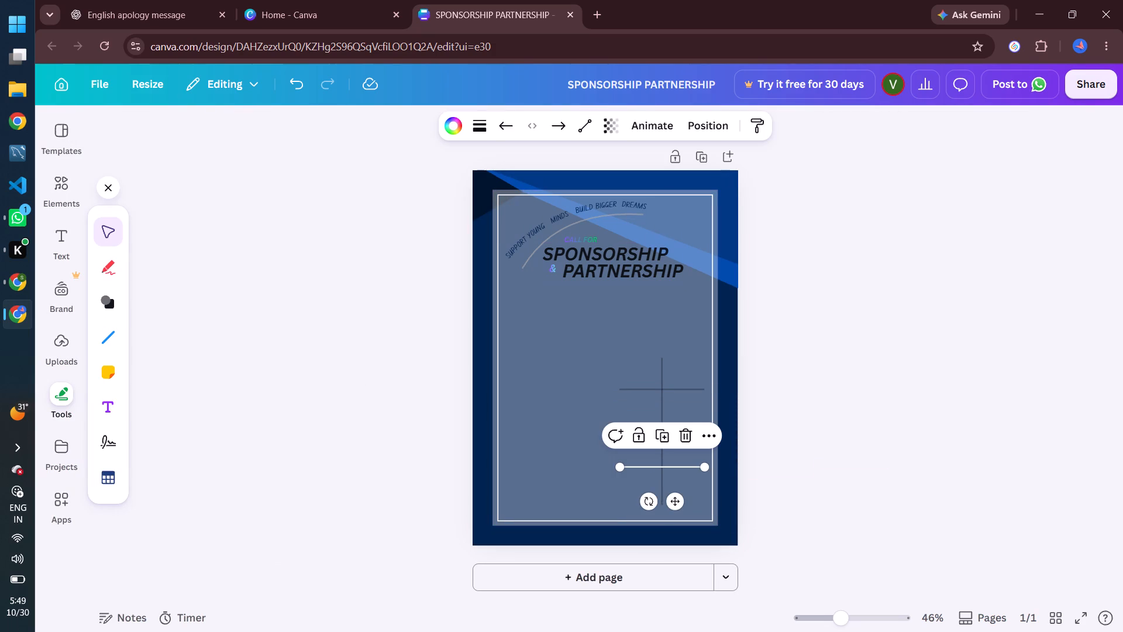
pyautogui.click(604, 130)
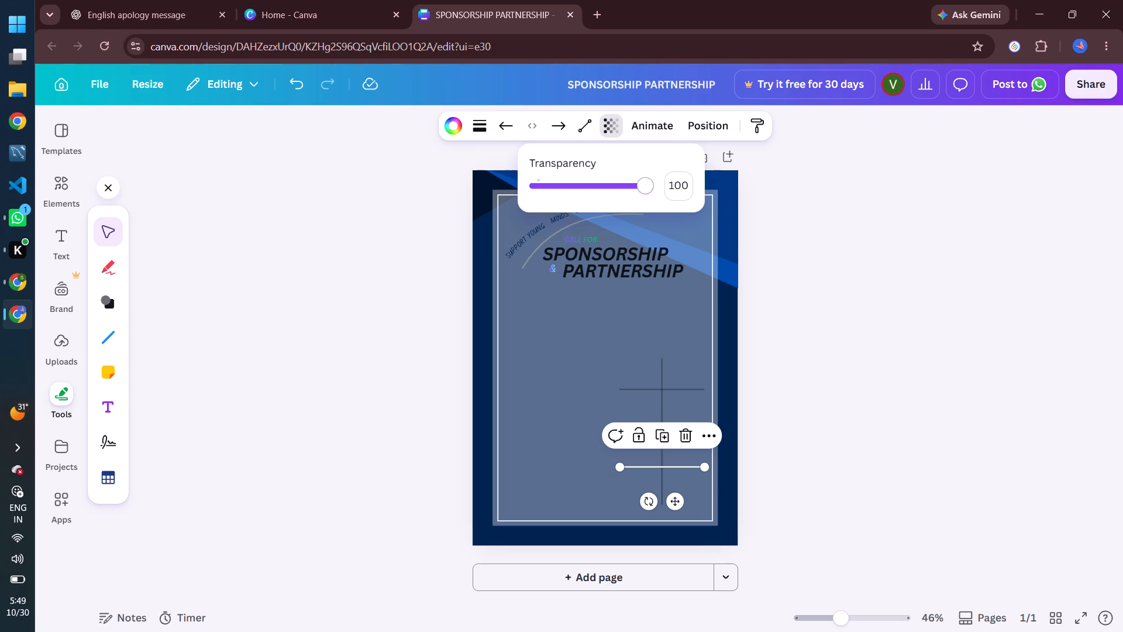
pyautogui.click(560, 182)
pyautogui.press('Right')
pyautogui.press('Right')
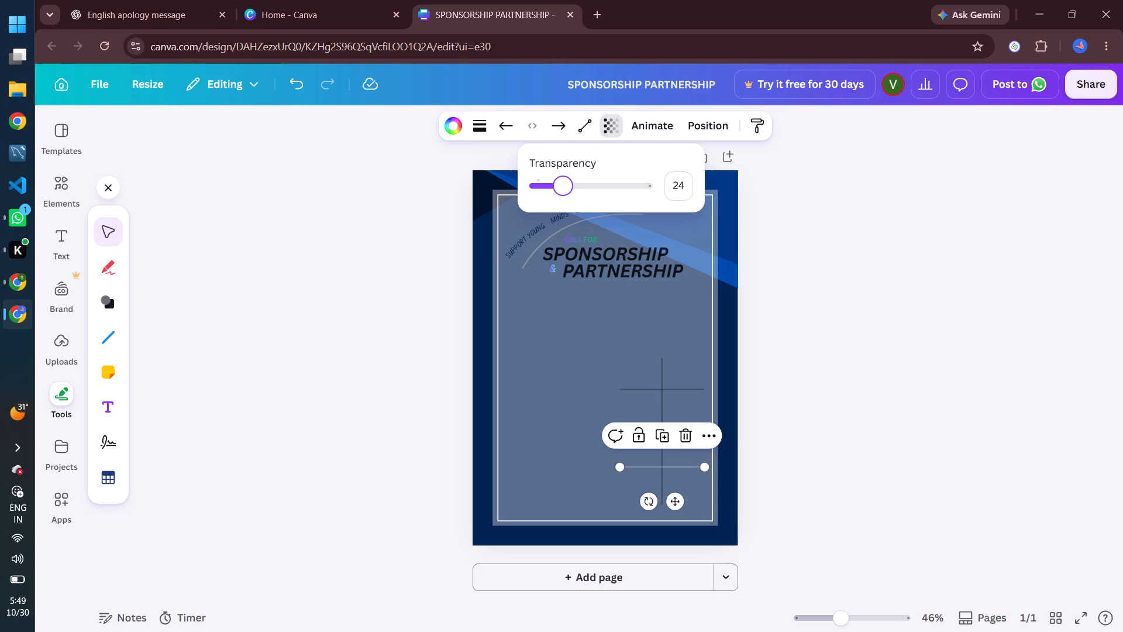
pyautogui.press('Right')
pyautogui.press('Right')
pyautogui.press('Right')
pyautogui.press('Right')
pyautogui.press('Right')
pyautogui.click(457, 132)
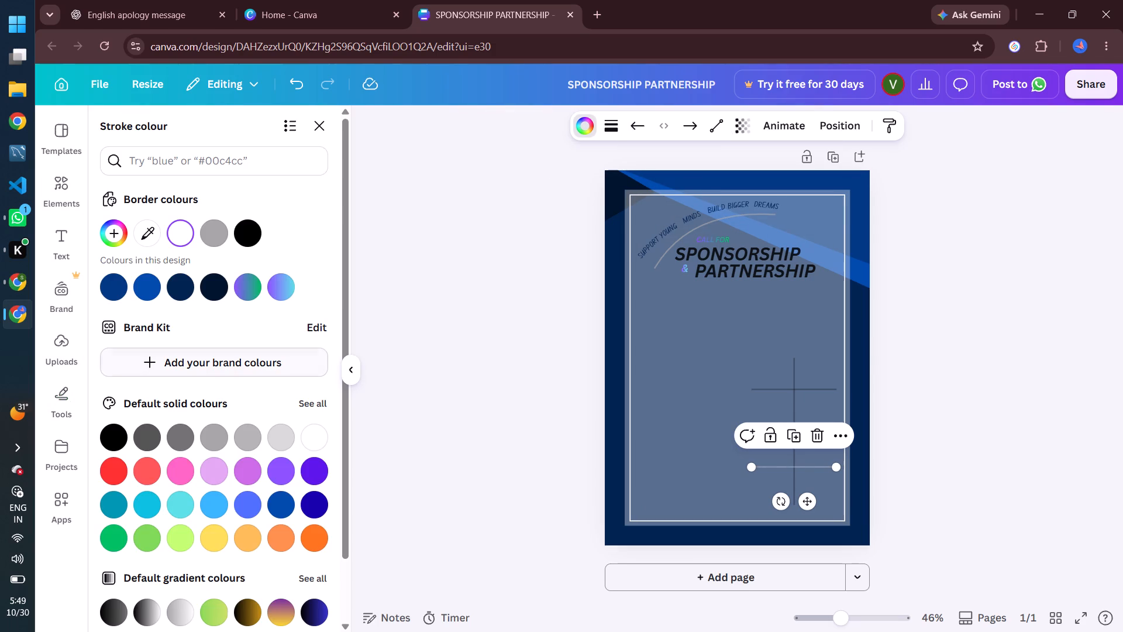
pyautogui.click(102, 442)
pyautogui.click(387, 373)
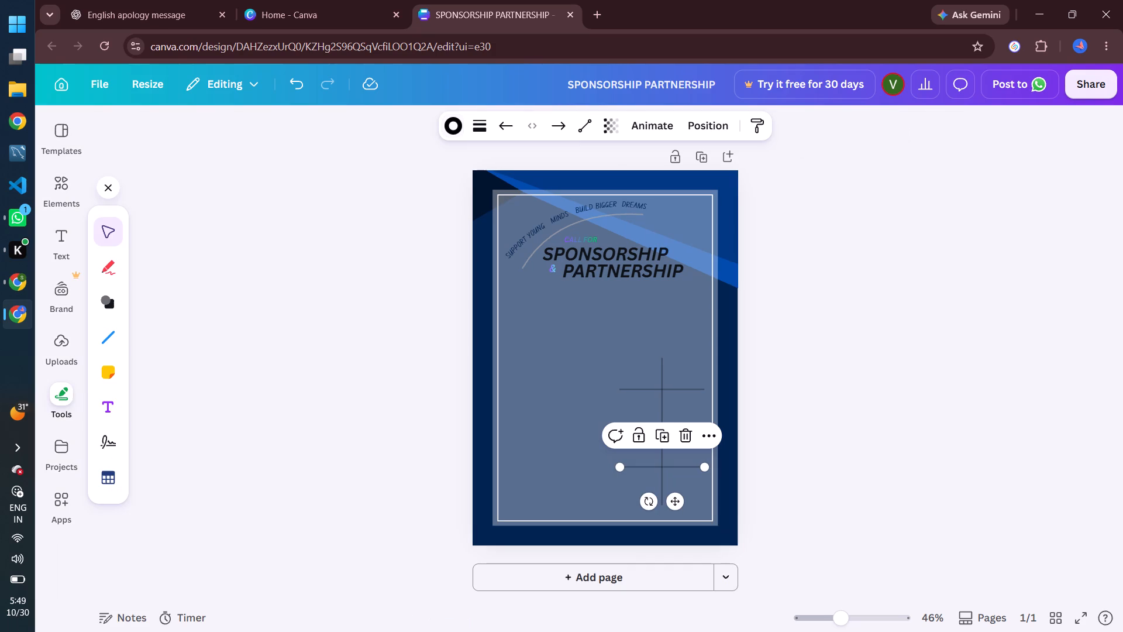
pyautogui.click(959, 341)
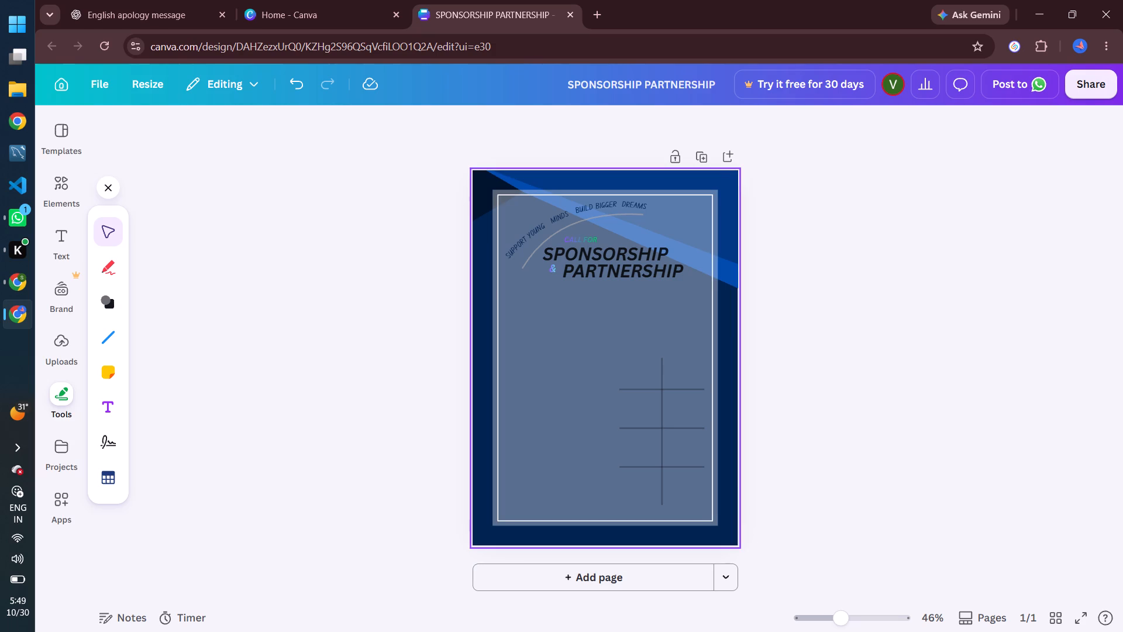
# Stretch the white border frame's lower edge down to the bottom edge of the translucent panel.
pyautogui.click(712, 516)
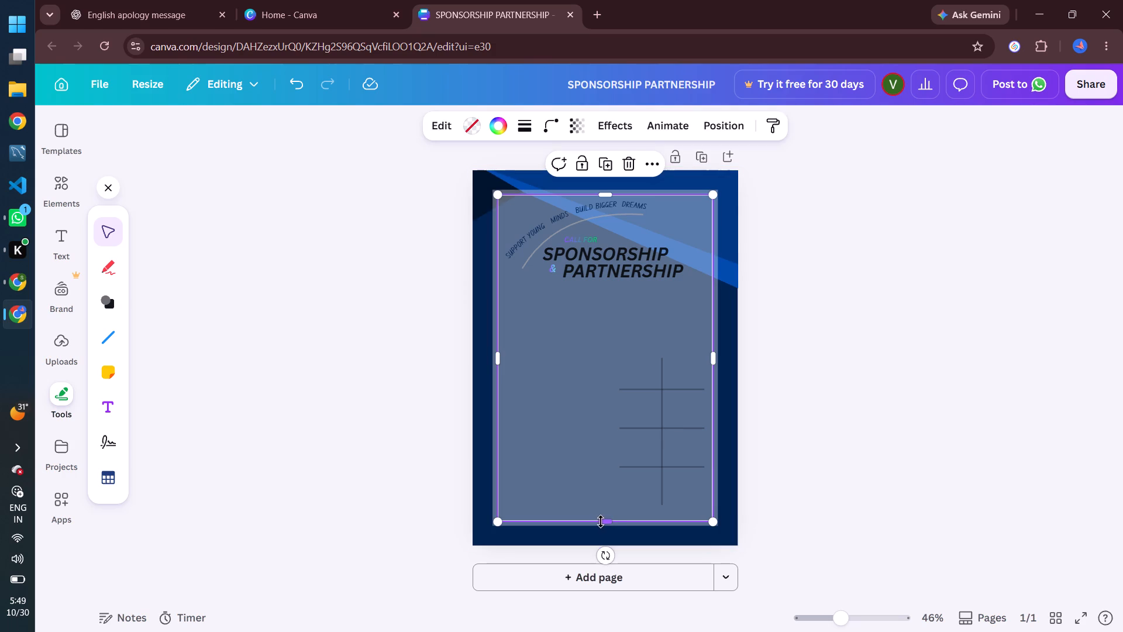
pyautogui.moveTo(607, 523); pyautogui.dragTo(609, 531)
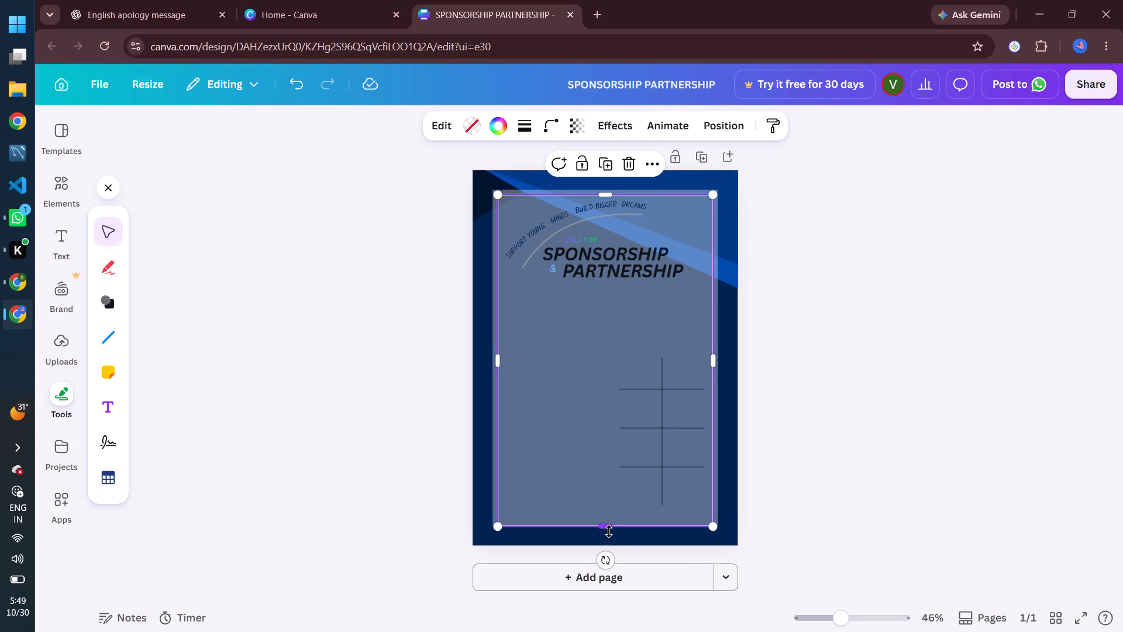
pyautogui.click(901, 520)
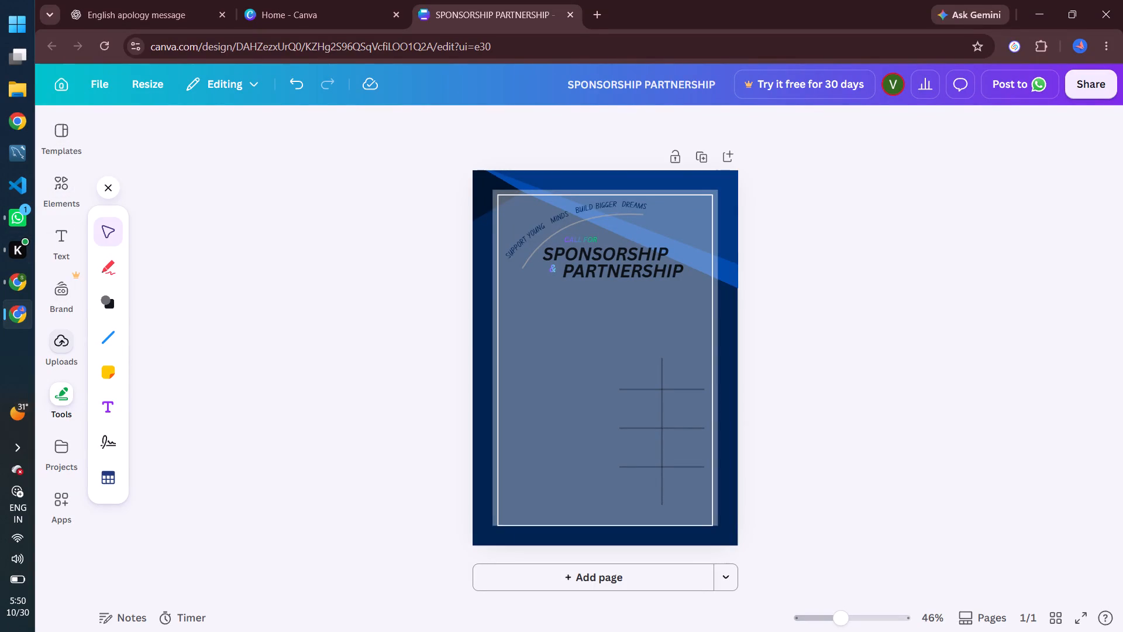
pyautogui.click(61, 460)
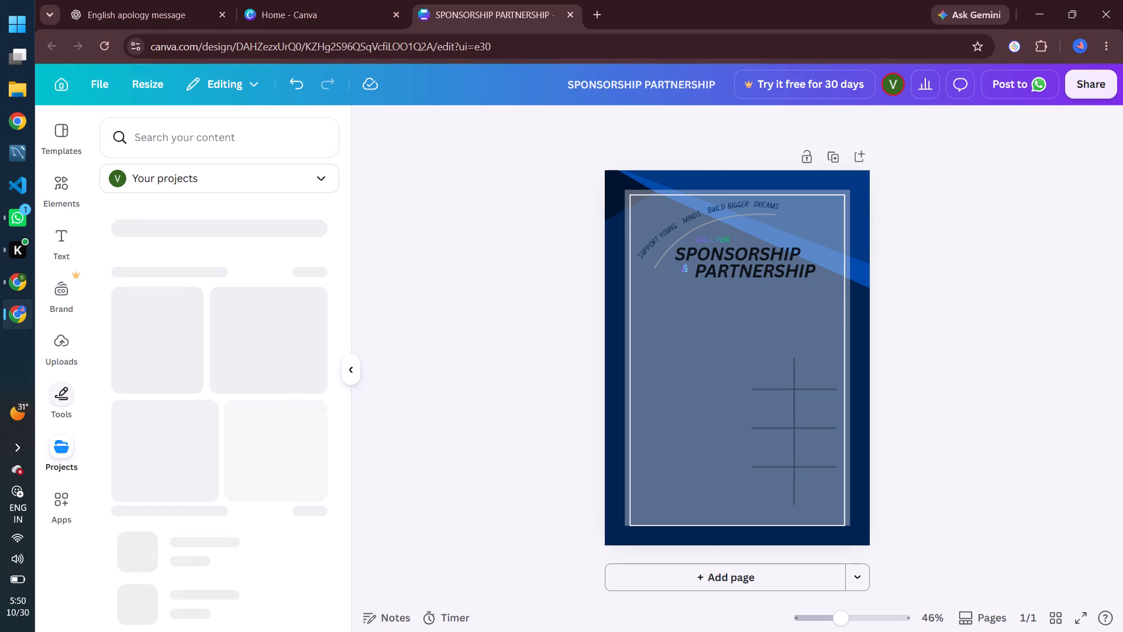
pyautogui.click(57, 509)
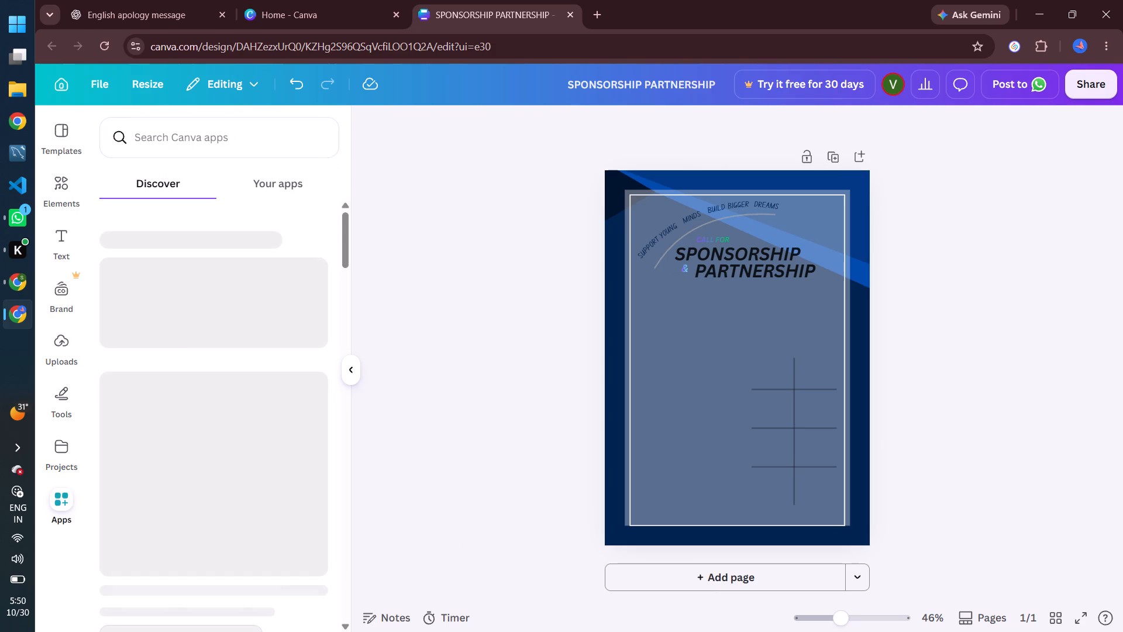
# Add a text box reading "COLLABORATE / SUPPORT / CREATE / GROW" above the line grid.
pyautogui.click(64, 396)
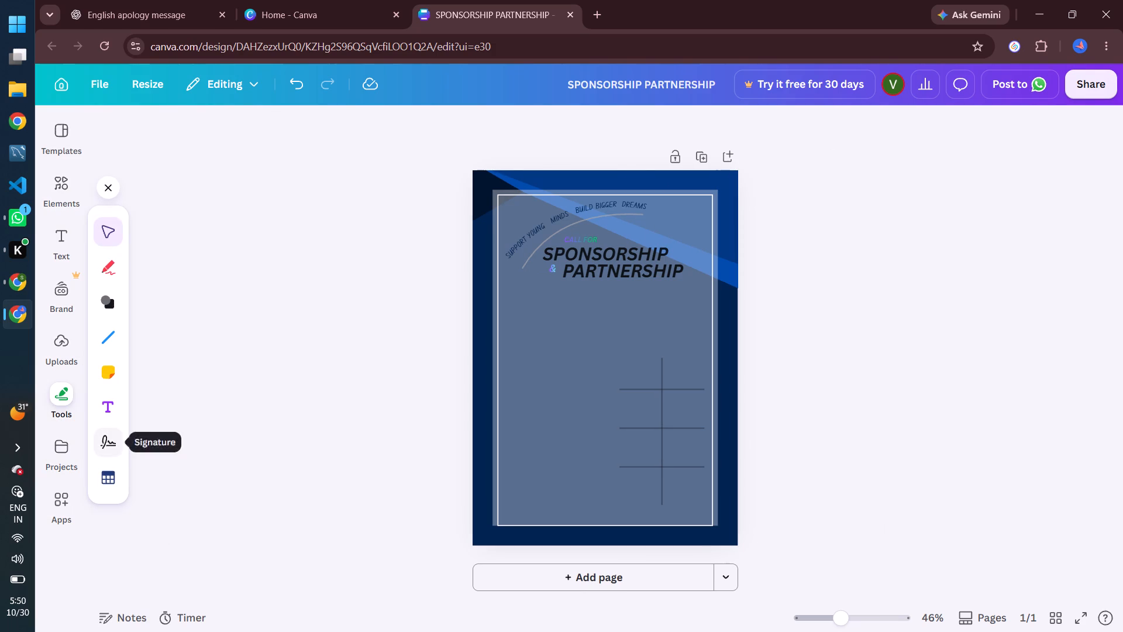
pyautogui.click(112, 406)
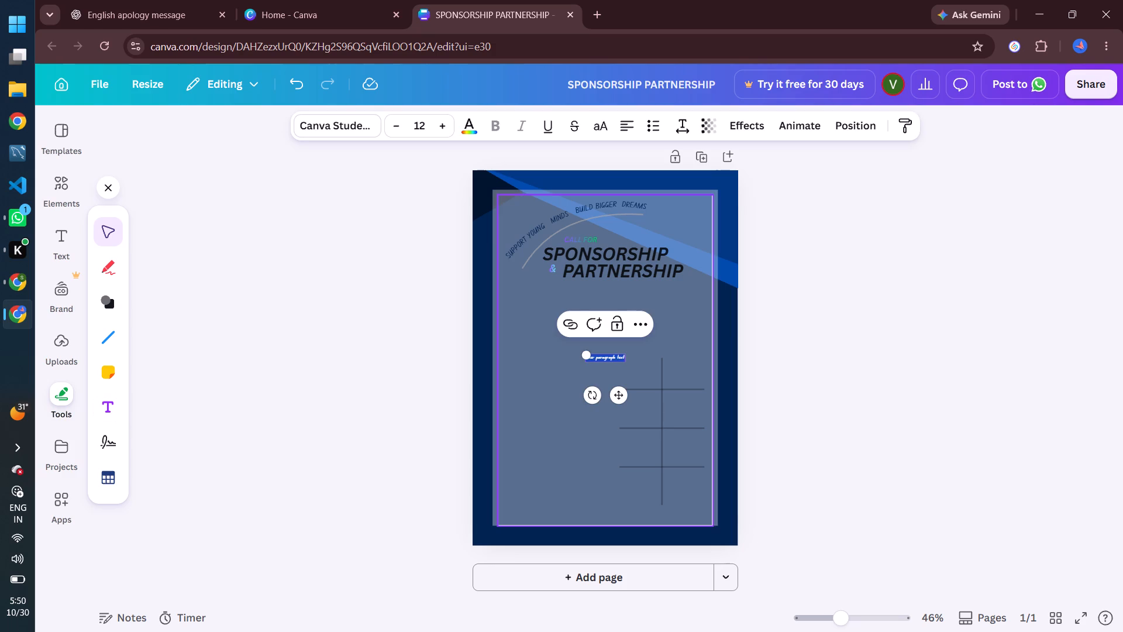
pyautogui.press('BackSpace')
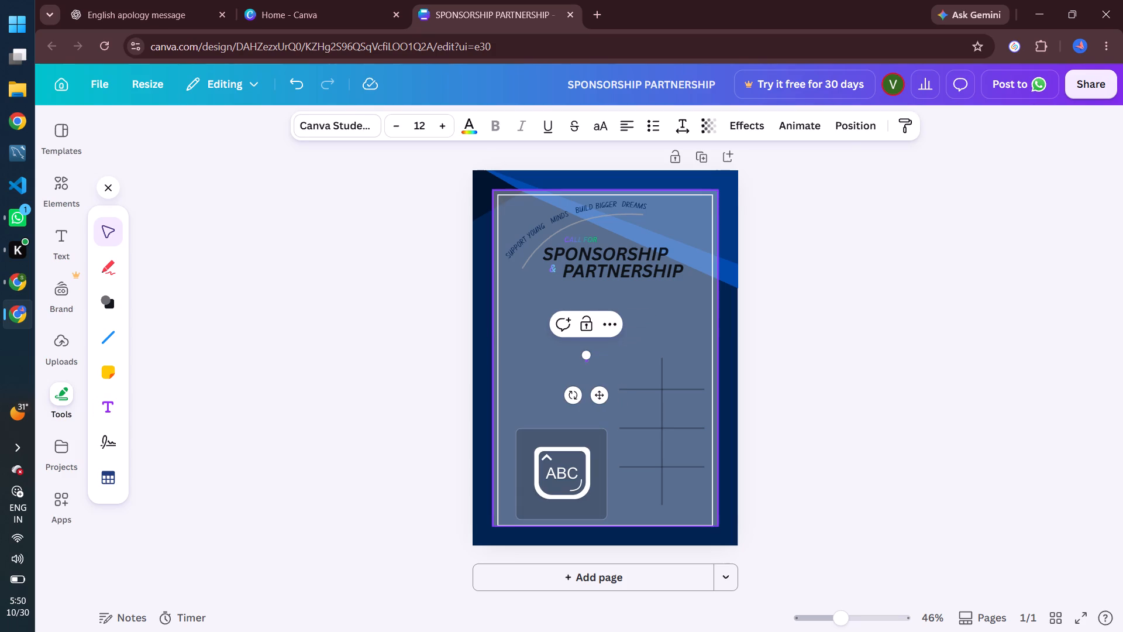
pyautogui.write('COLLA')
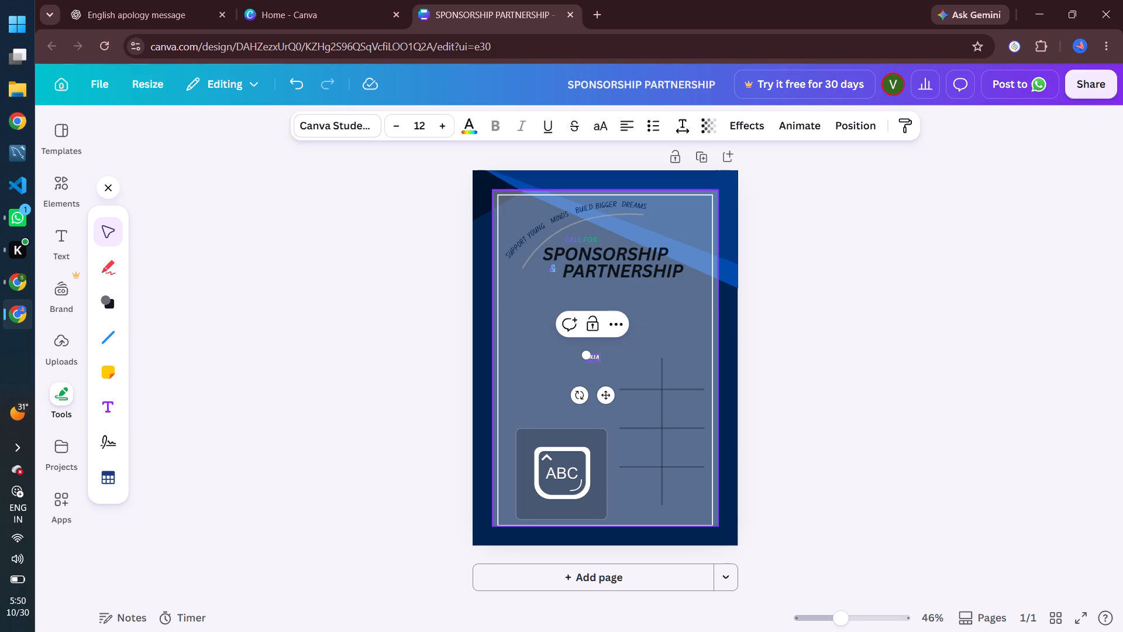
pyautogui.write('BO')
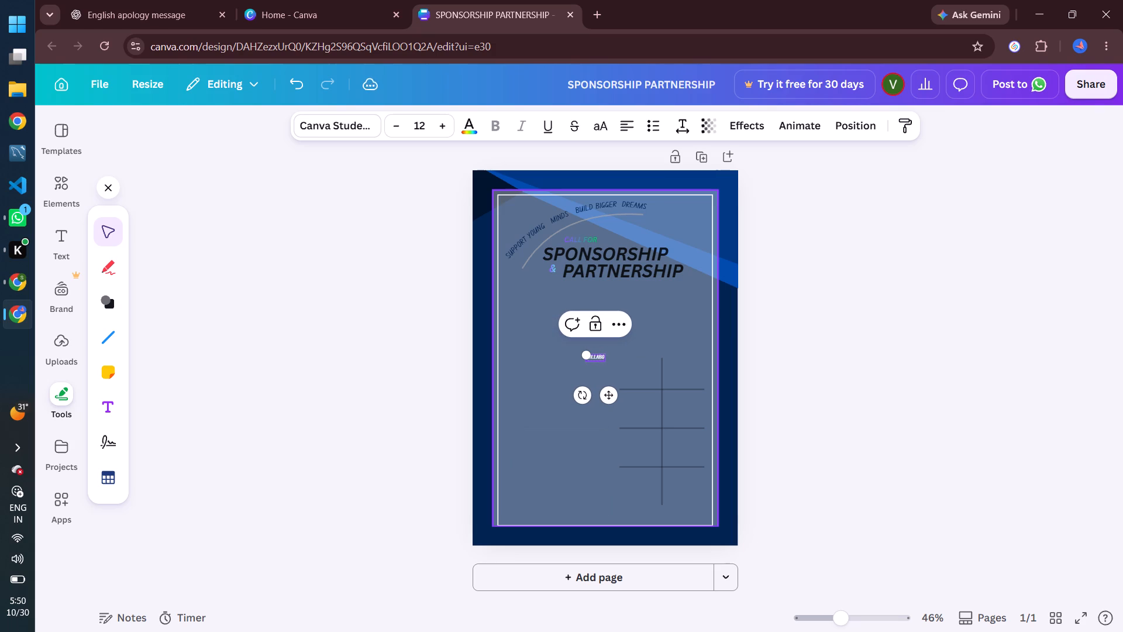
pyautogui.write('RATE')
pyautogui.press('space')
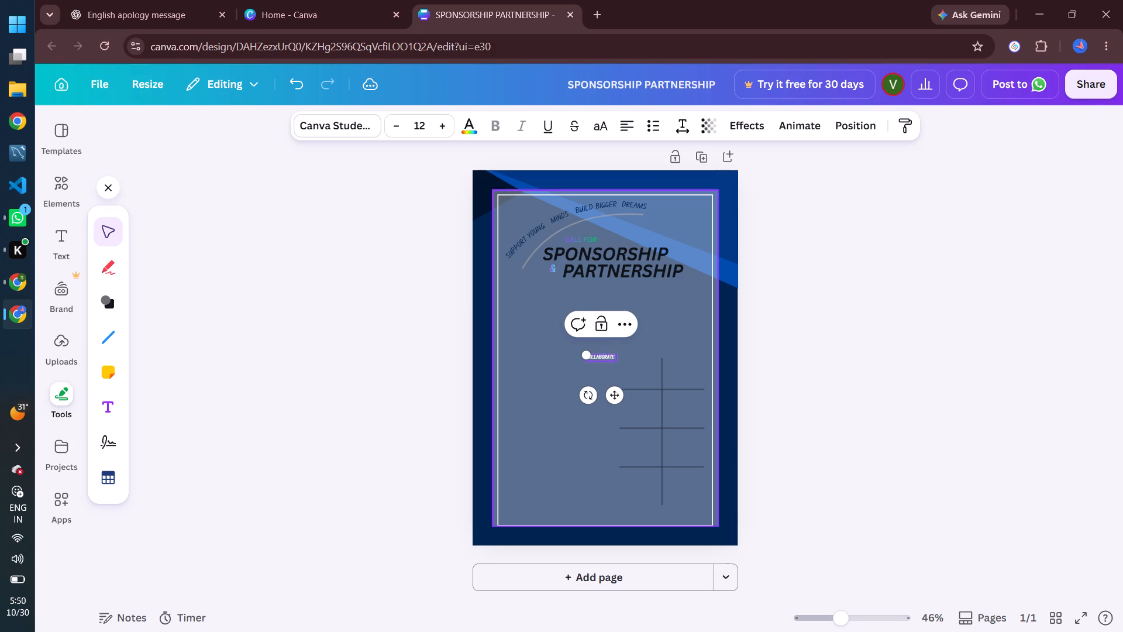
pyautogui.write('/')
pyautogui.press('space')
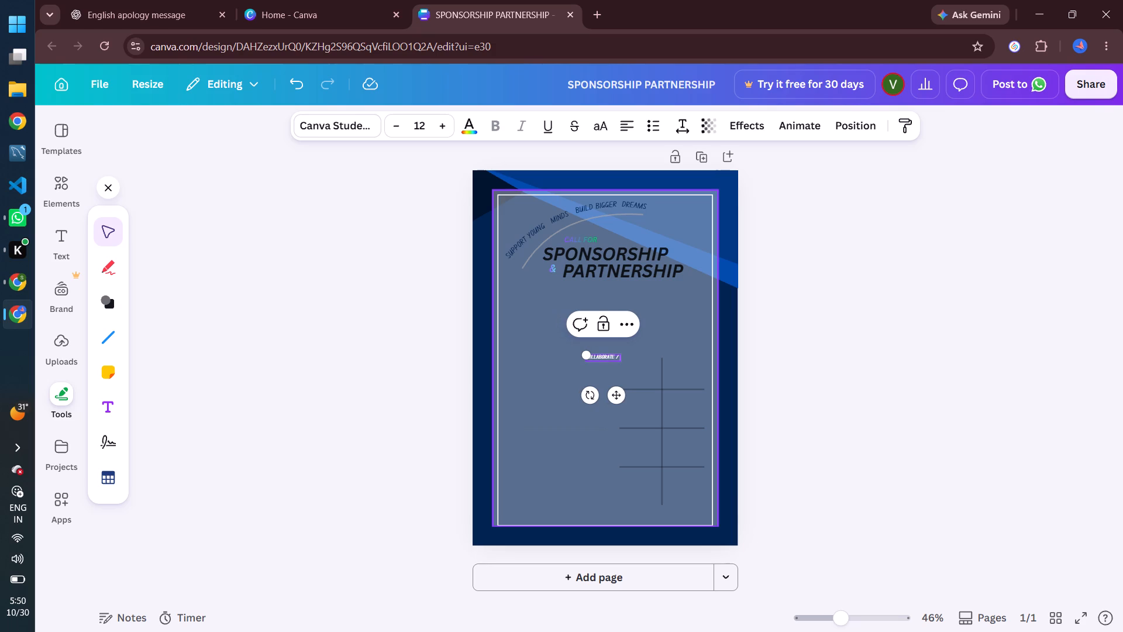
pyautogui.write('SUPPORT /')
pyautogui.press('space')
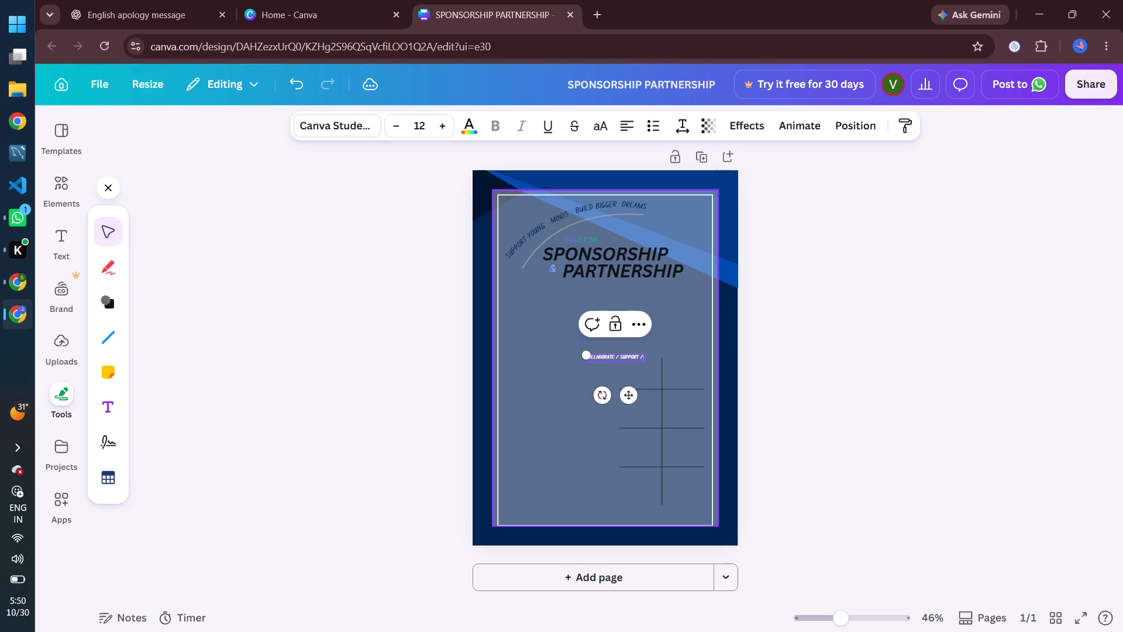
pyautogui.write('CREATE')
pyautogui.press('space')
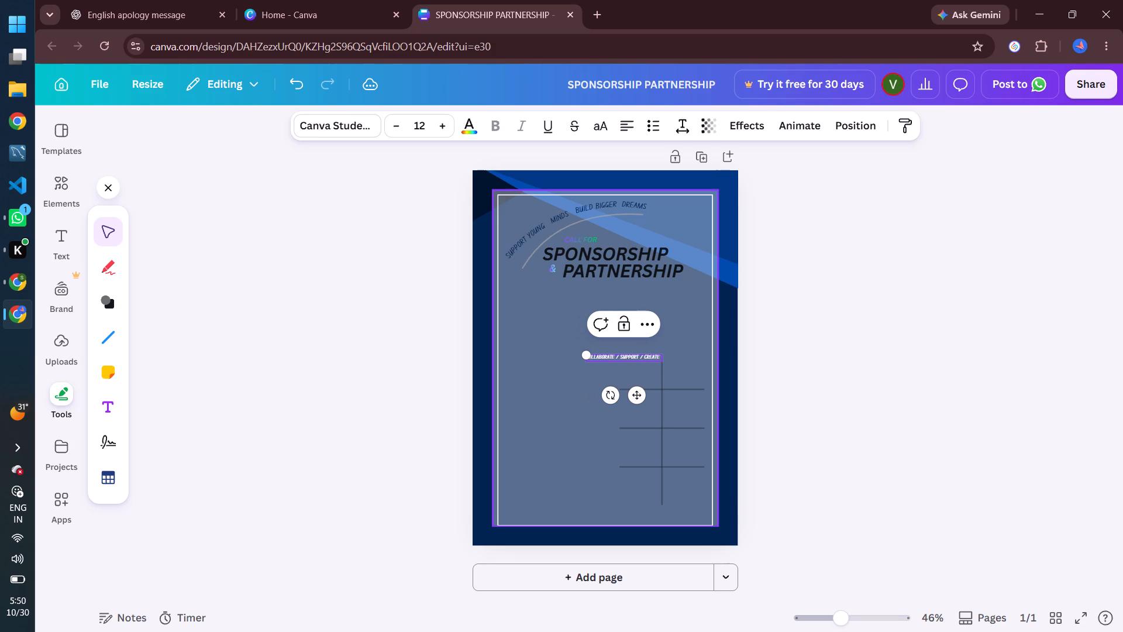
pyautogui.write('/')
pyautogui.press('space')
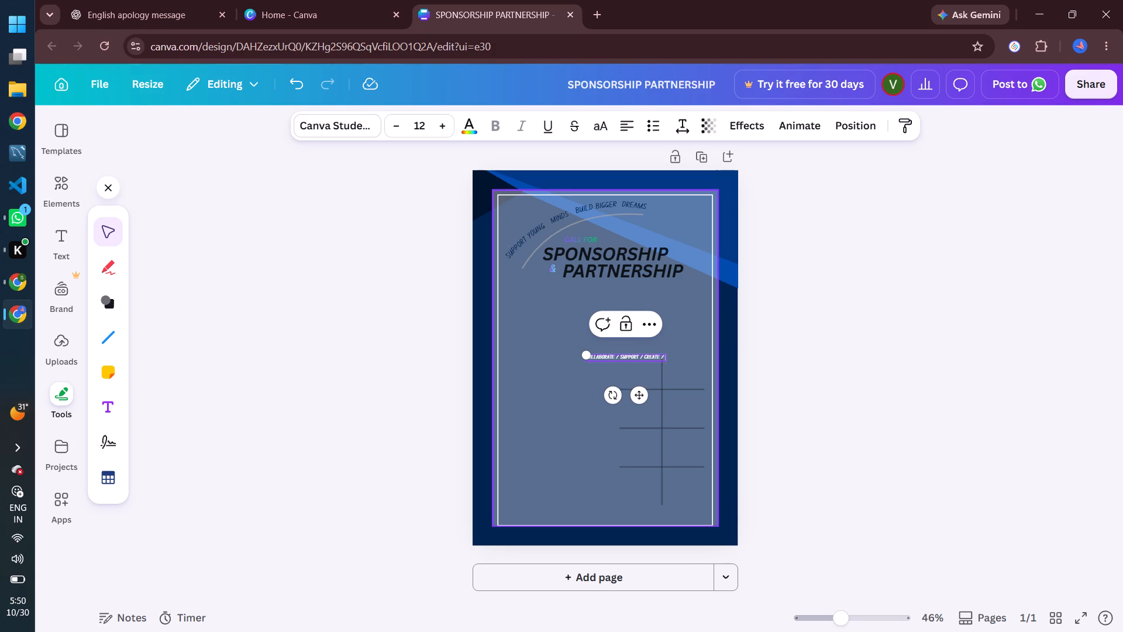
pyautogui.write('GROE')
pyautogui.press('BackSpace')
pyautogui.press('w')
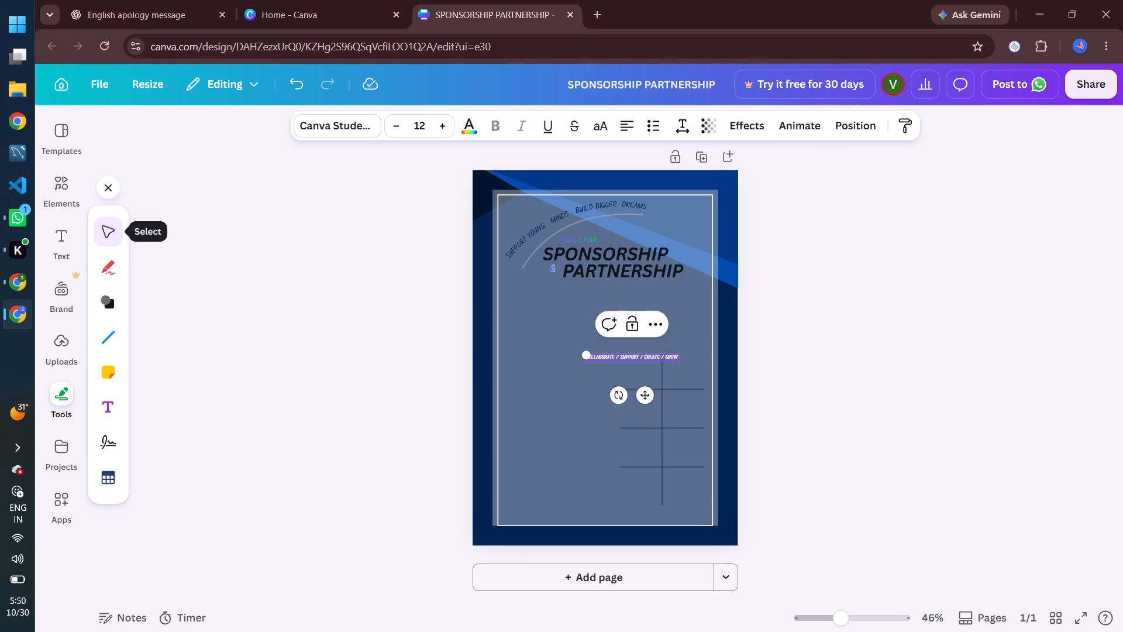
# Search the fonts for "Bold" and add a text box in Brice BoldCondensed.
pyautogui.click(64, 238)
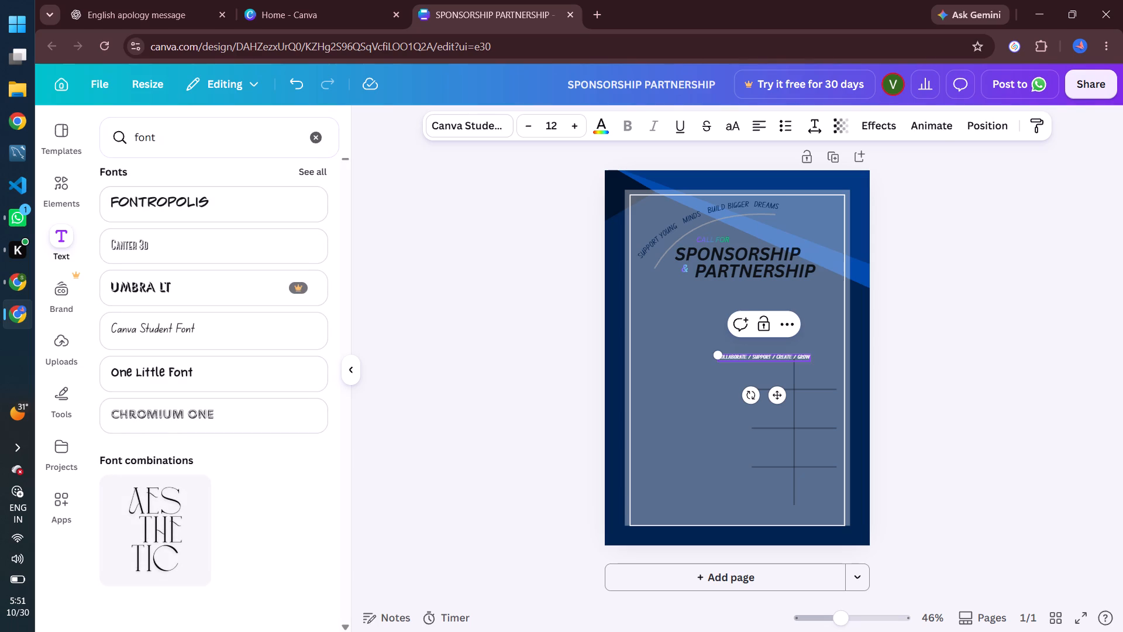
pyautogui.click(209, 130)
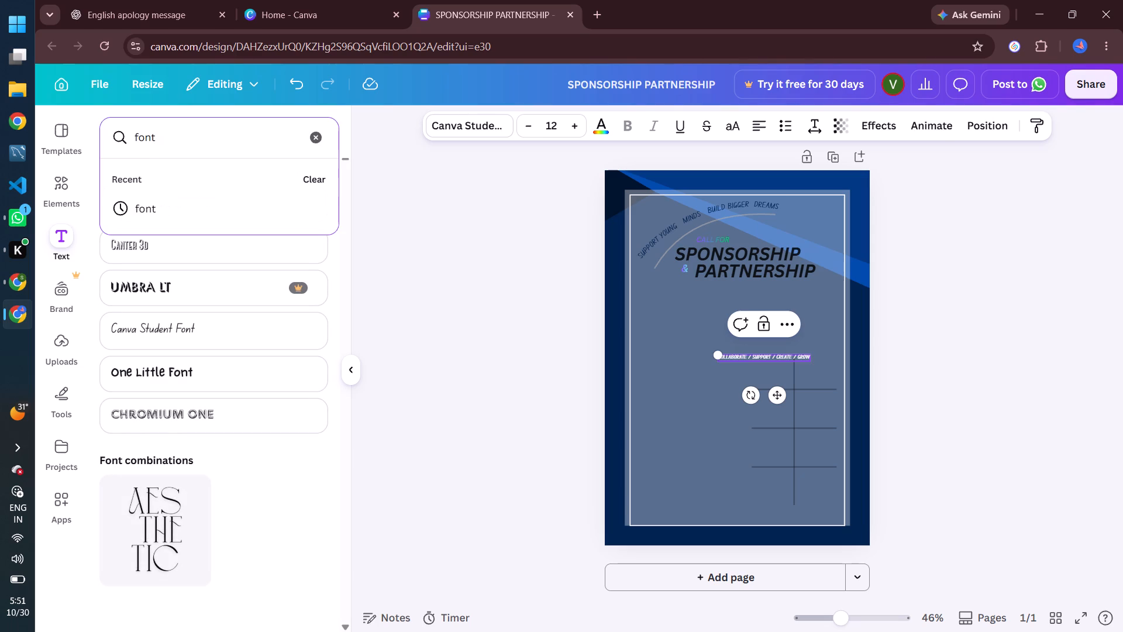
pyautogui.scroll(-3, 188, 325)
pyautogui.press('BackSpace')
pyautogui.press('BackSpace')
pyautogui.press('BackSpace')
pyautogui.press('BackSpace')
pyautogui.press('BackSpace')
pyautogui.press('BackSpace')
pyautogui.press('BackSpace')
pyautogui.press('BackSpace')
pyautogui.press('BackSpace')
pyautogui.press('BackSpace')
pyautogui.press('BackSpace')
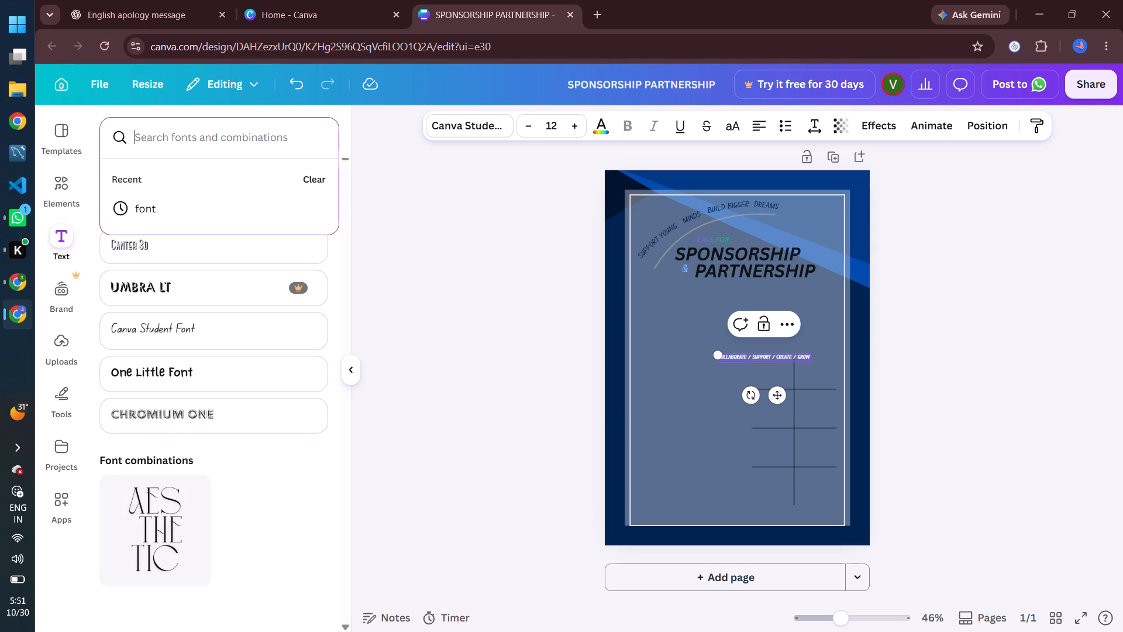
pyautogui.write('BLOD')
pyautogui.press('space')
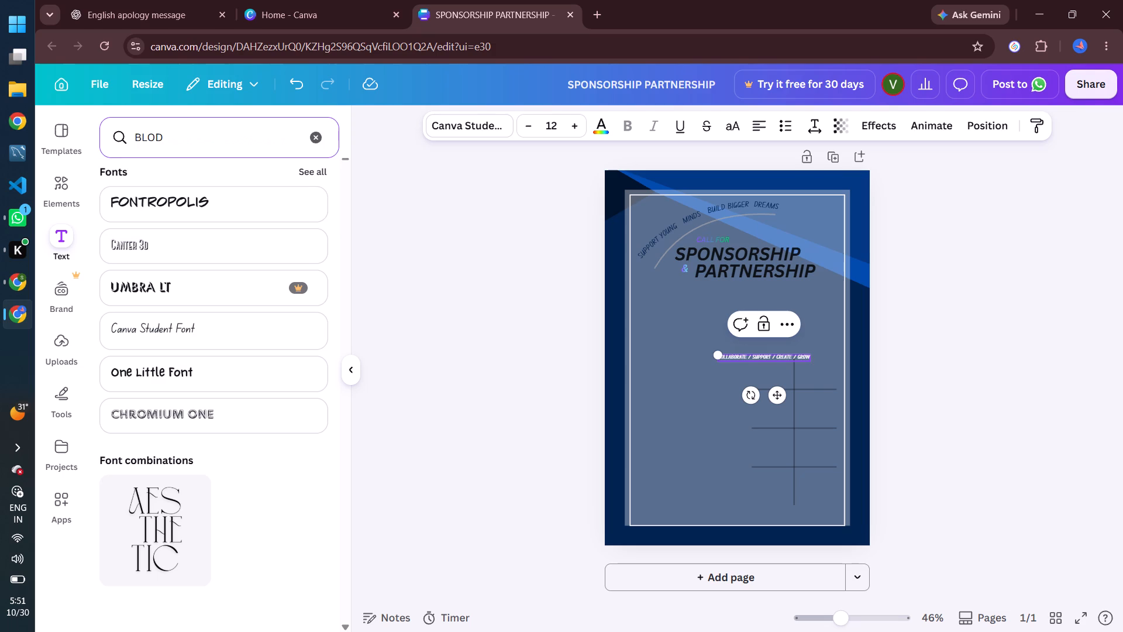
pyautogui.press('BackSpace')
pyautogui.press('BackSpace')
pyautogui.press('BackSpace')
pyautogui.press('BackSpace')
pyautogui.write('old')
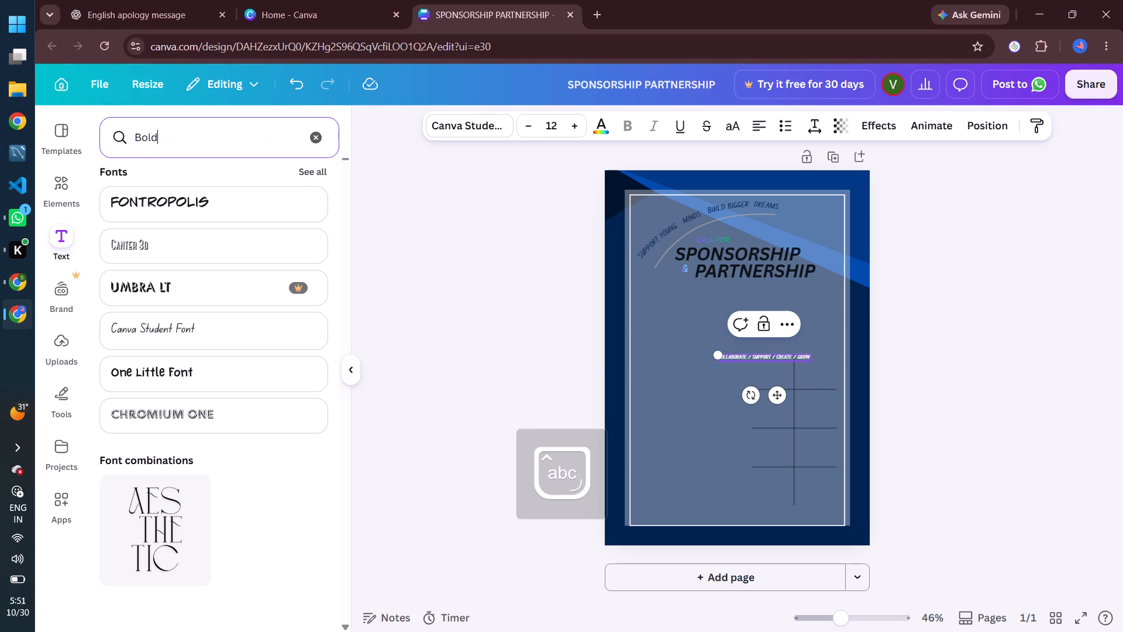
pyautogui.press('Return')
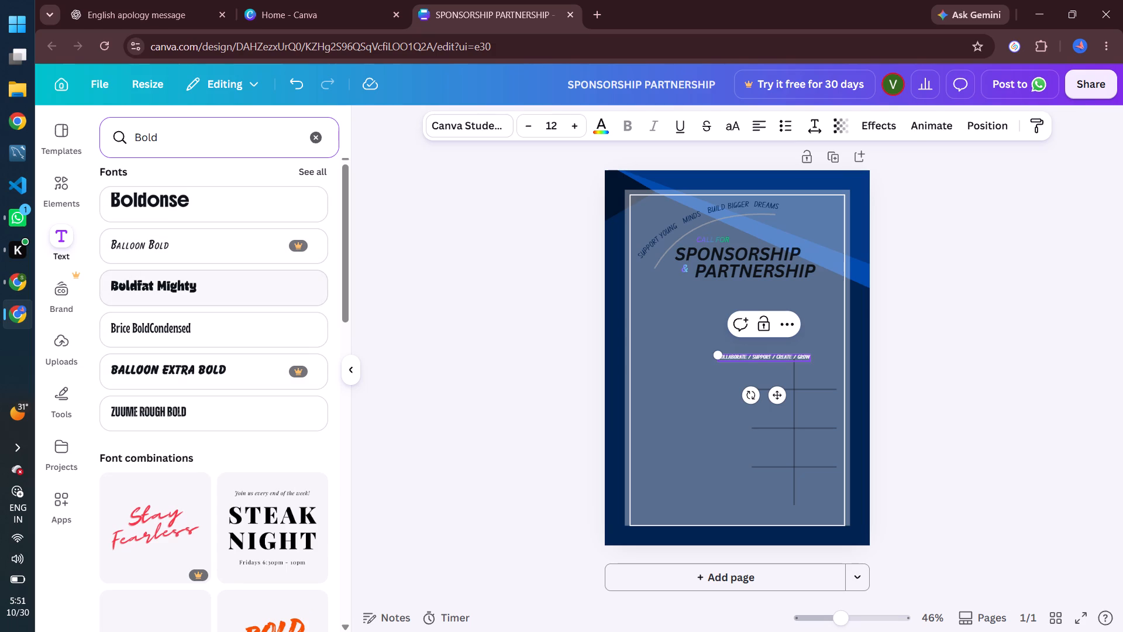
pyautogui.click(180, 319)
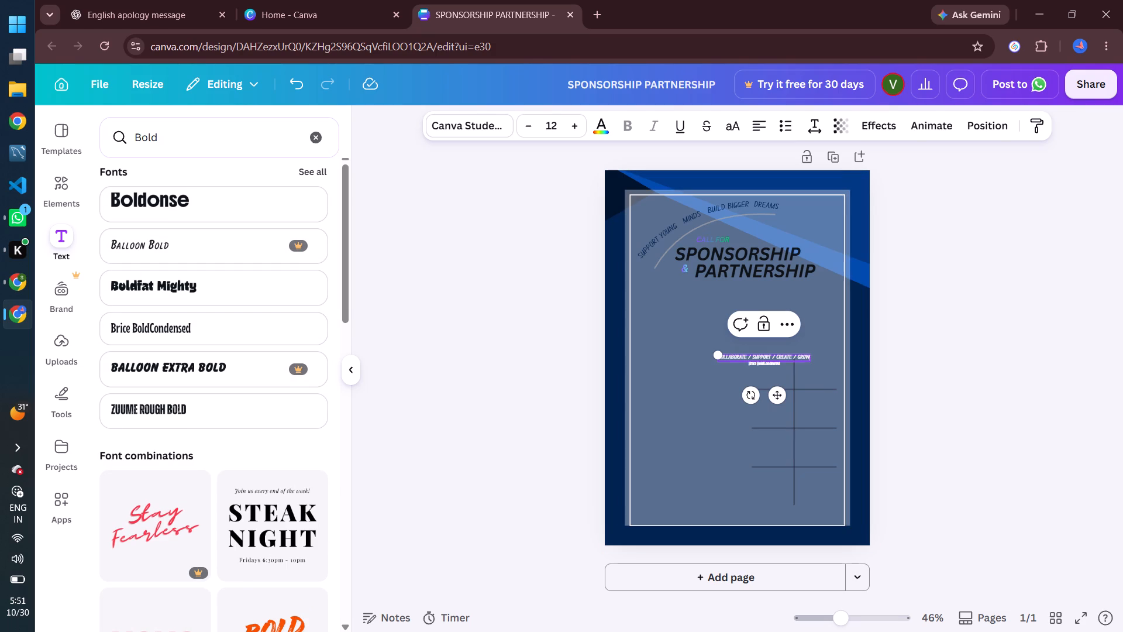
# Replace the Brice BoldCondensed placeholder text with the pasted line "COLLABORATE / SUPPORT / CREATE / GROW".
pyautogui.click(783, 315)
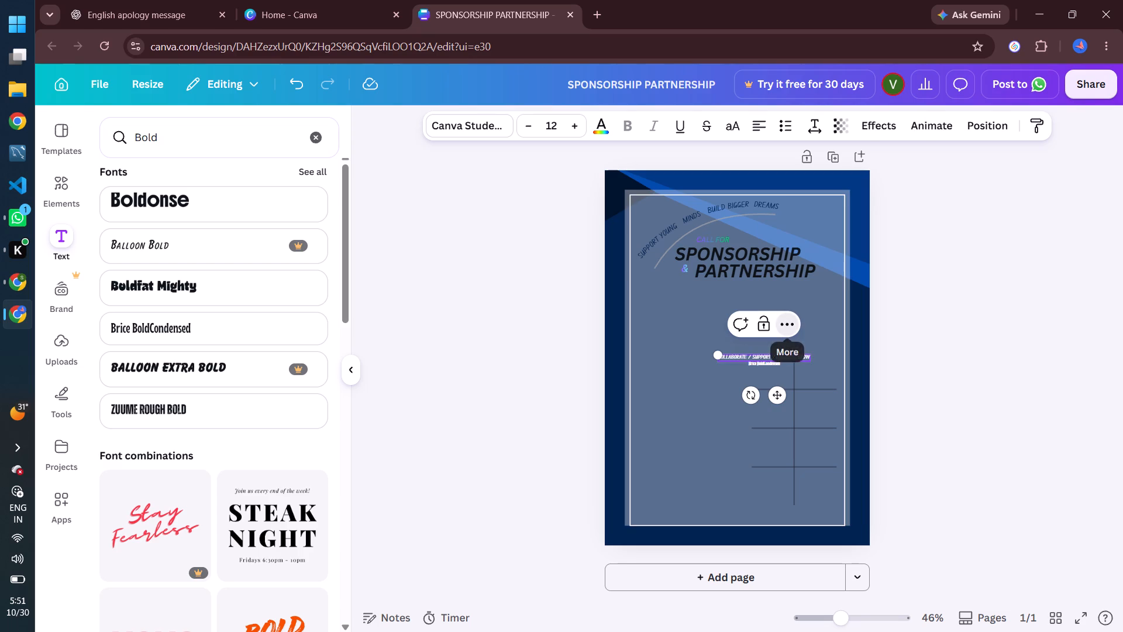
pyautogui.click(836, 358)
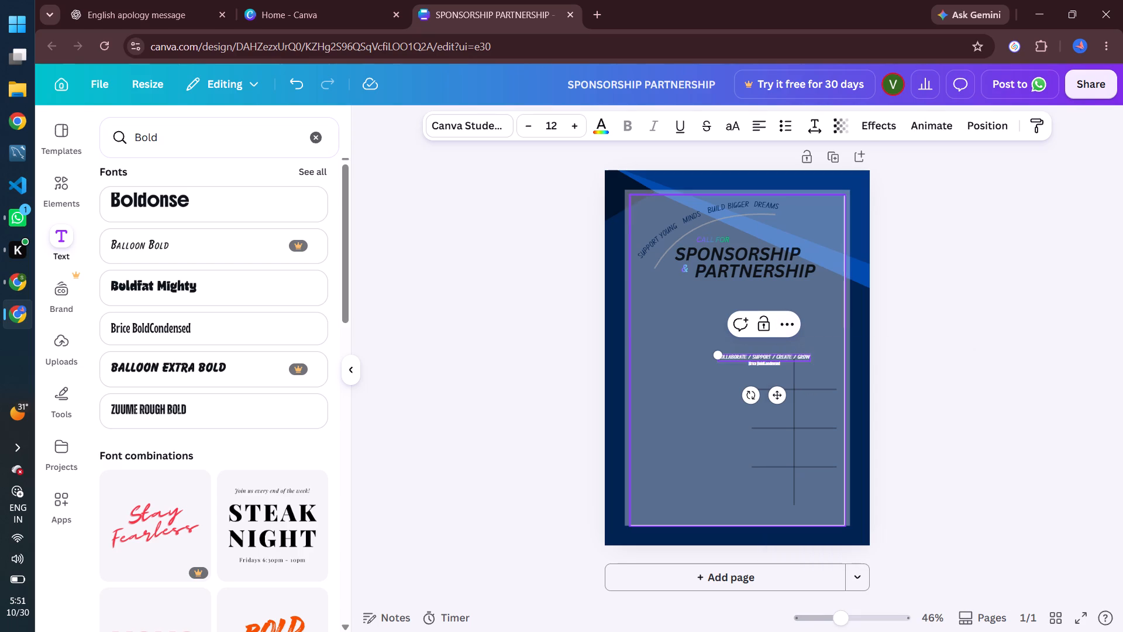
pyautogui.click(767, 367)
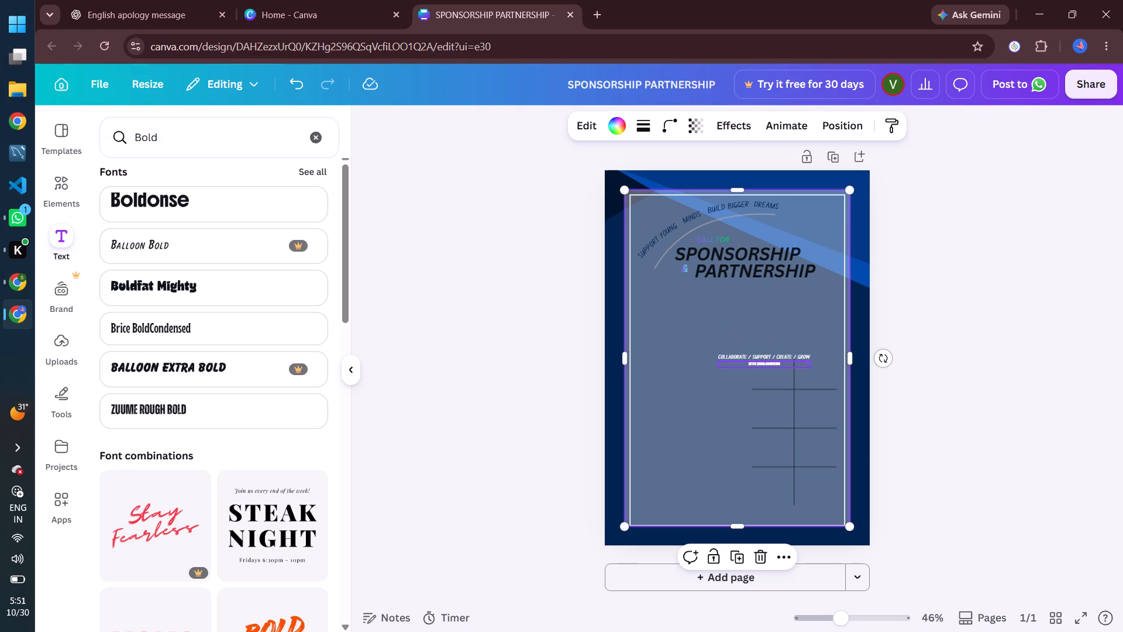
pyautogui.doubleClick(781, 361)
pyautogui.press('BackSpace')
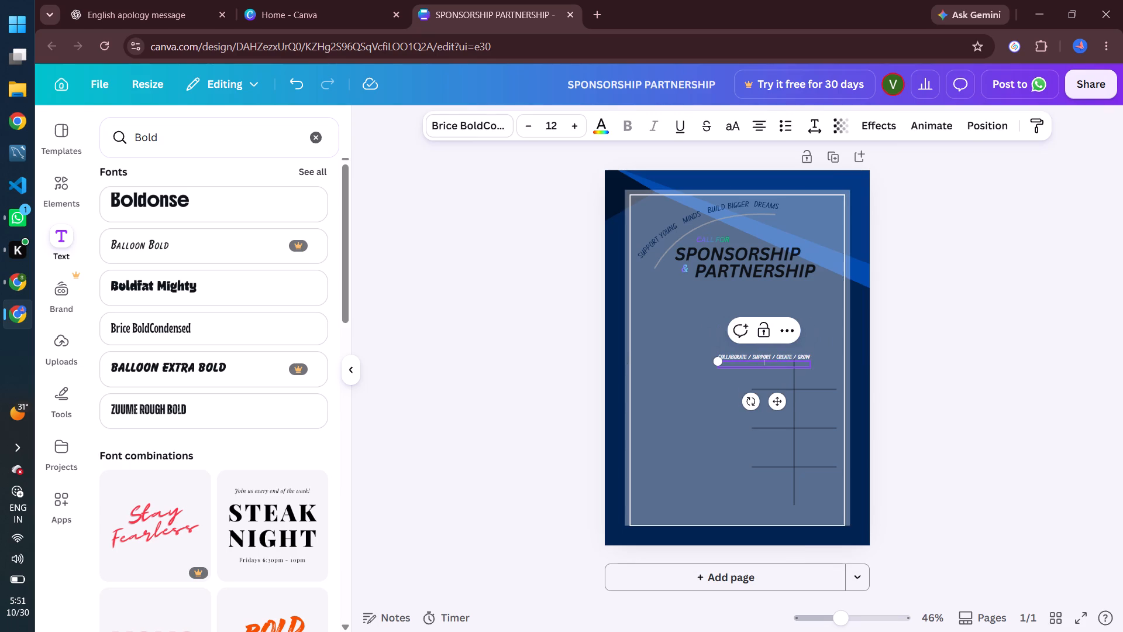
pyautogui.press('v')
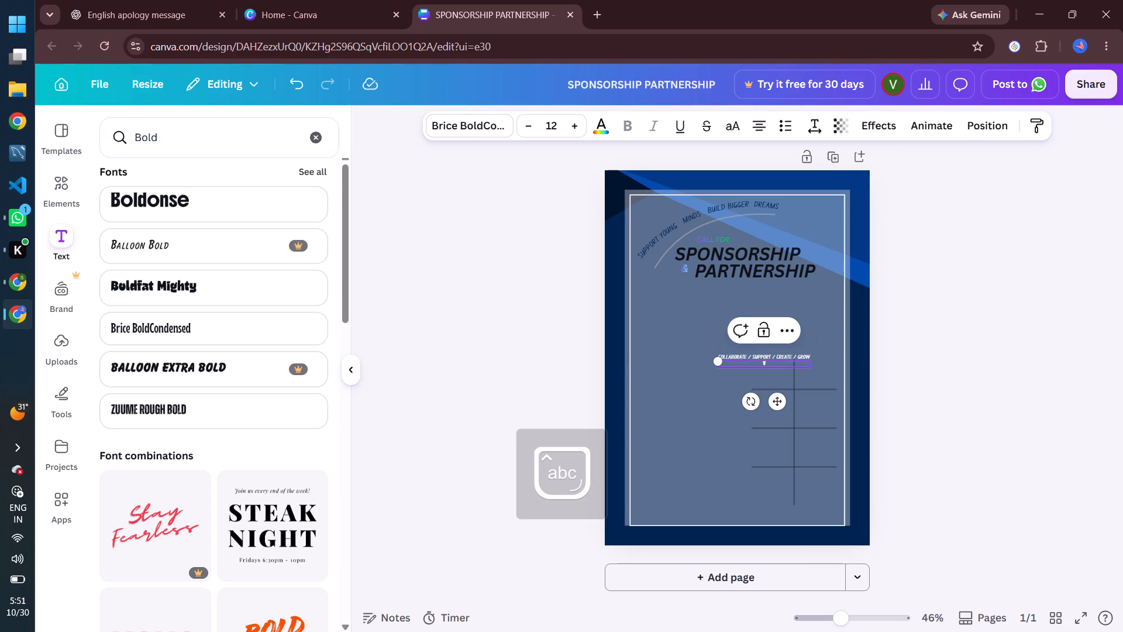
pyautogui.press('BackSpace')
pyautogui.hotkey('ctrl', 'v')
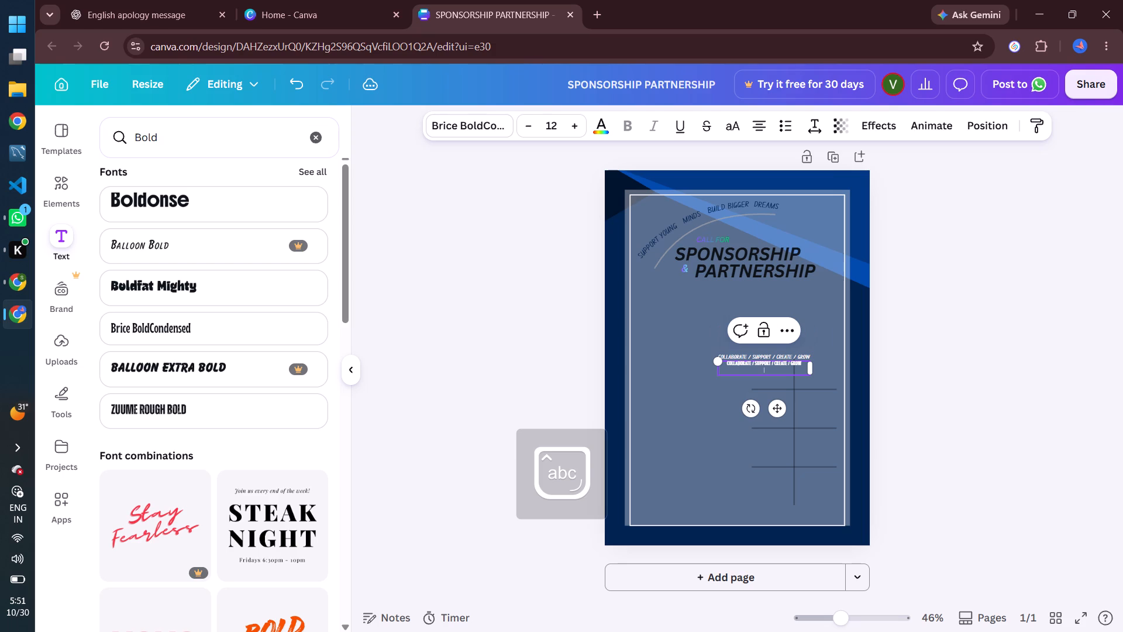
# Widen the Brice BoldCondensed text box by extending its right edge.
pyautogui.moveTo(811, 369); pyautogui.dragTo(827, 367)
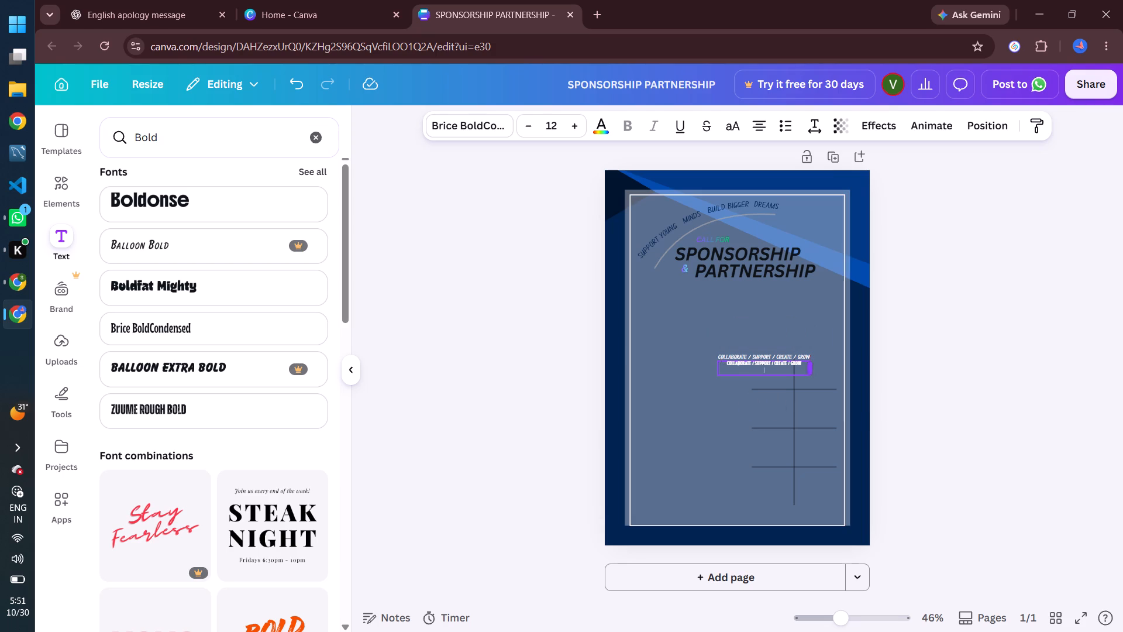
pyautogui.moveTo(827, 367); pyautogui.dragTo(829, 367)
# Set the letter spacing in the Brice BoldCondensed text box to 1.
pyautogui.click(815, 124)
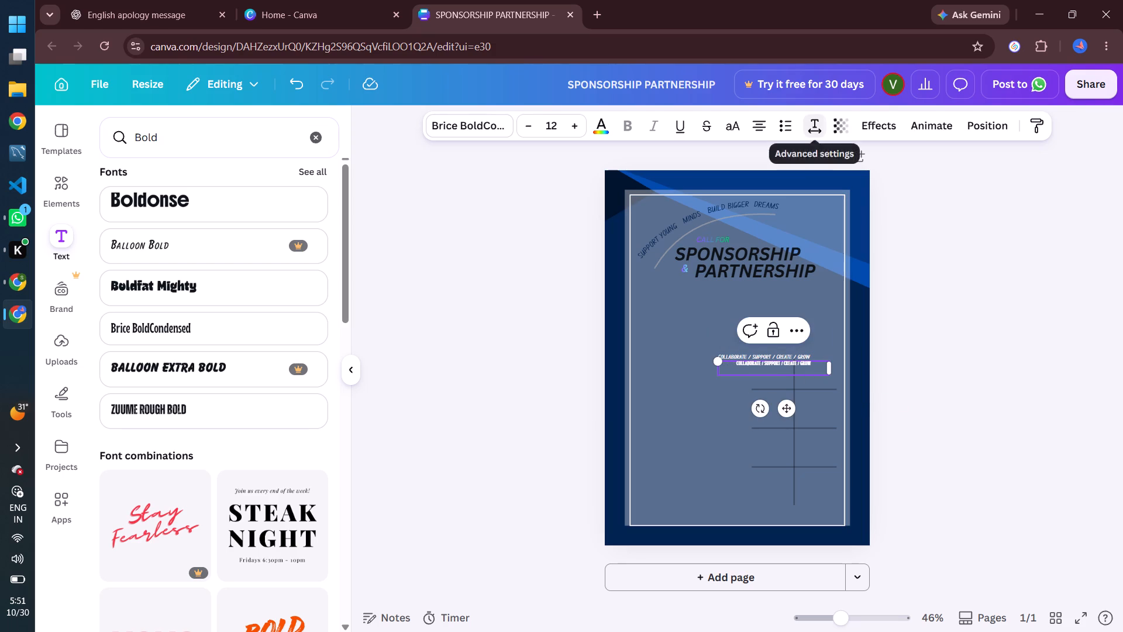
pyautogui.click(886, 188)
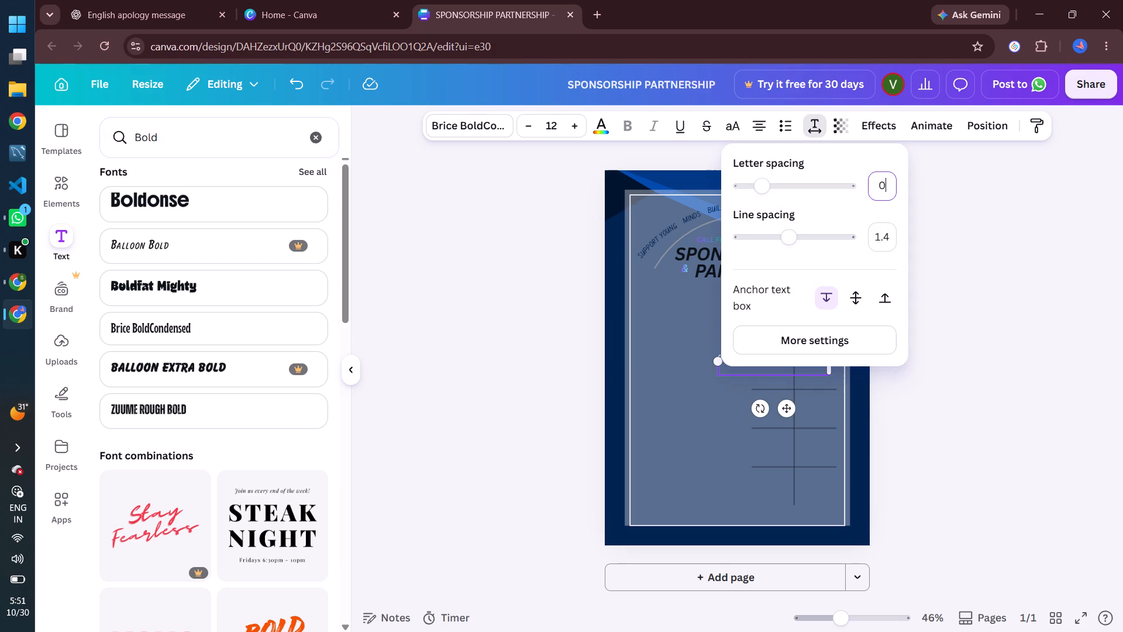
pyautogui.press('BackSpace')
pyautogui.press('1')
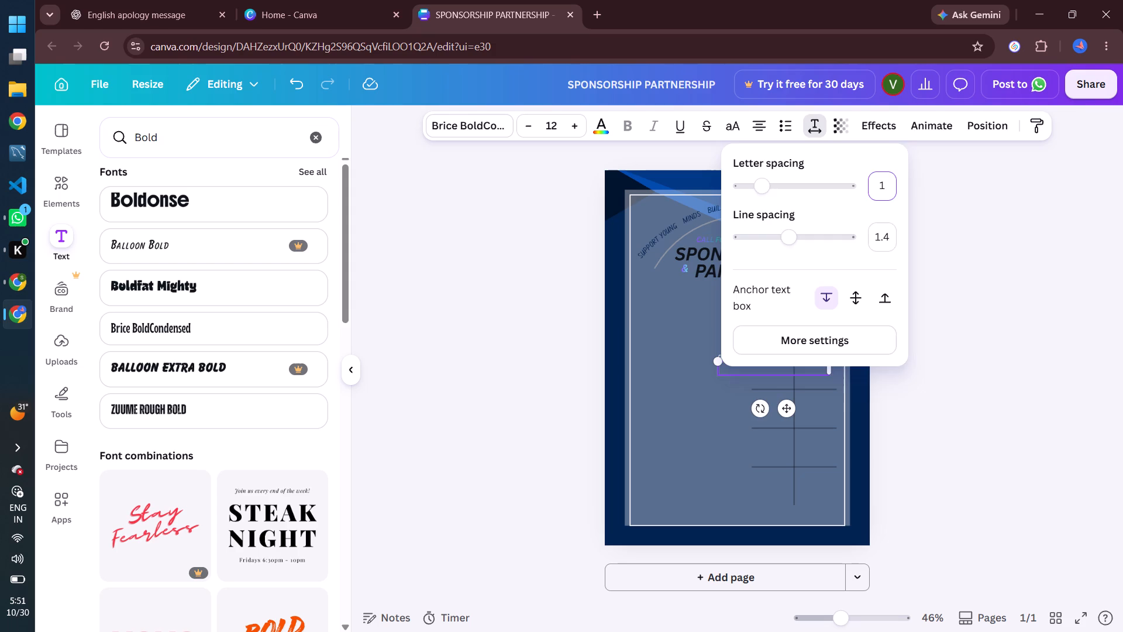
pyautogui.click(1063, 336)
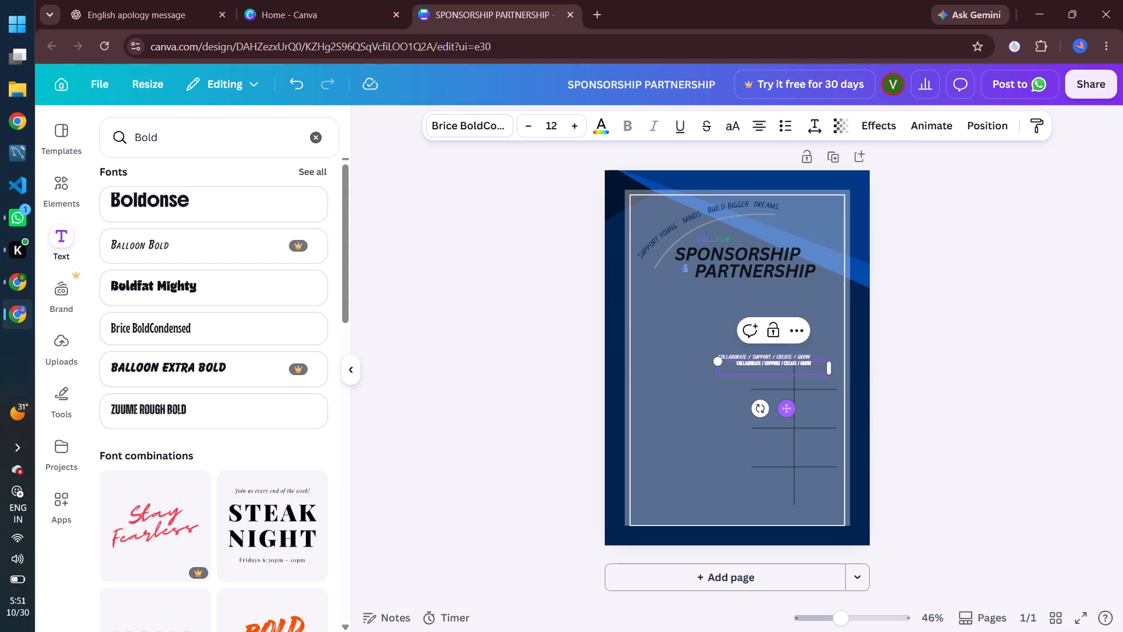
# Move the Brice BoldCondensed text box to the bottom of the translucent panel, just inside the white border's lower edge.
pyautogui.moveTo(788, 415); pyautogui.dragTo(752, 596)
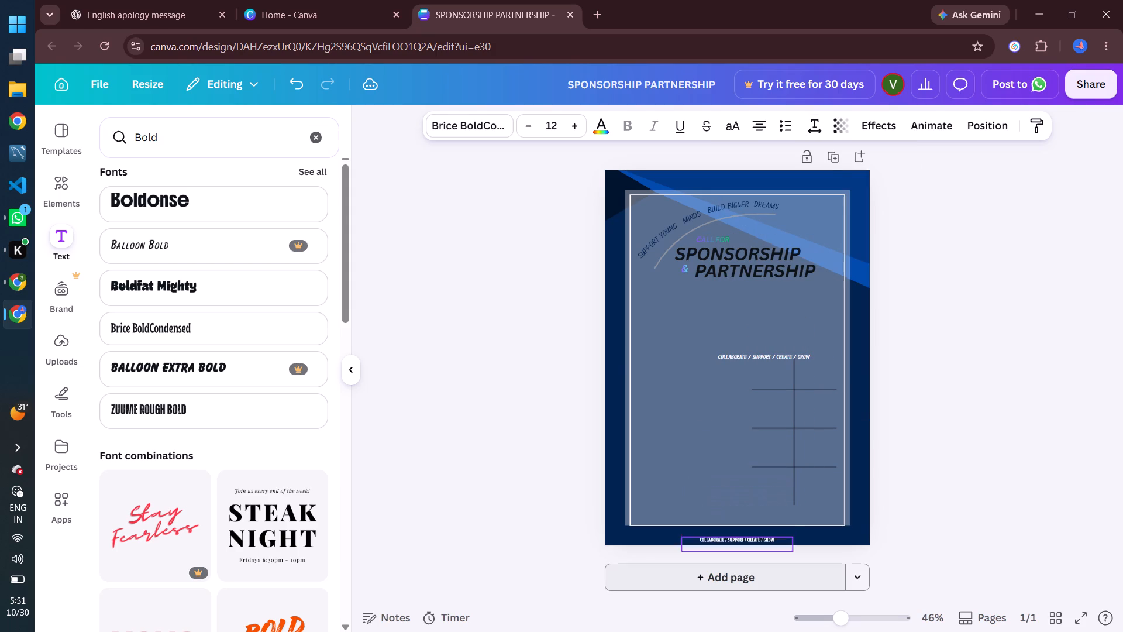
pyautogui.moveTo(752, 596); pyautogui.dragTo(746, 569)
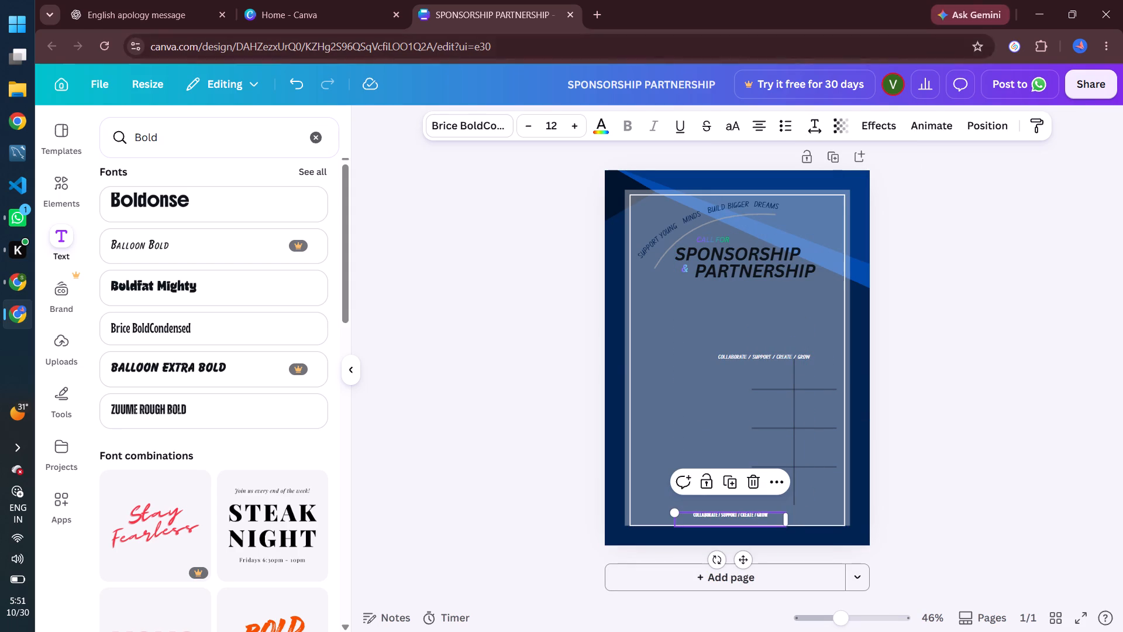
# Set the letter spacing of the bottom "COLLABORATE / SUPPORT / CREATE / GROW" tagline to 152.
pyautogui.click(822, 130)
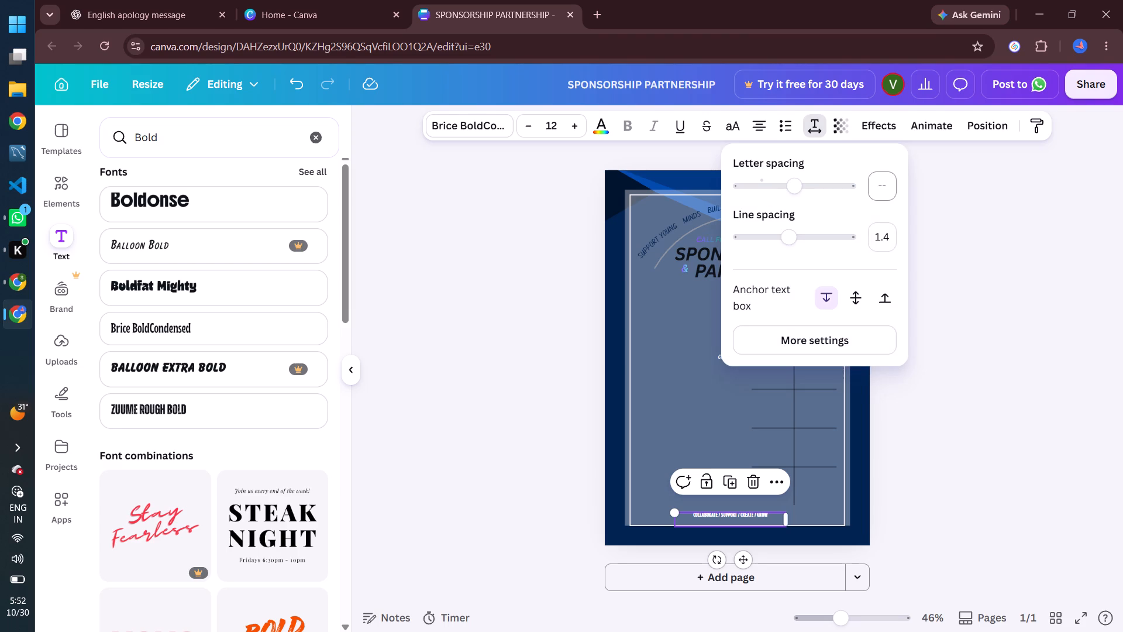
pyautogui.tripleClick(853, 181)
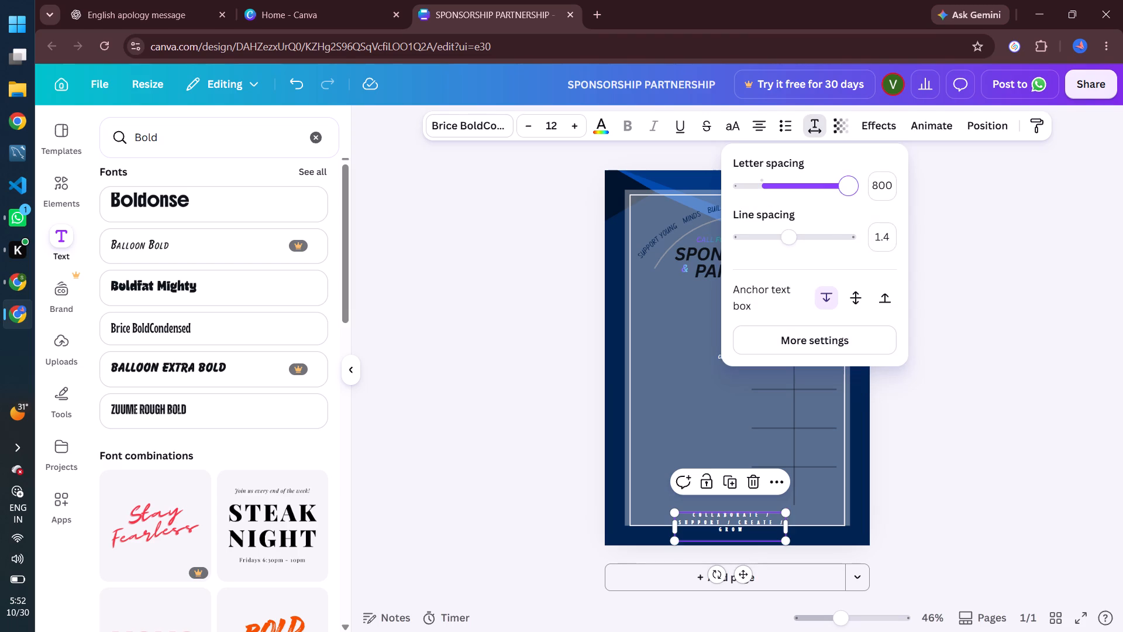
pyautogui.tripleClick(853, 181)
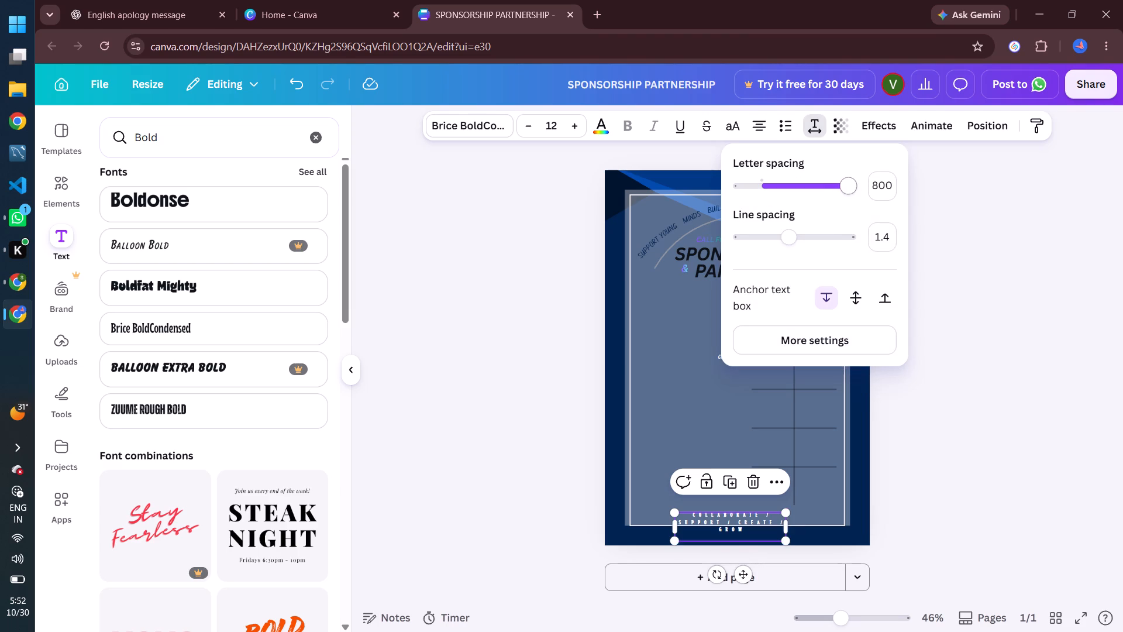
pyautogui.click(778, 187)
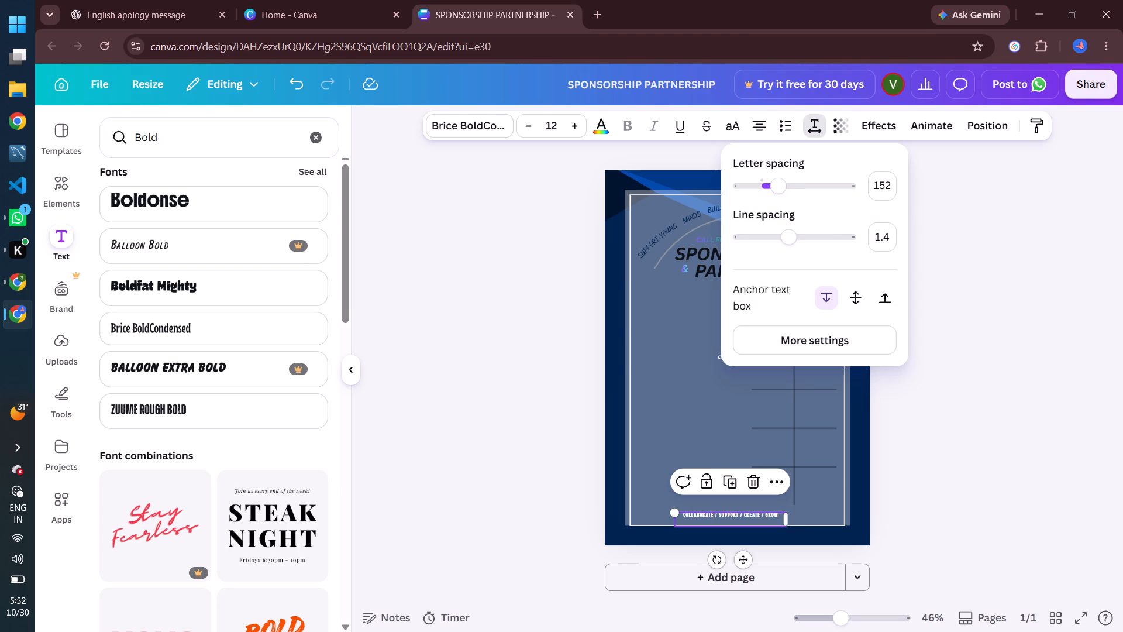
pyautogui.click(1048, 439)
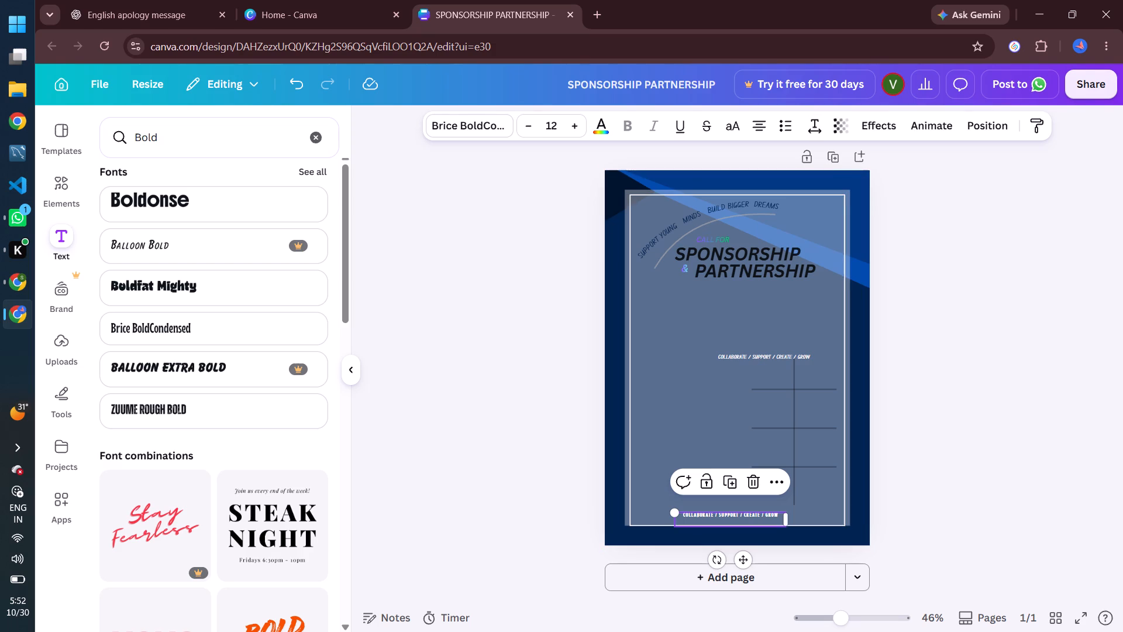
# Set the font size of the bottom tagline to 13.
pyautogui.click(573, 122)
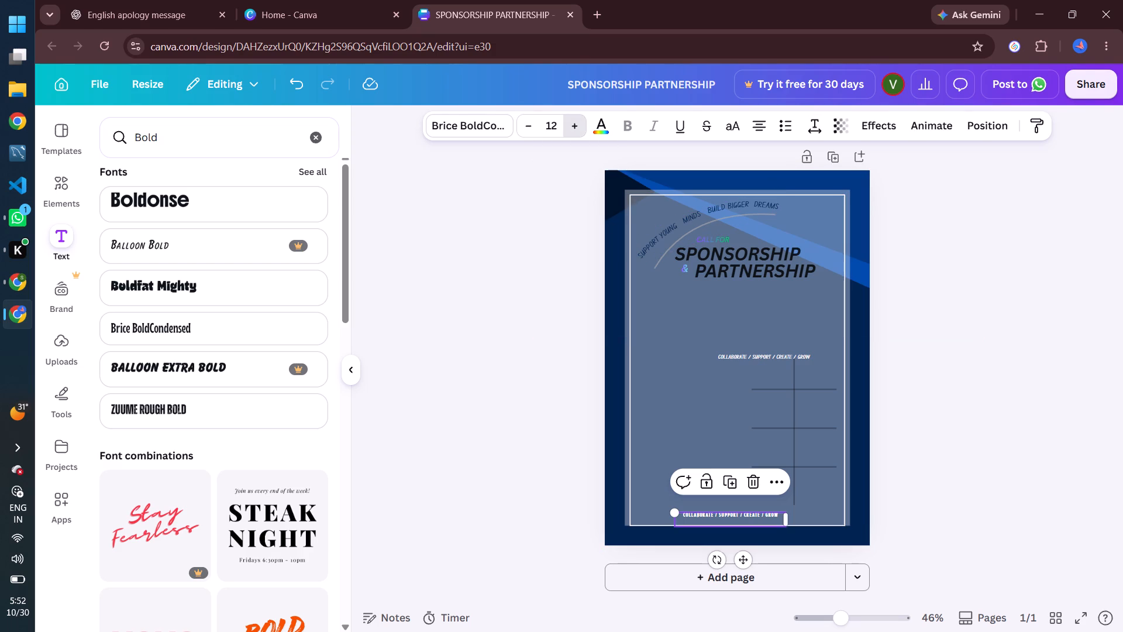
pyautogui.click(573, 122)
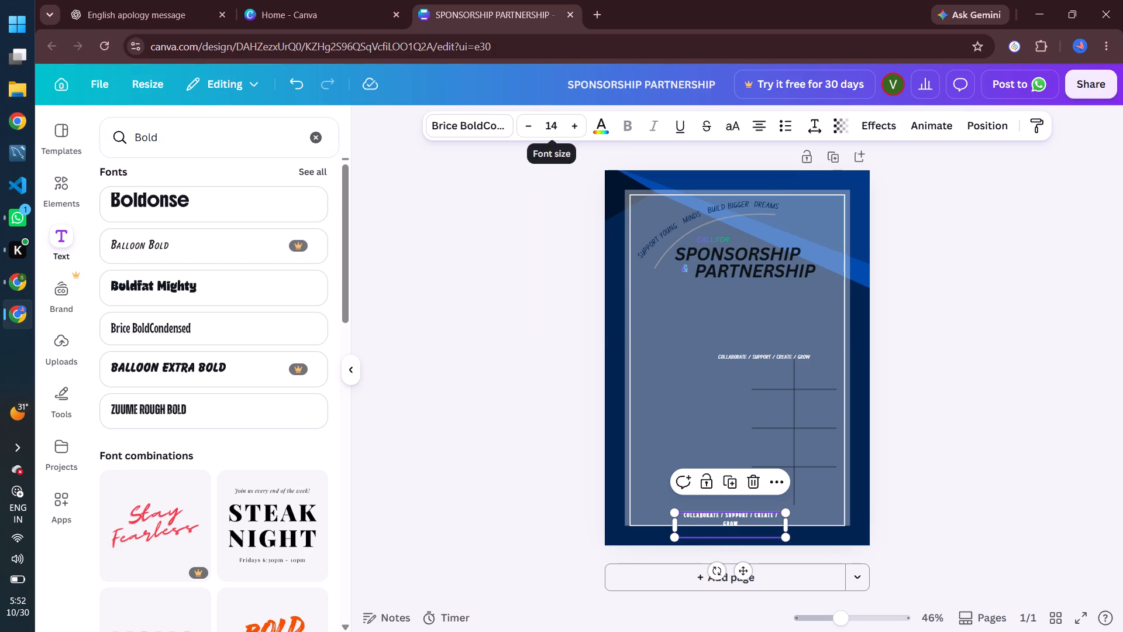
pyautogui.click(535, 132)
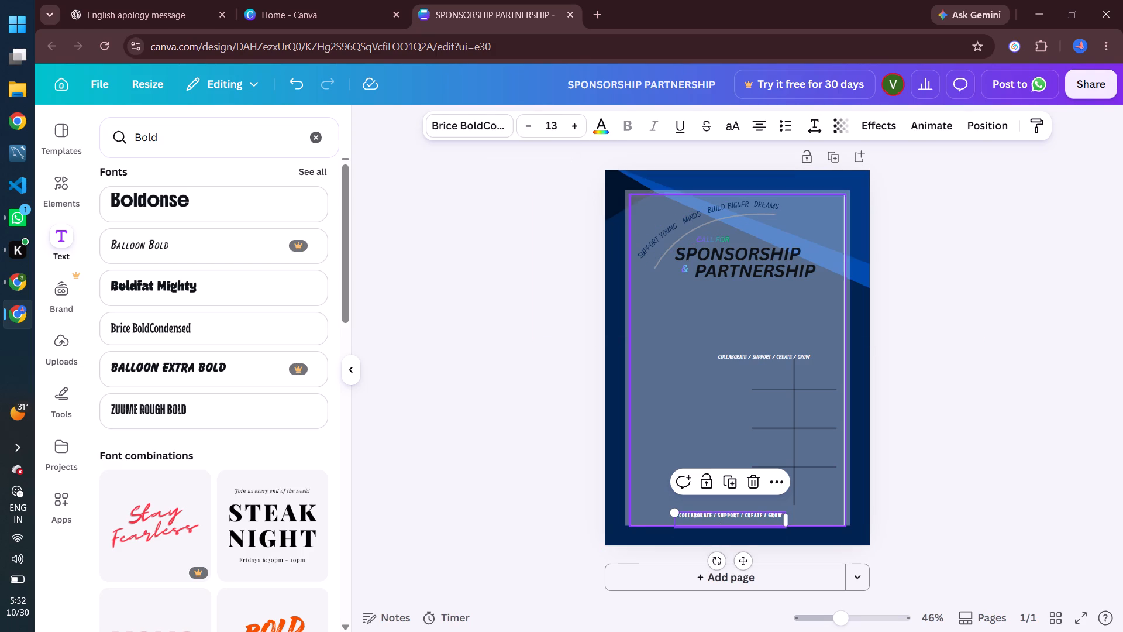
# Widen the bottom tagline's text box by extending its right edge.
pyautogui.moveTo(787, 524); pyautogui.dragTo(794, 523)
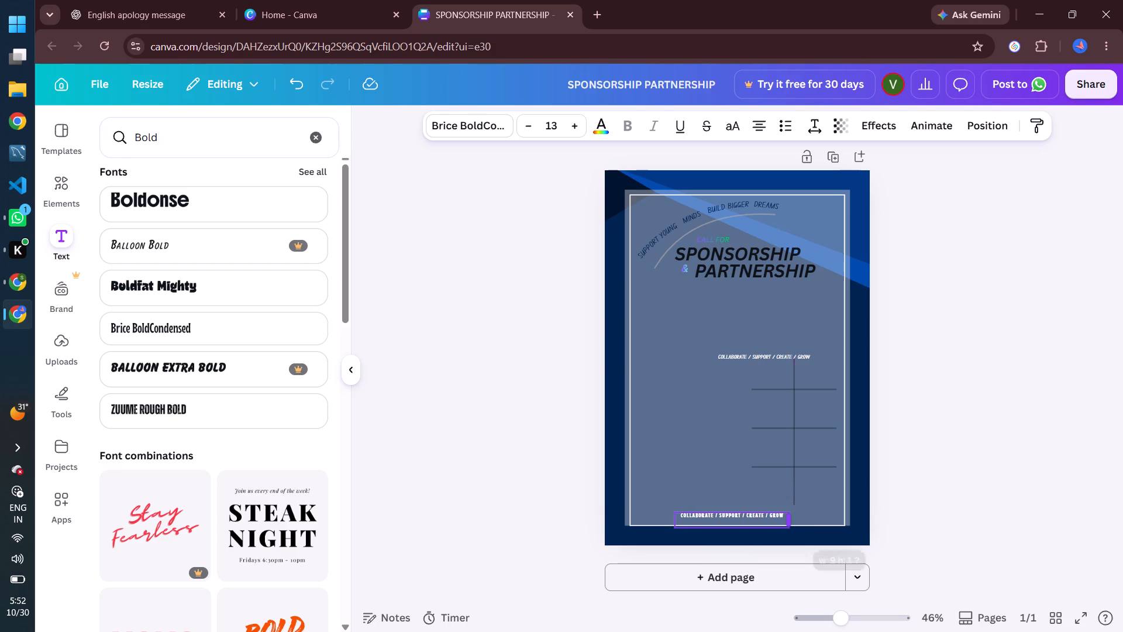
pyautogui.moveTo(794, 523); pyautogui.dragTo(812, 521)
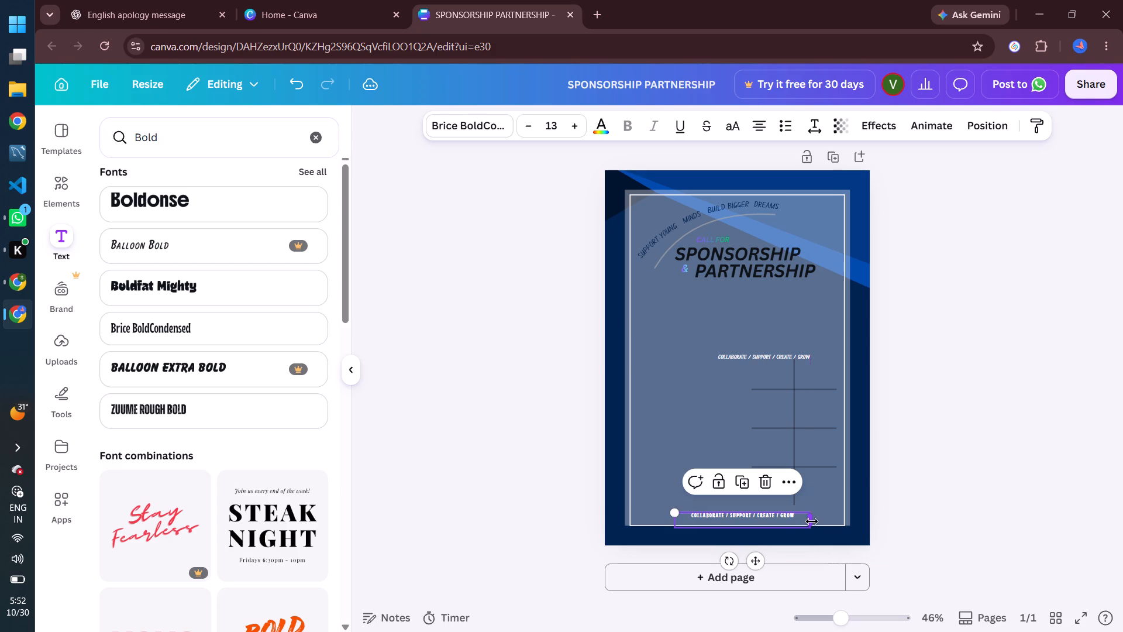
# Centre the bottom tagline horizontally on the page, keeping it just above the white border's lower edge.
pyautogui.click(754, 566)
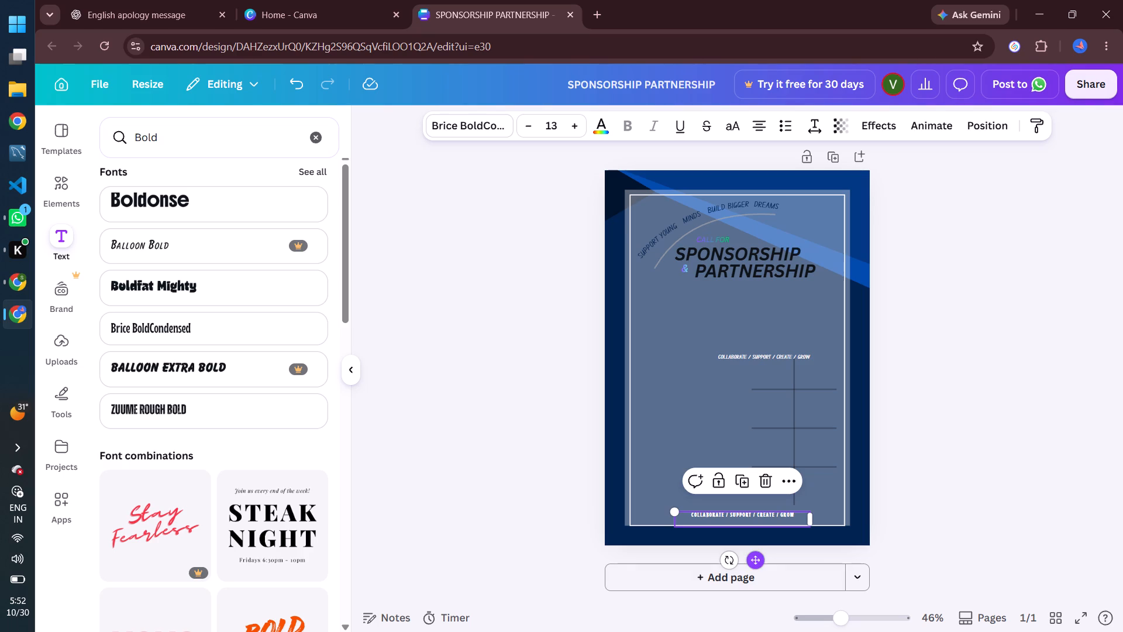
pyautogui.moveTo(759, 562); pyautogui.dragTo(752, 564)
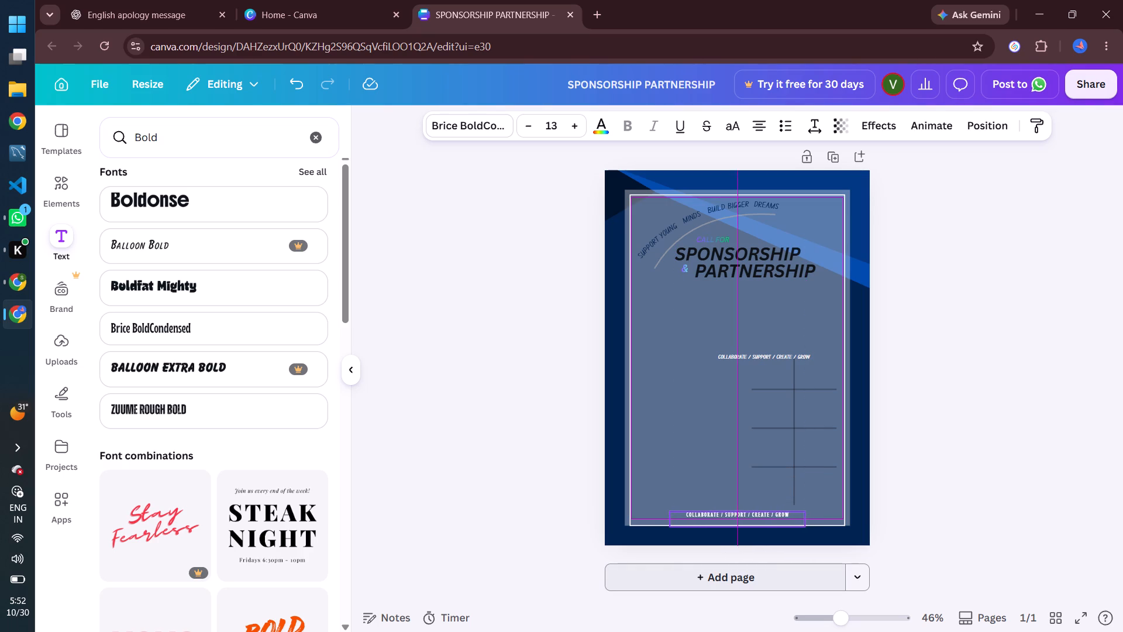
pyautogui.moveTo(752, 564); pyautogui.dragTo(752, 564)
pyautogui.click(1070, 479)
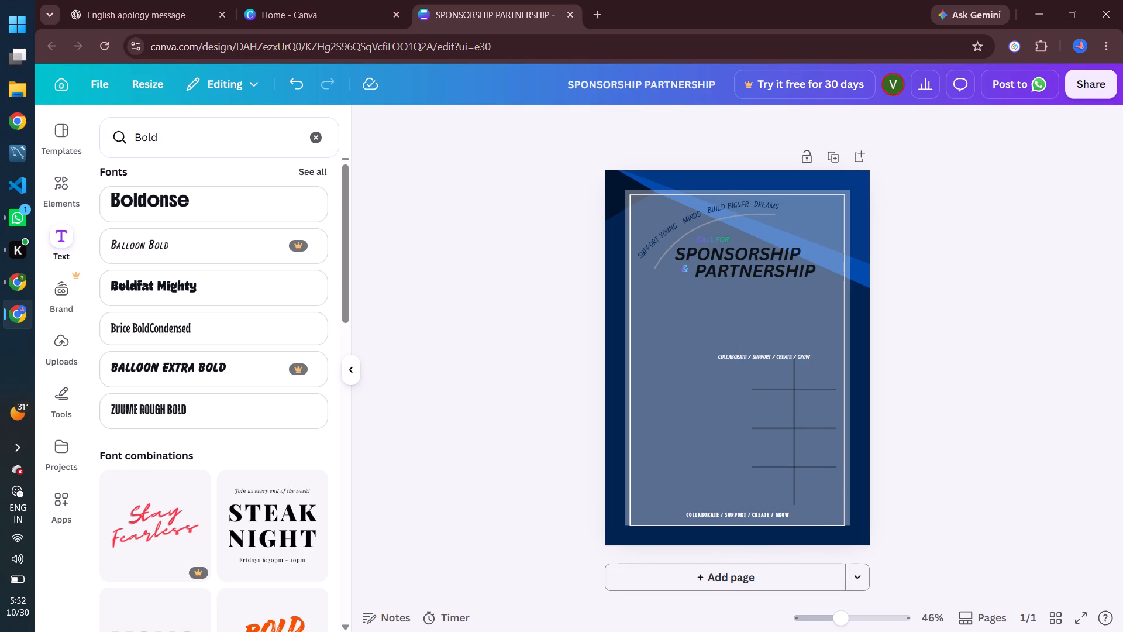
# Delete the duplicate "COLLABORATE / SUPPORT / CREATE / GROW" text above the line grid.
pyautogui.click(751, 354)
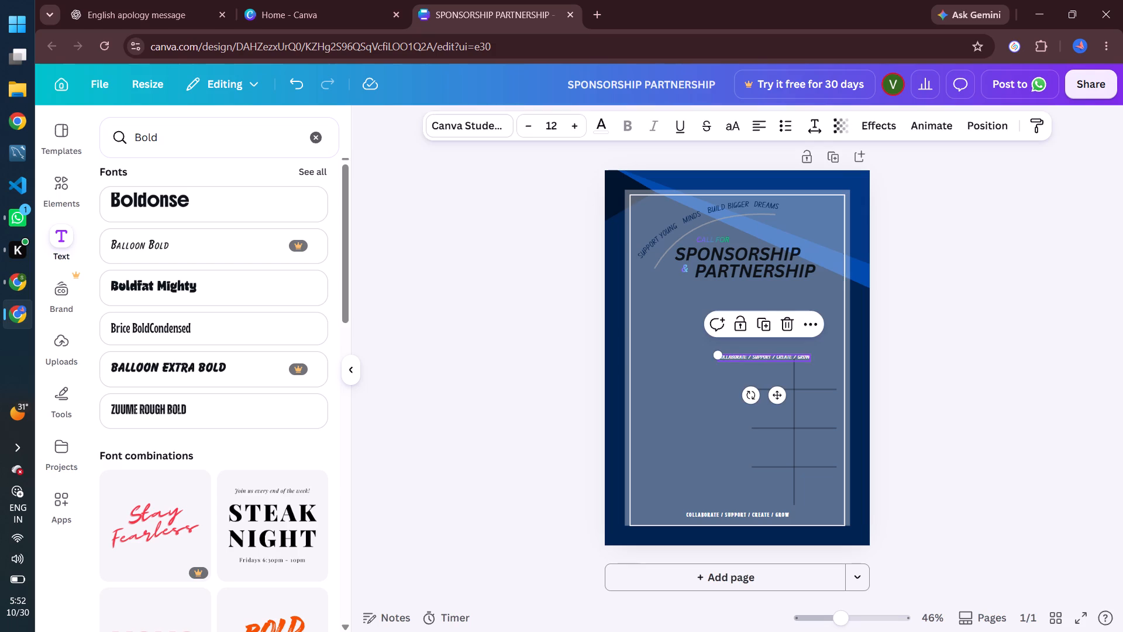
pyautogui.click(782, 331)
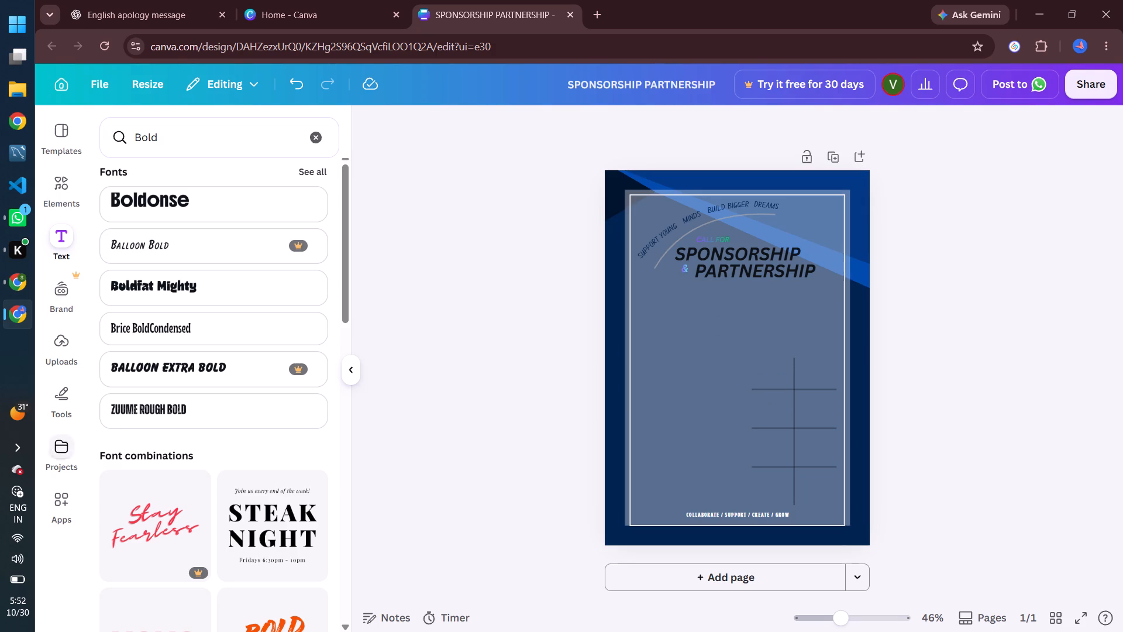
# Insert a straight black line and place it above the bottom tagline, beside the grid's lowest horizontal line.
pyautogui.click(61, 413)
pyautogui.click(105, 331)
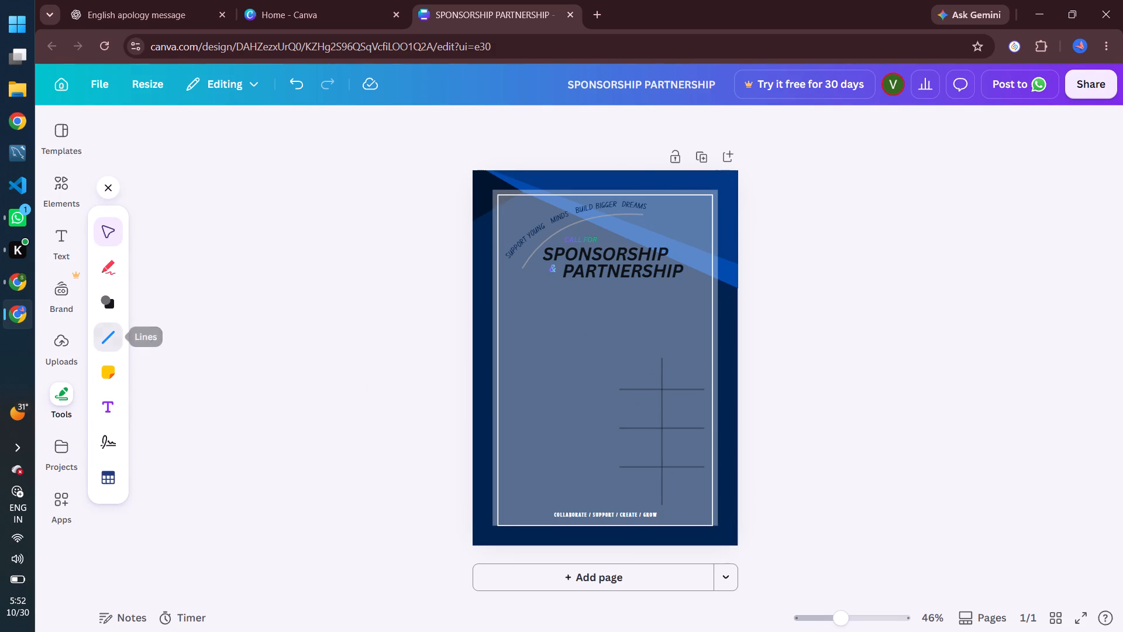
pyautogui.click(152, 323)
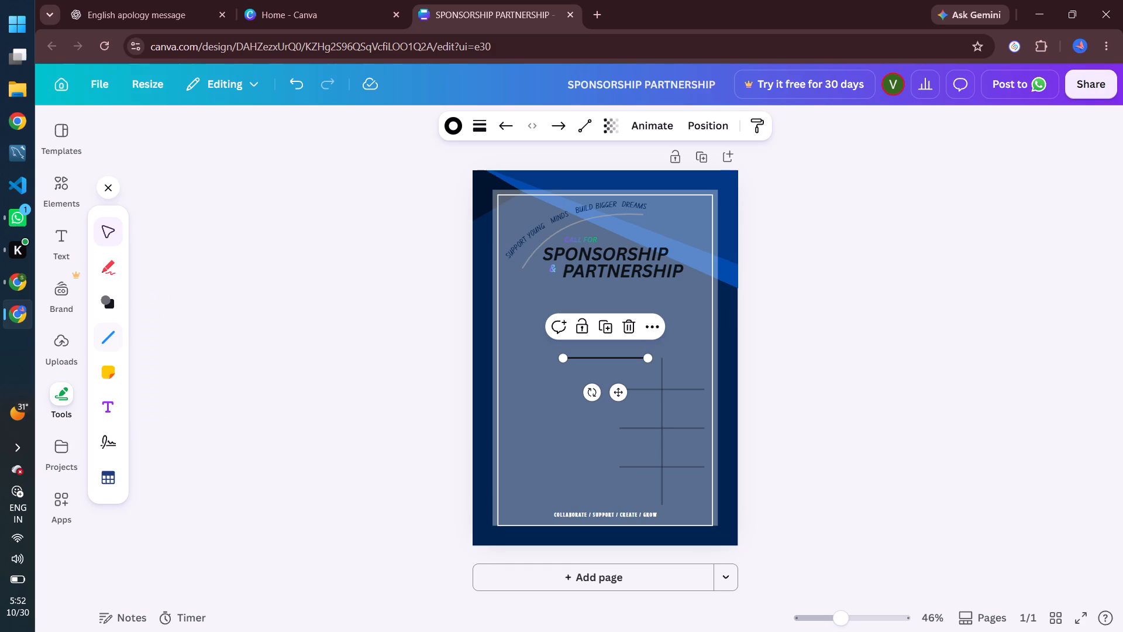
pyautogui.moveTo(619, 394); pyautogui.dragTo(580, 444)
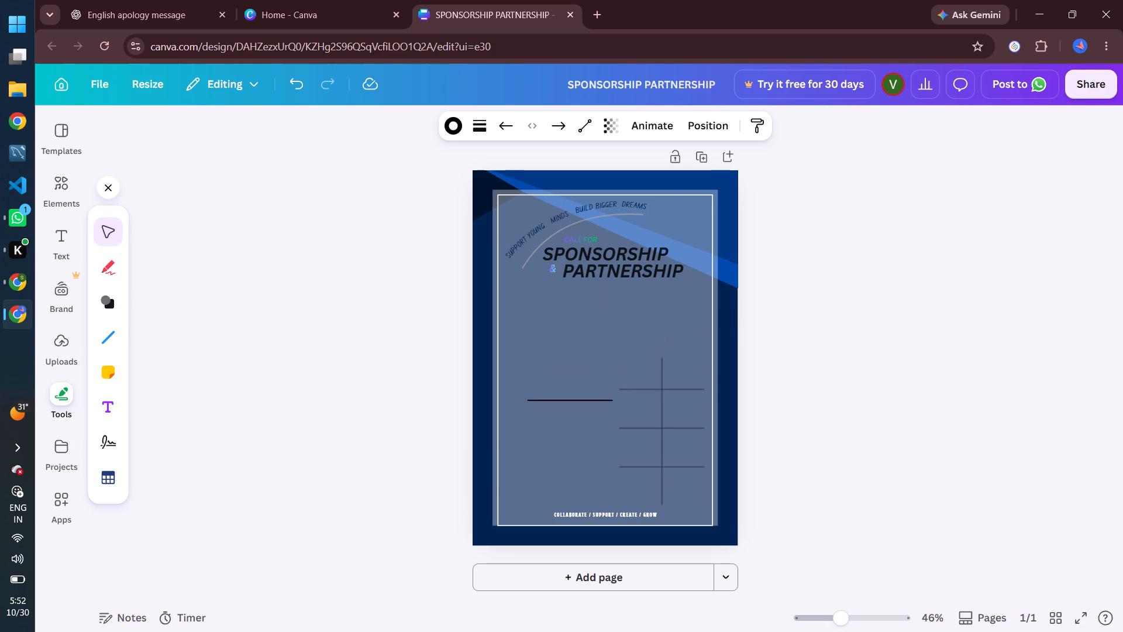
pyautogui.moveTo(580, 444); pyautogui.dragTo(595, 506)
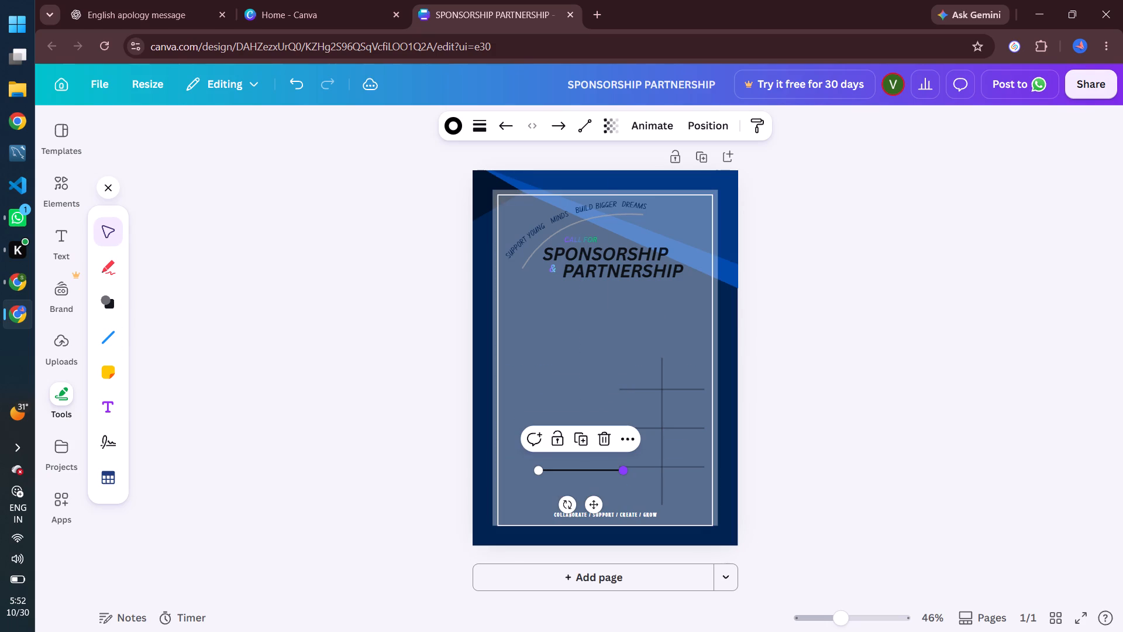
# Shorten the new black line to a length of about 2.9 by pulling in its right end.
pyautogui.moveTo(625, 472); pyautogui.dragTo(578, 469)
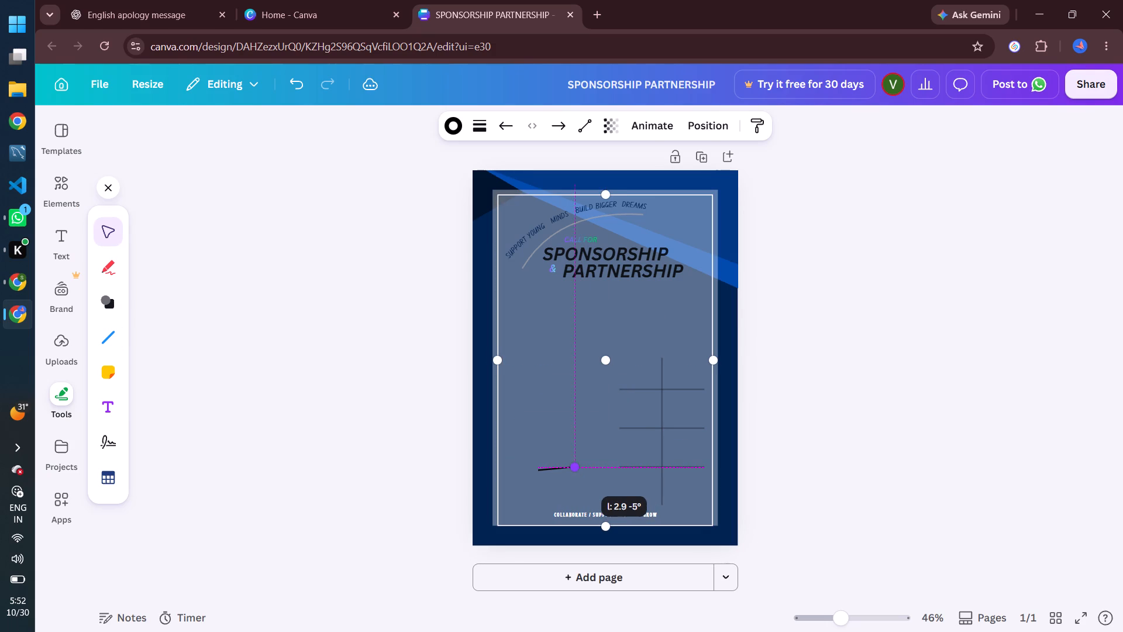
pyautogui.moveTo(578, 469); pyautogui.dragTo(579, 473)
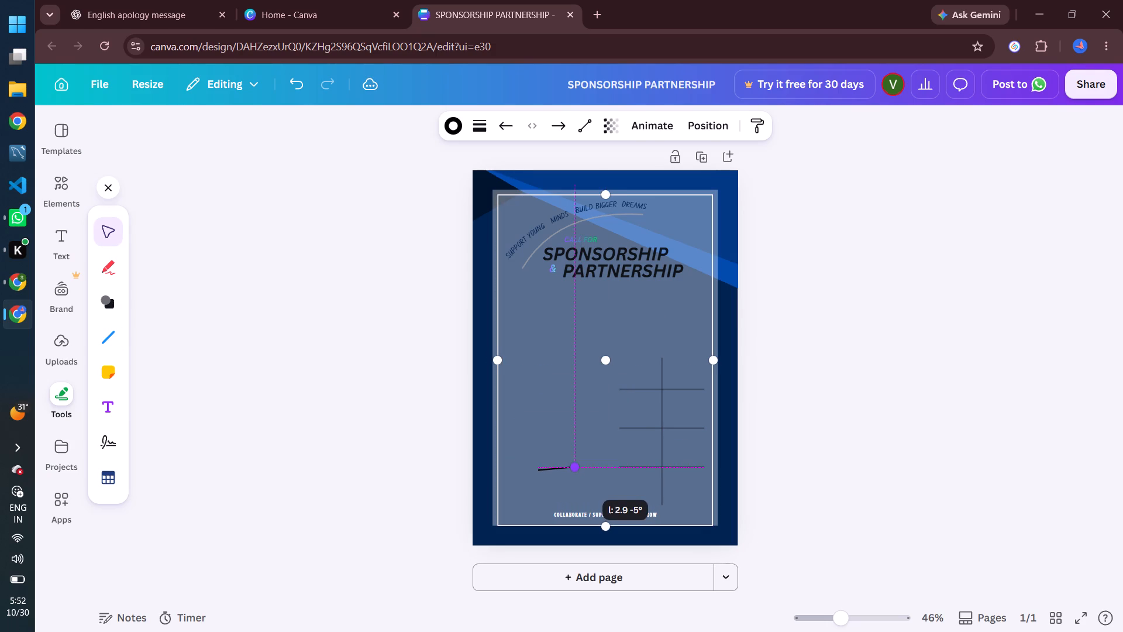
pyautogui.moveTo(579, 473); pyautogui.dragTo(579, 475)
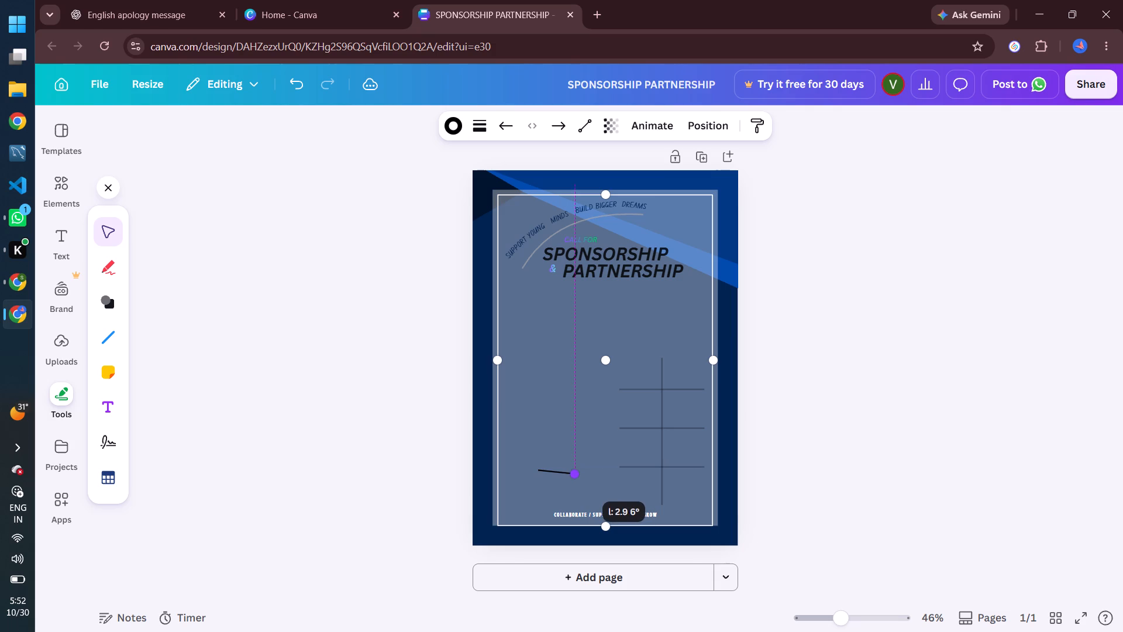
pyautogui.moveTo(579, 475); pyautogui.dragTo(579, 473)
# Move the short black line to the bottom of the panel, just left of the tagline.
pyautogui.moveTo(574, 499); pyautogui.dragTo(545, 539)
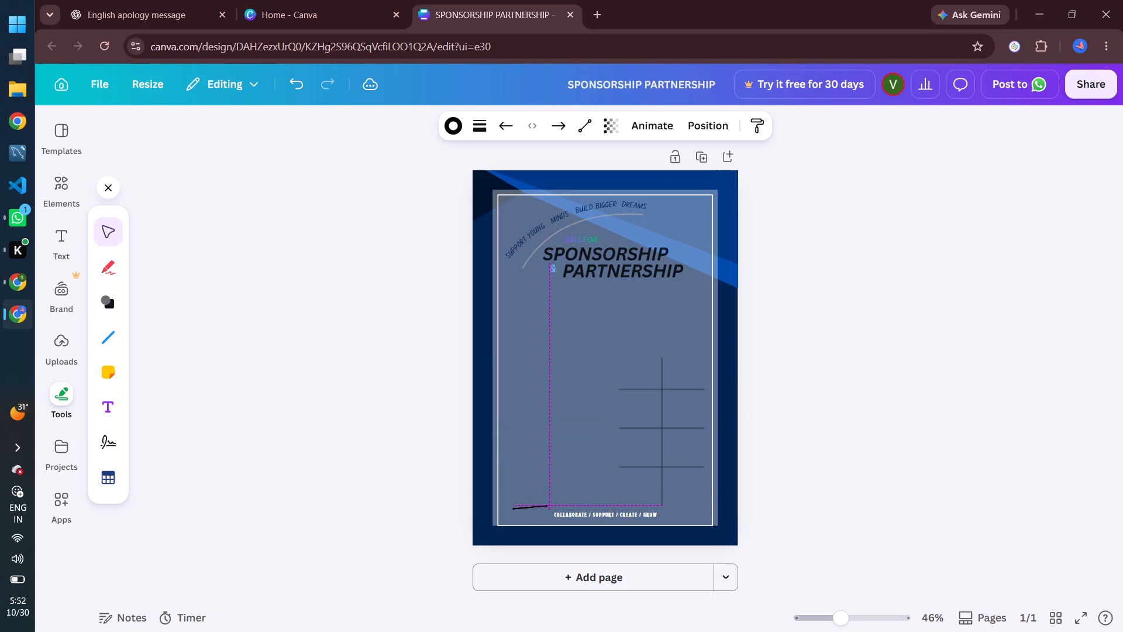
pyautogui.moveTo(545, 539); pyautogui.dragTo(547, 546)
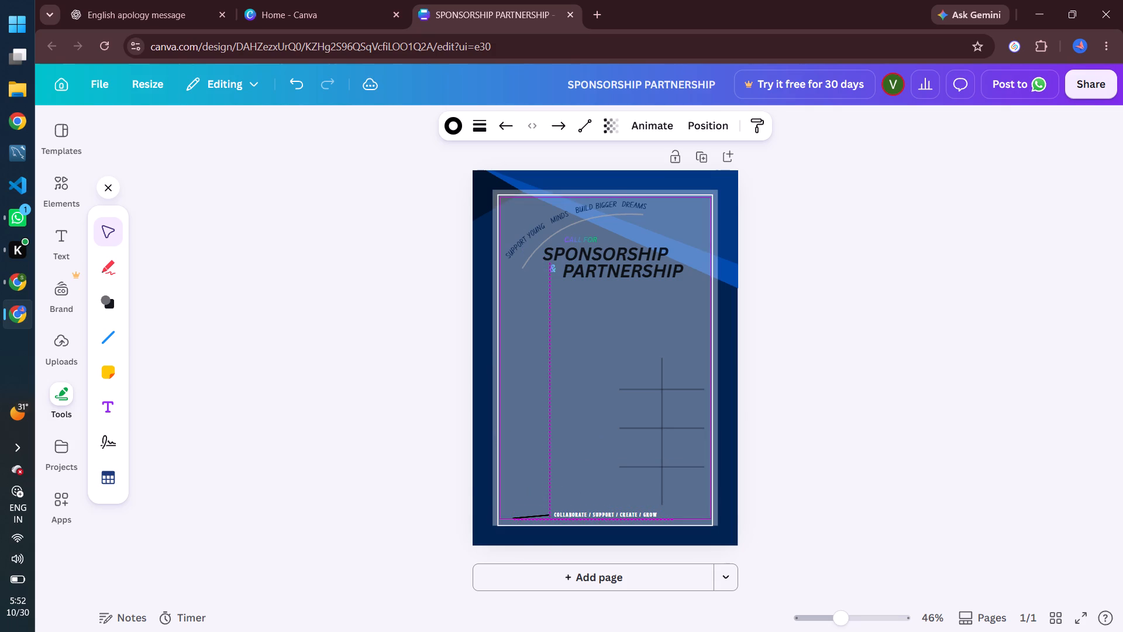
pyautogui.moveTo(547, 546); pyautogui.dragTo(547, 545)
pyautogui.click(512, 517)
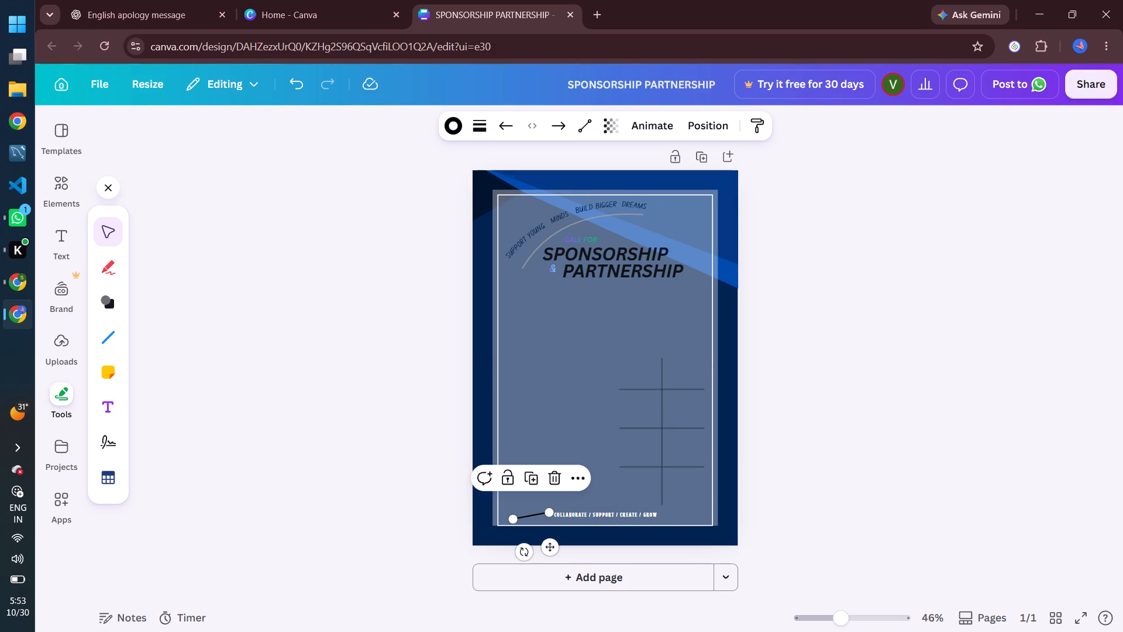
pyautogui.click(528, 549)
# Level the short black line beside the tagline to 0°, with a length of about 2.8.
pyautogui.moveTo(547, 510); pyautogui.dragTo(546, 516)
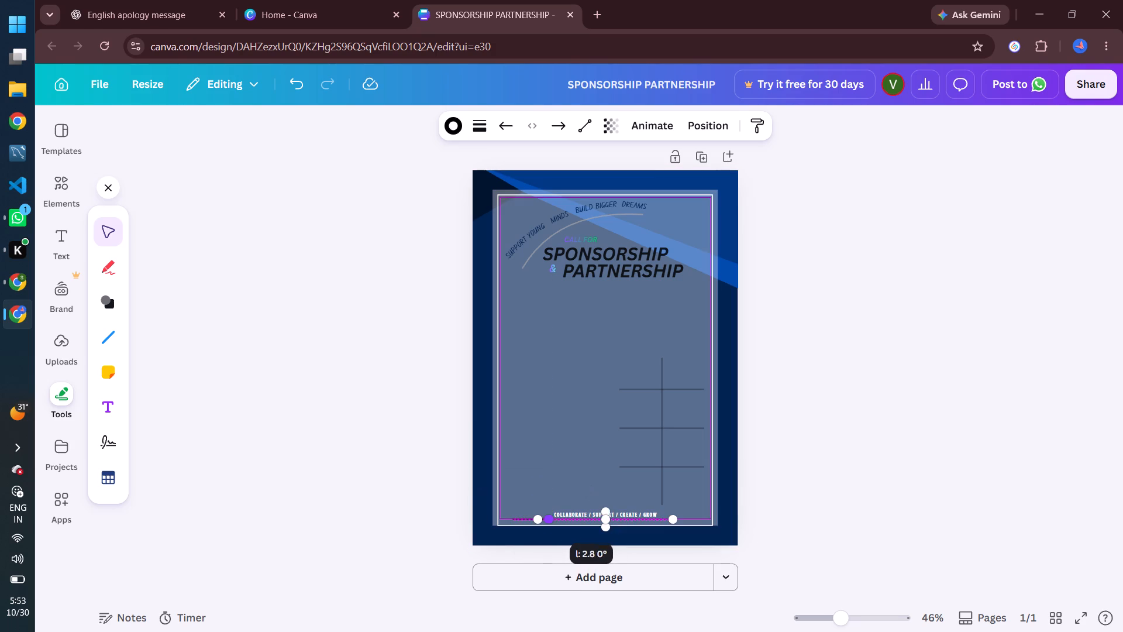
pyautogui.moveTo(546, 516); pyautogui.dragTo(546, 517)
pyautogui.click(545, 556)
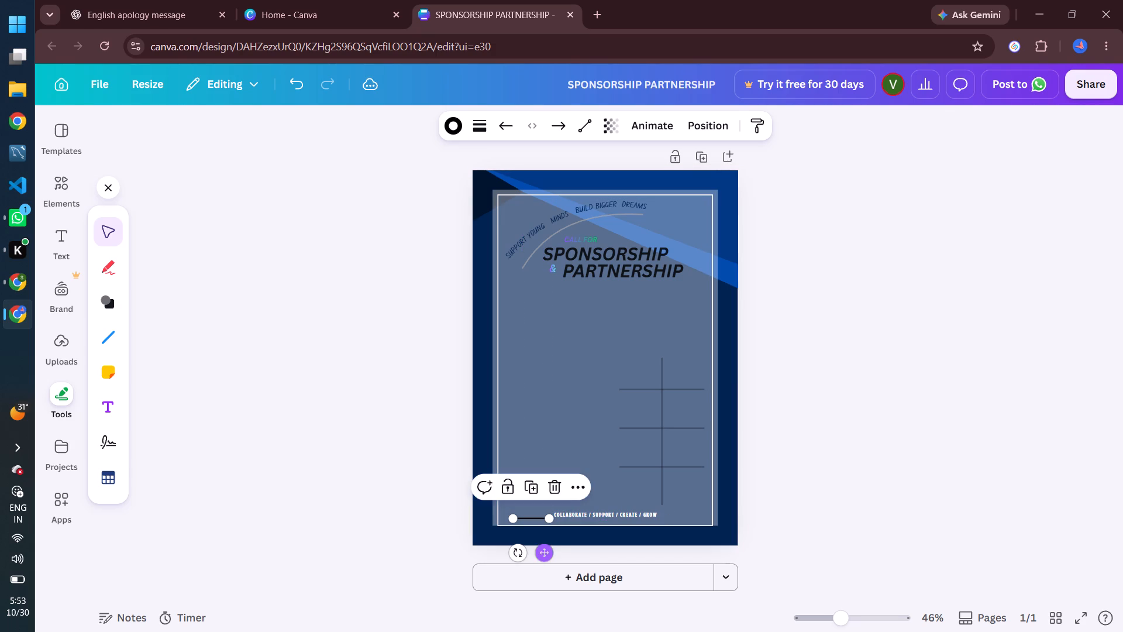
# Extend the black line's right end beneath the tagline to a length of about 13.8, keeping it at 0°.
pyautogui.moveTo(549, 521); pyautogui.dragTo(665, 513)
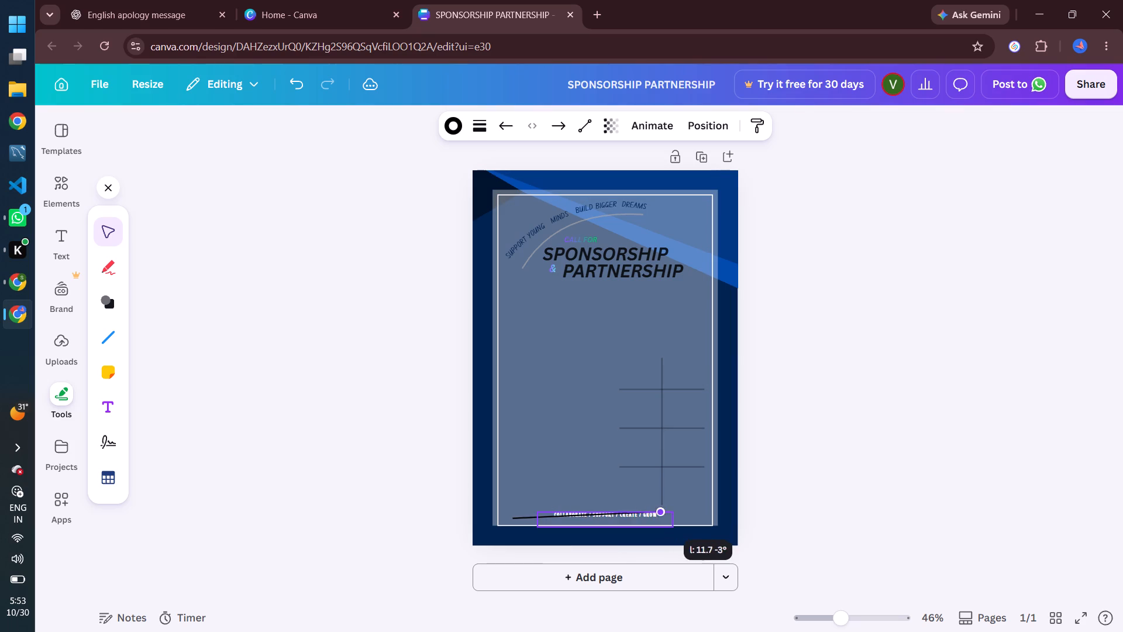
pyautogui.moveTo(665, 513); pyautogui.dragTo(684, 522)
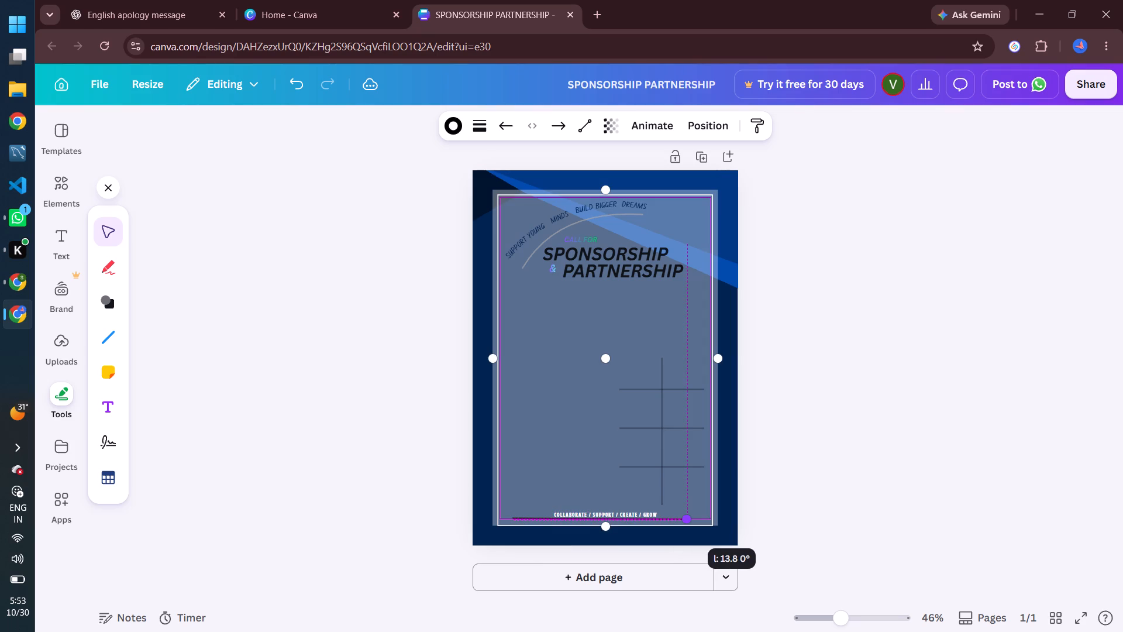
pyautogui.moveTo(684, 522); pyautogui.dragTo(680, 518)
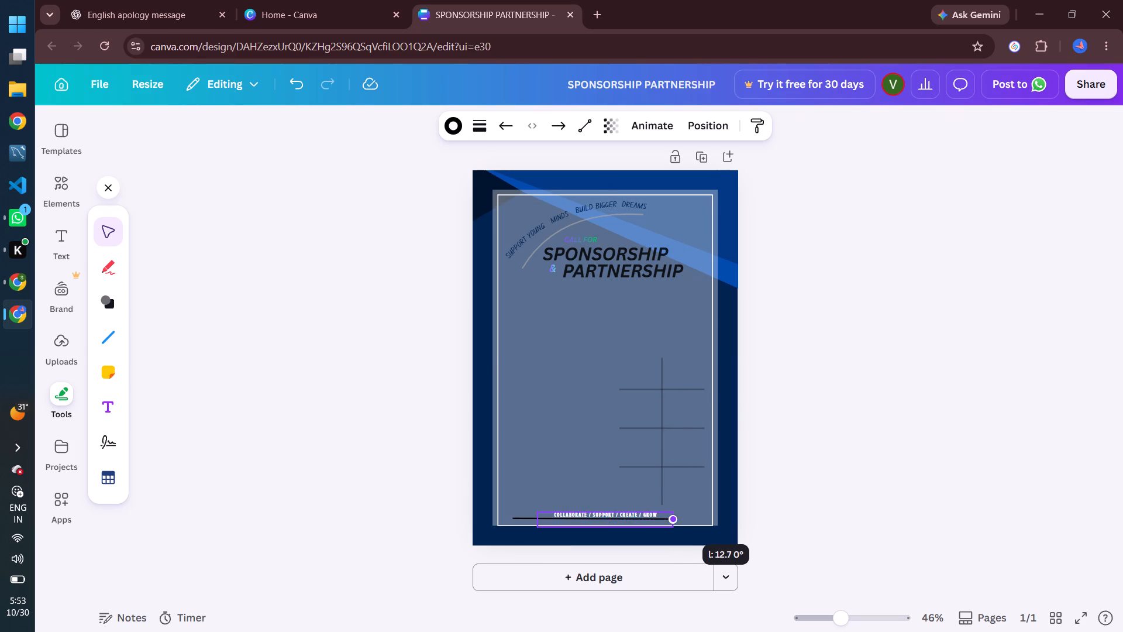
pyautogui.moveTo(680, 518); pyautogui.dragTo(685, 519)
pyautogui.click(830, 497)
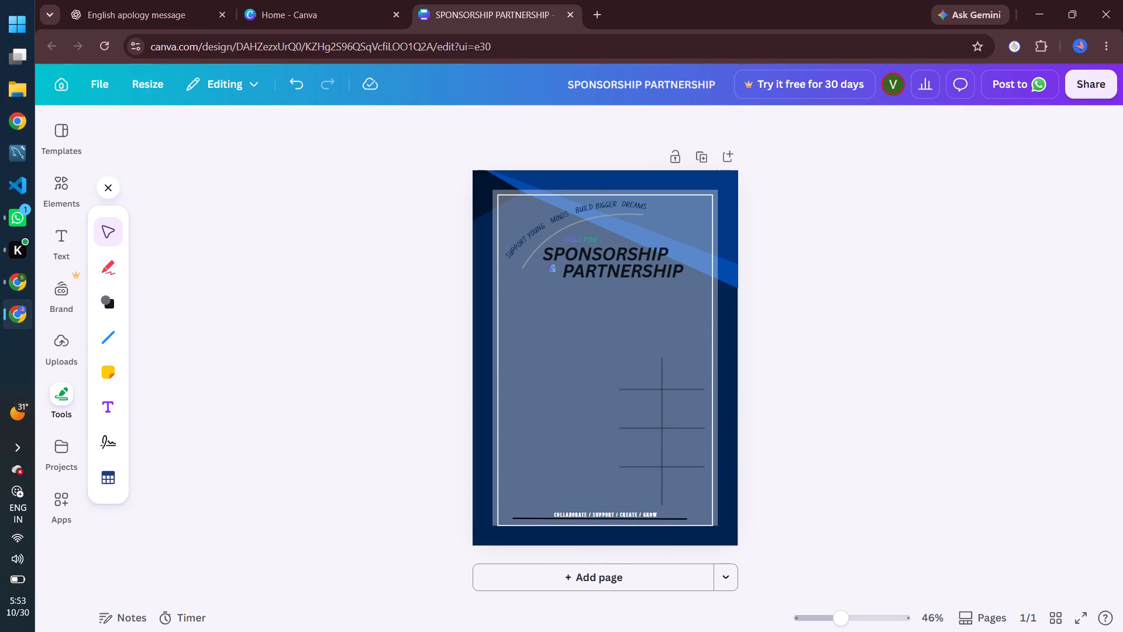
# Change the text colour of the COLLABORATE / SUPPORT / CREATE / GROW tagline to black.
pyautogui.click(639, 511)
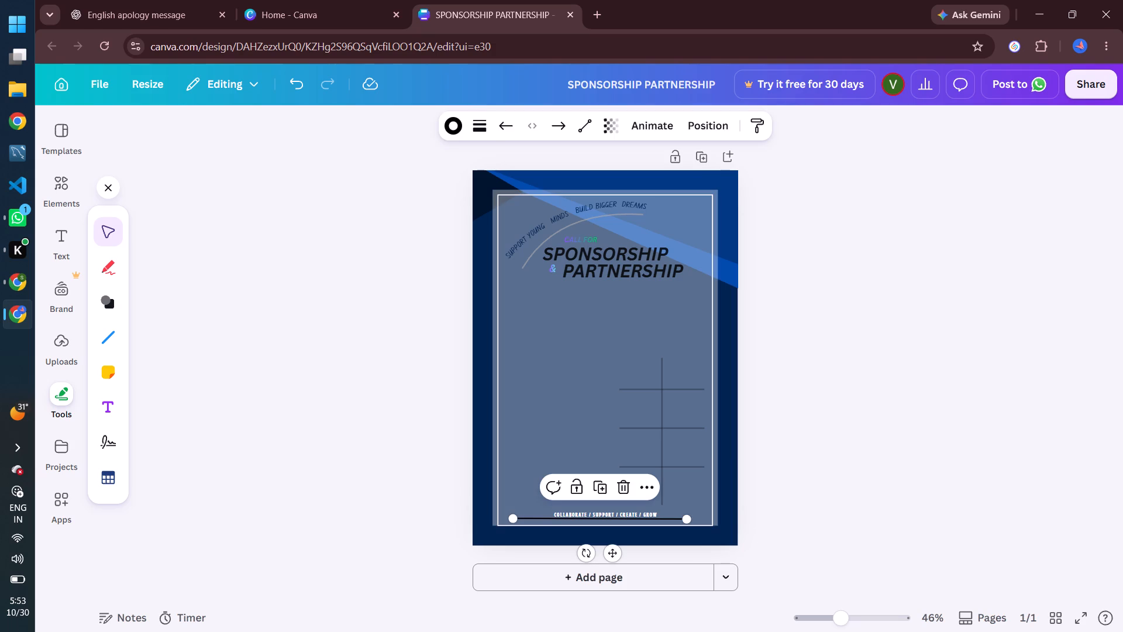
pyautogui.click(639, 511)
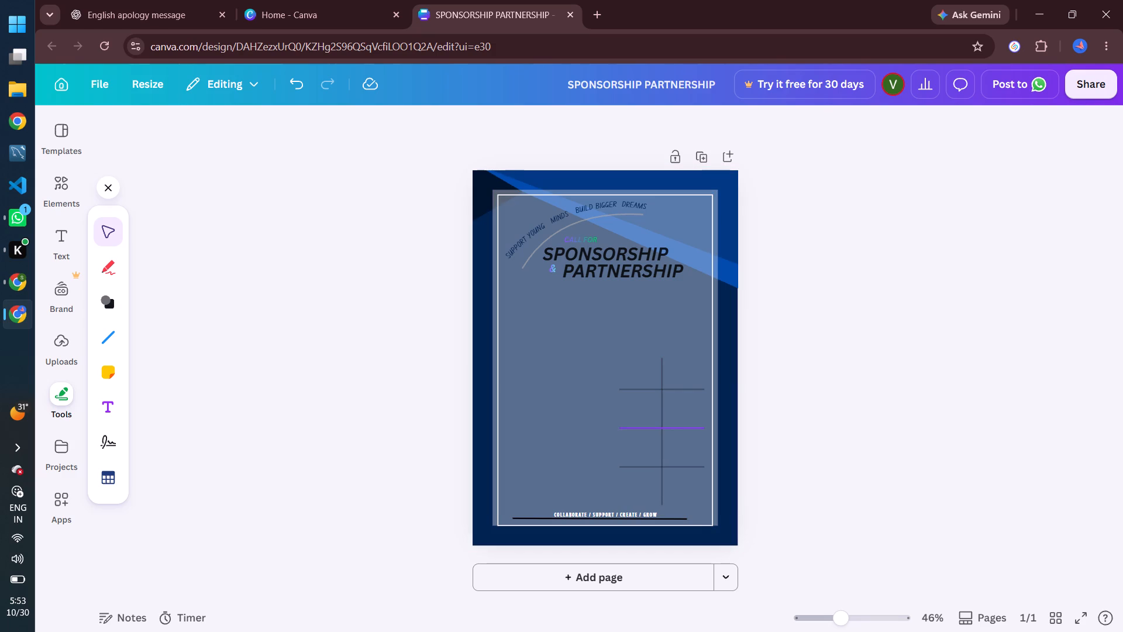
pyautogui.hotkey('ctrl', '+')
pyautogui.hotkey('ctrl', '+')
pyautogui.hotkey('ctrl', '+')
pyautogui.scroll(-3, 611, 418)
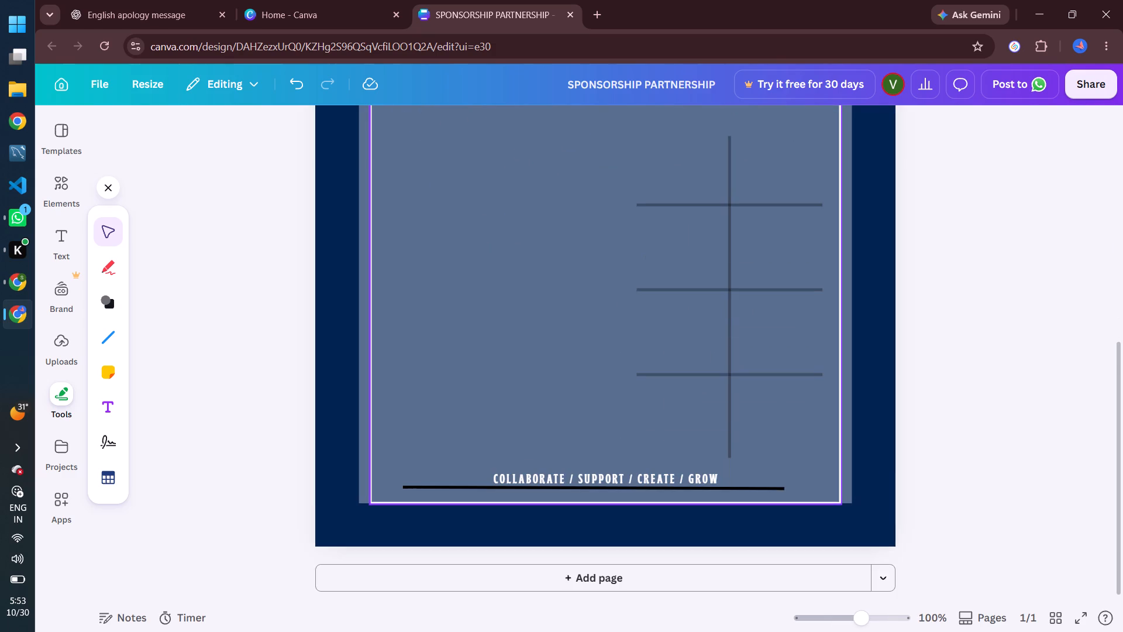
pyautogui.scroll(-3, 611, 418)
pyautogui.click(611, 474)
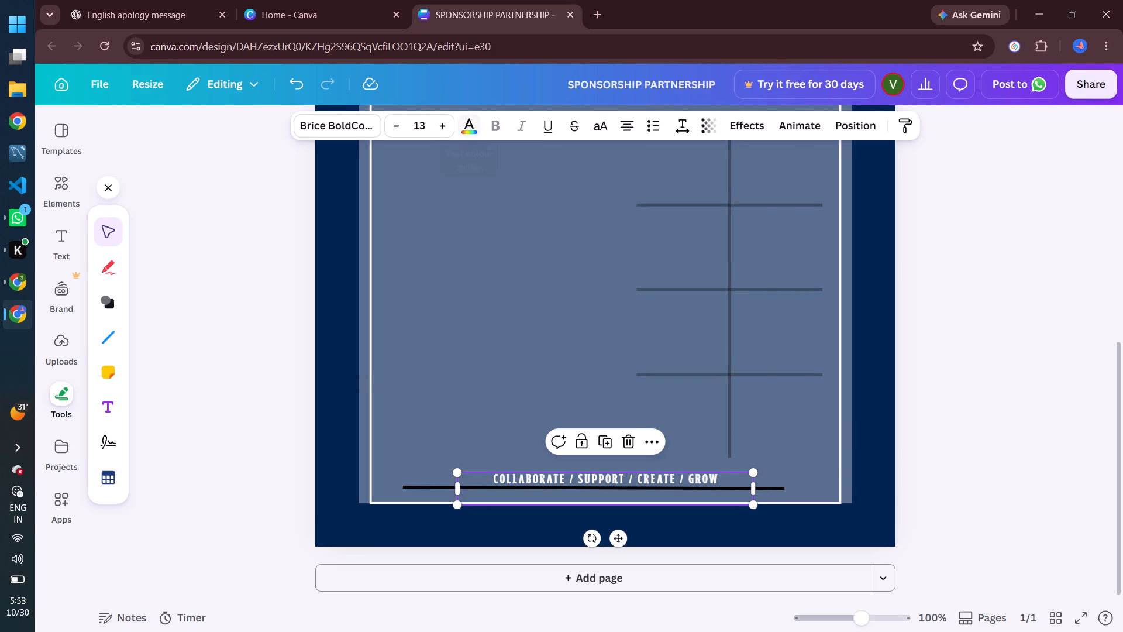
pyautogui.click(477, 129)
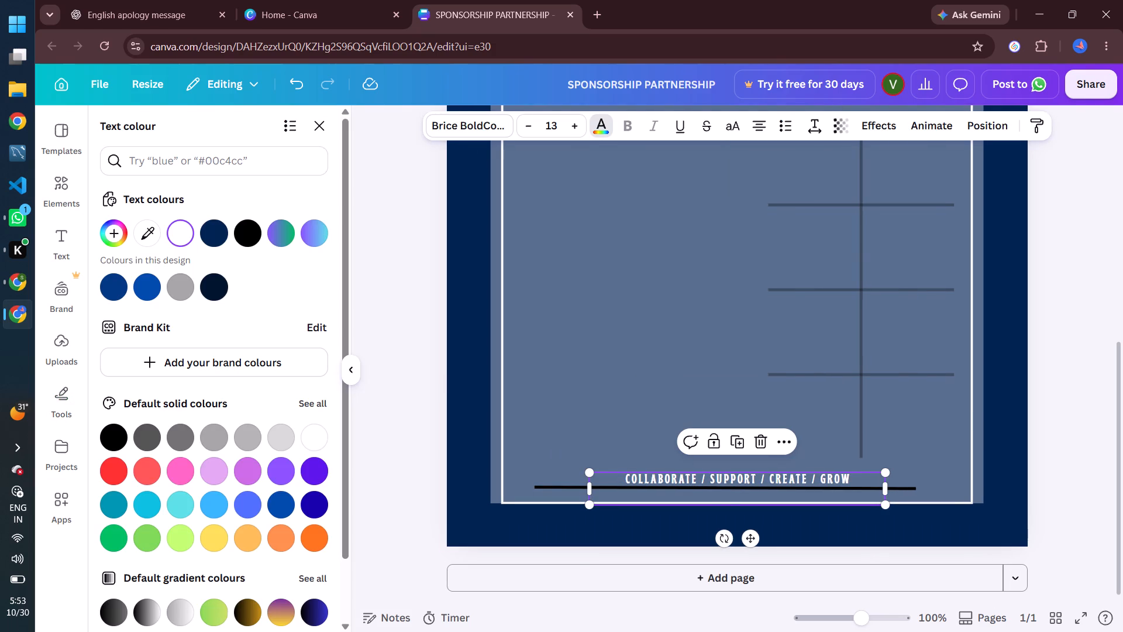
pyautogui.click(175, 440)
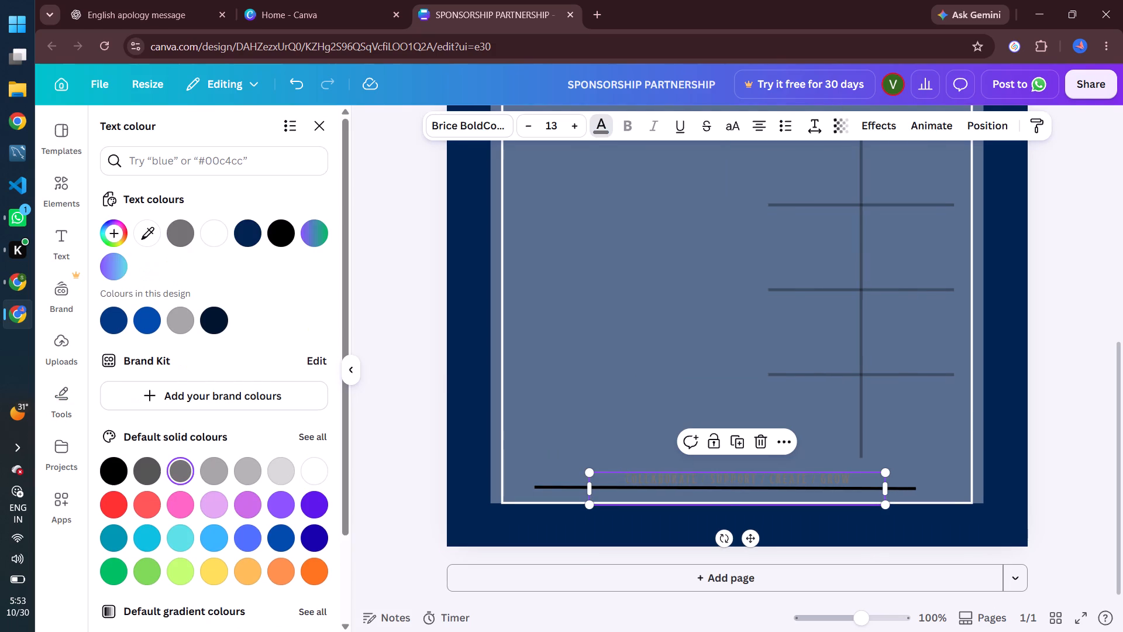
pyautogui.click(99, 479)
pyautogui.click(124, 472)
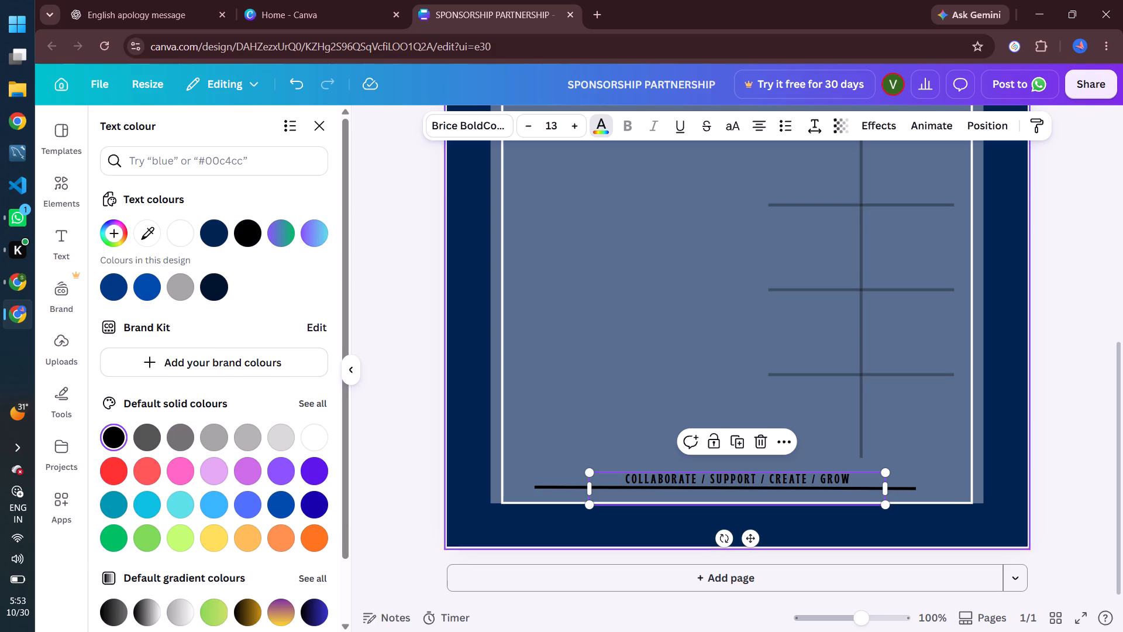
# Add a tilde and a space before COLLABORATE at the start of the tagline.
pyautogui.click(659, 475)
pyautogui.click(659, 475)
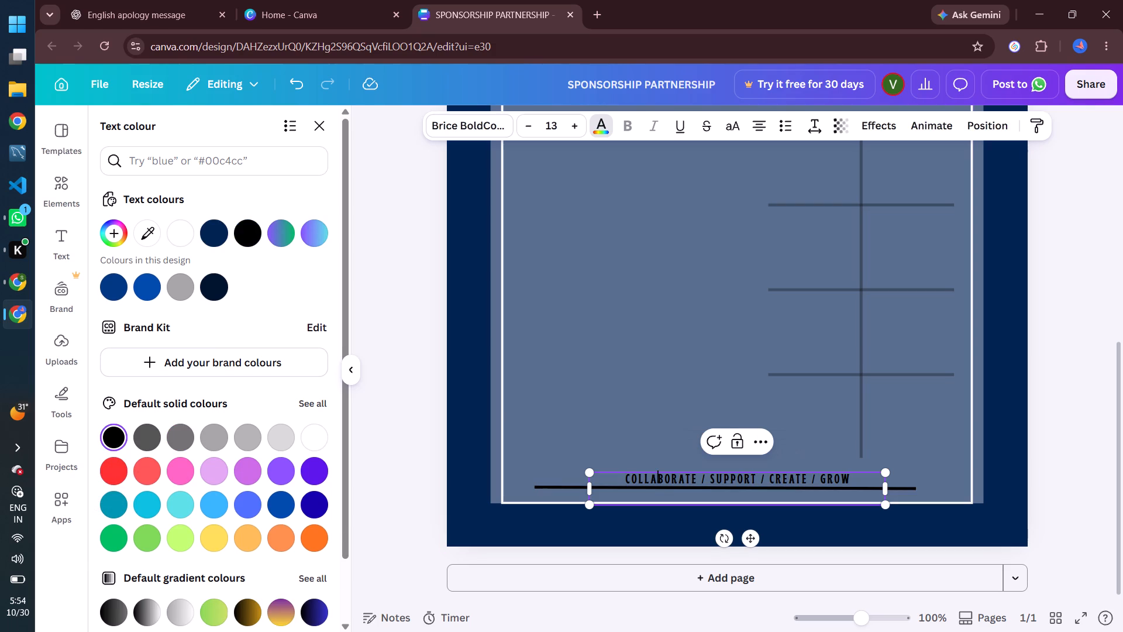
pyautogui.press('Left')
pyautogui.press('Left')
pyautogui.press('Left')
pyautogui.press('Left')
pyautogui.press('Left')
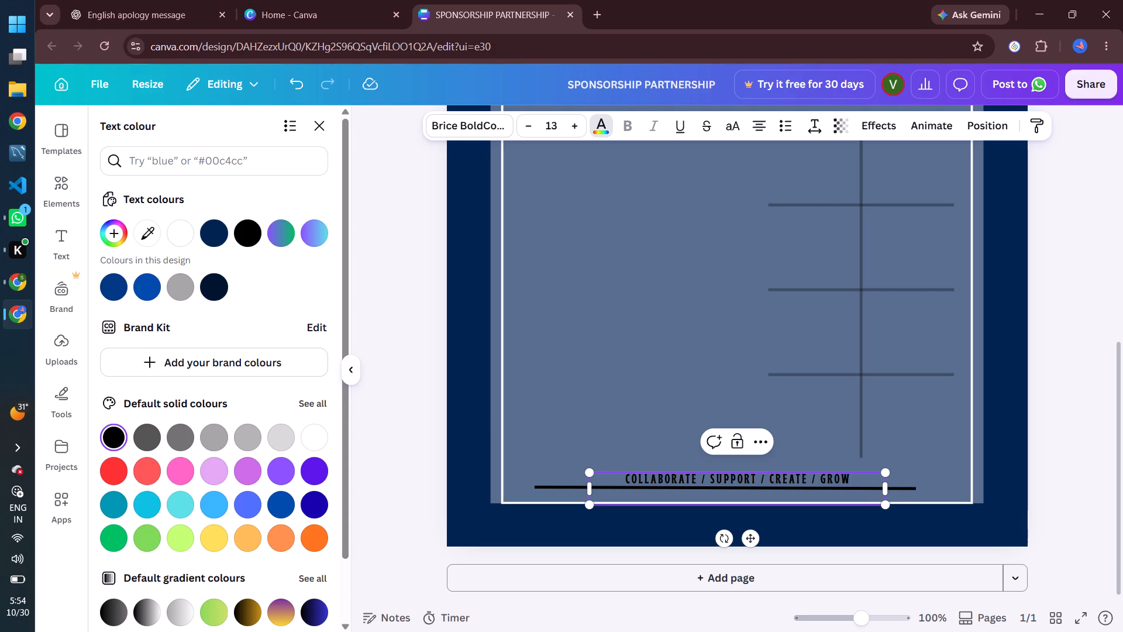
pyautogui.hotkey('ctrl', '`')
pyautogui.hotkey('ctrl', '`')
pyautogui.hotkey('shift', '~')
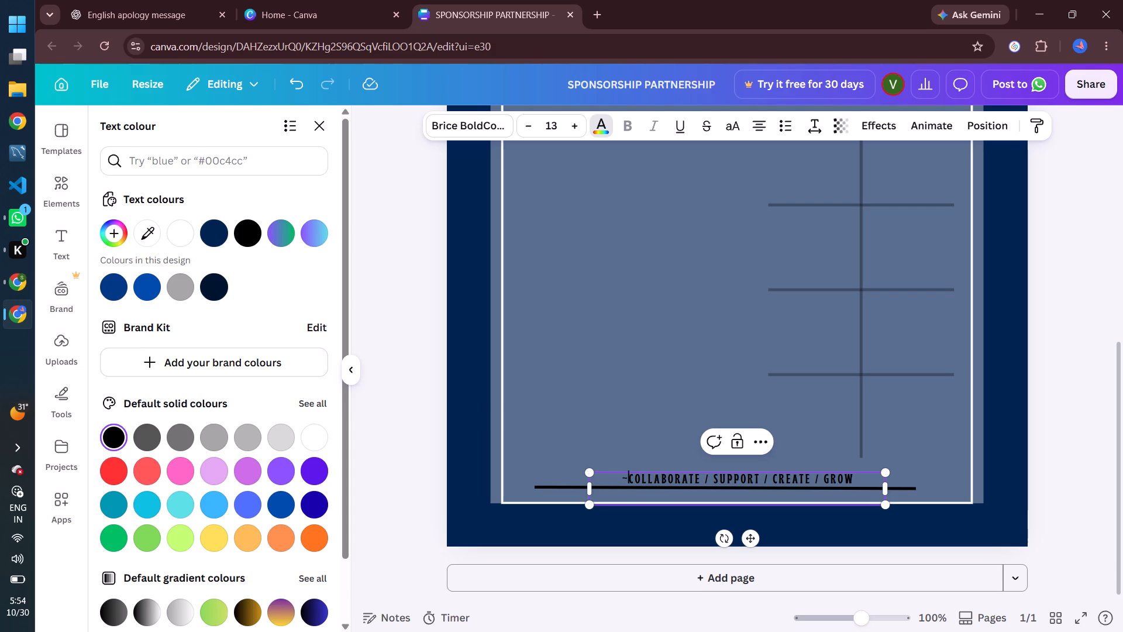
pyautogui.press('space')
# Add a space and a tilde after GROW at the end of the tagline.
pyautogui.press('Right')
pyautogui.press('Right')
pyautogui.press('Right')
pyautogui.press('Right')
pyautogui.press('Right')
pyautogui.press('Right')
pyautogui.press('Right')
pyautogui.press('Right')
pyautogui.press('Right')
pyautogui.press('Right')
pyautogui.press('Right')
pyautogui.press('Right')
pyautogui.press('Right')
pyautogui.press('Right')
pyautogui.press('Right')
pyautogui.press('Right')
pyautogui.press('Right')
pyautogui.press('Right')
pyautogui.press('Right')
pyautogui.press('Right')
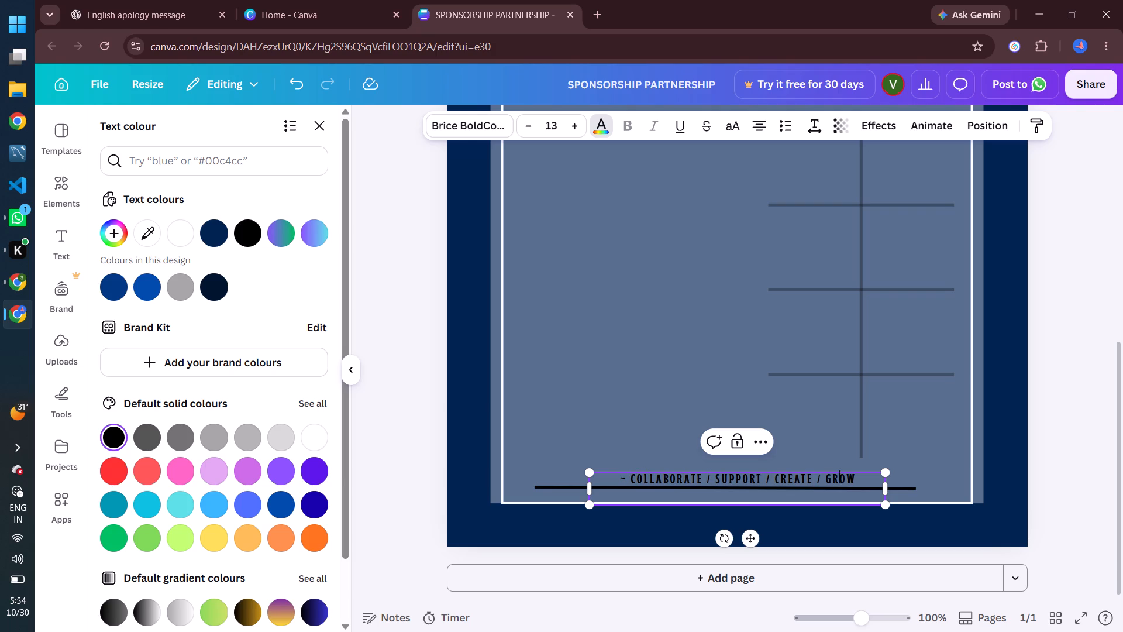
pyautogui.press('Right')
pyautogui.press('Right')
pyautogui.press('Left')
pyautogui.press('Left')
pyautogui.press('space')
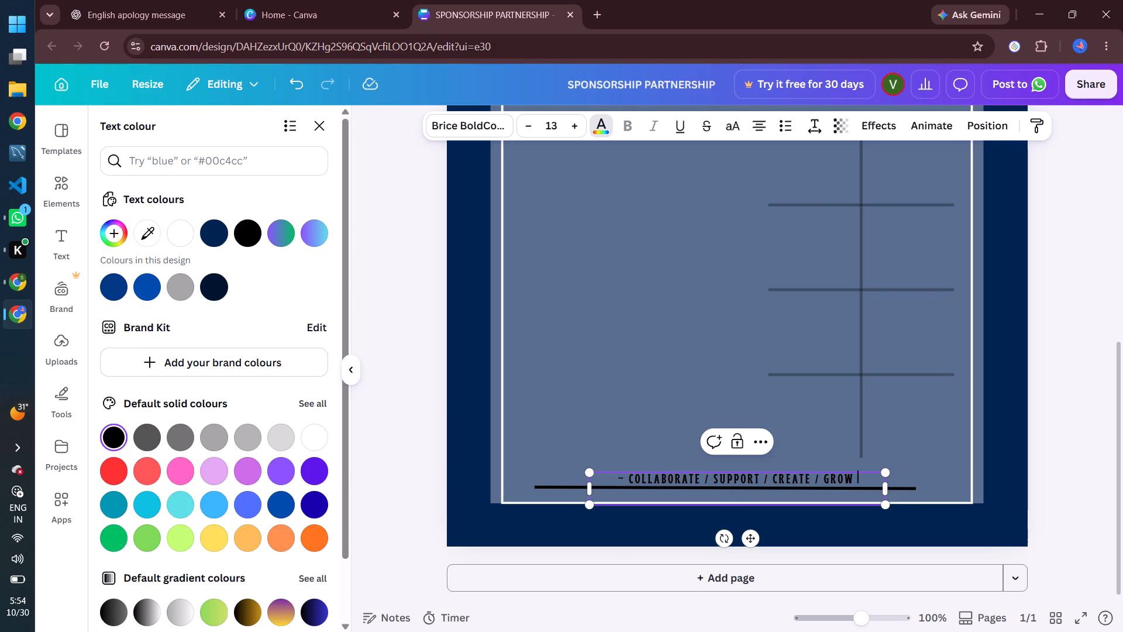
pyautogui.hotkey('shift', '~')
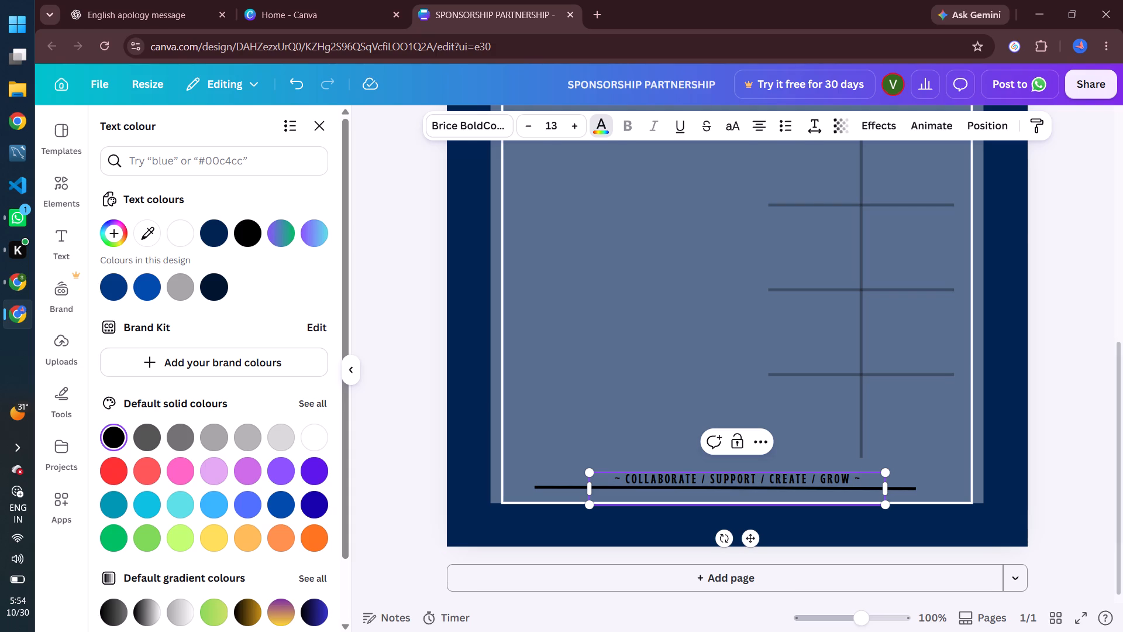
# Insert a circle shape in the middle of the page.
pyautogui.click(1121, 234)
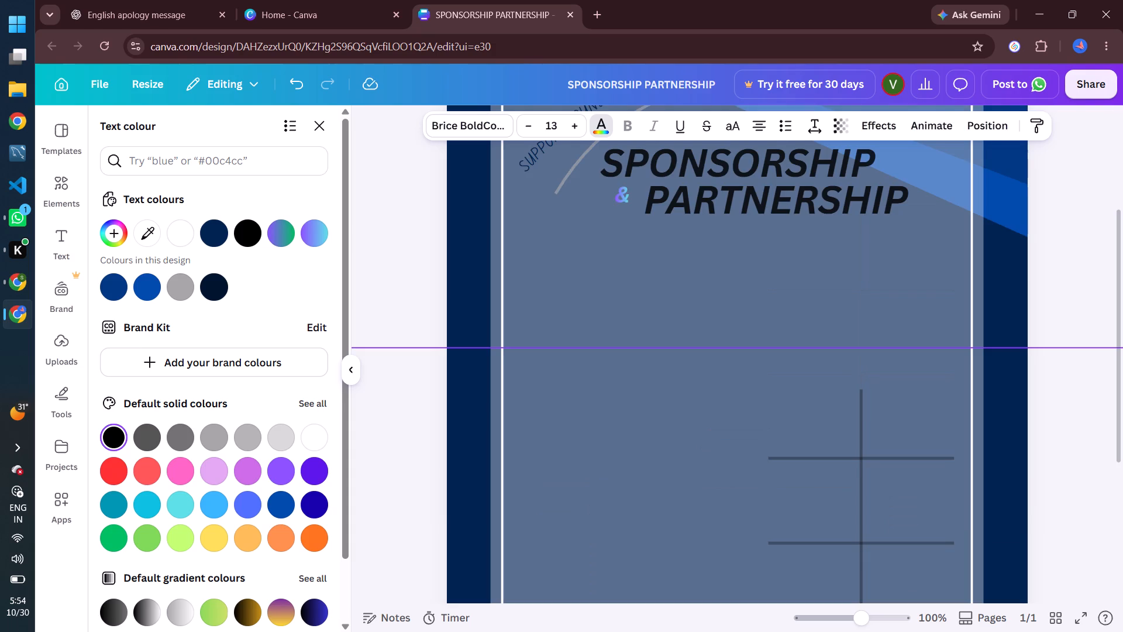
pyautogui.hotkey('ctrl', '-')
pyautogui.hotkey('ctrl', '-')
pyautogui.hotkey('ctrl', '-')
pyautogui.hotkey('ctrl', '-')
pyautogui.hotkey('ctrl', '-')
pyautogui.hotkey('ctrl', '-')
pyautogui.hotkey('ctrl', '-')
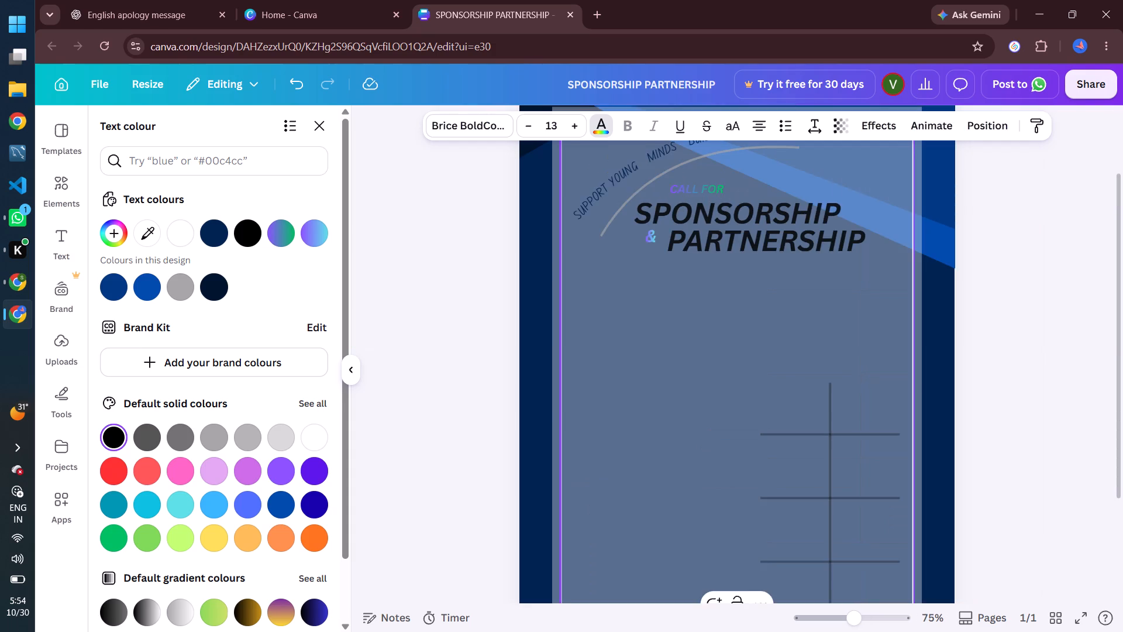
pyautogui.hotkey('ctrl', '-')
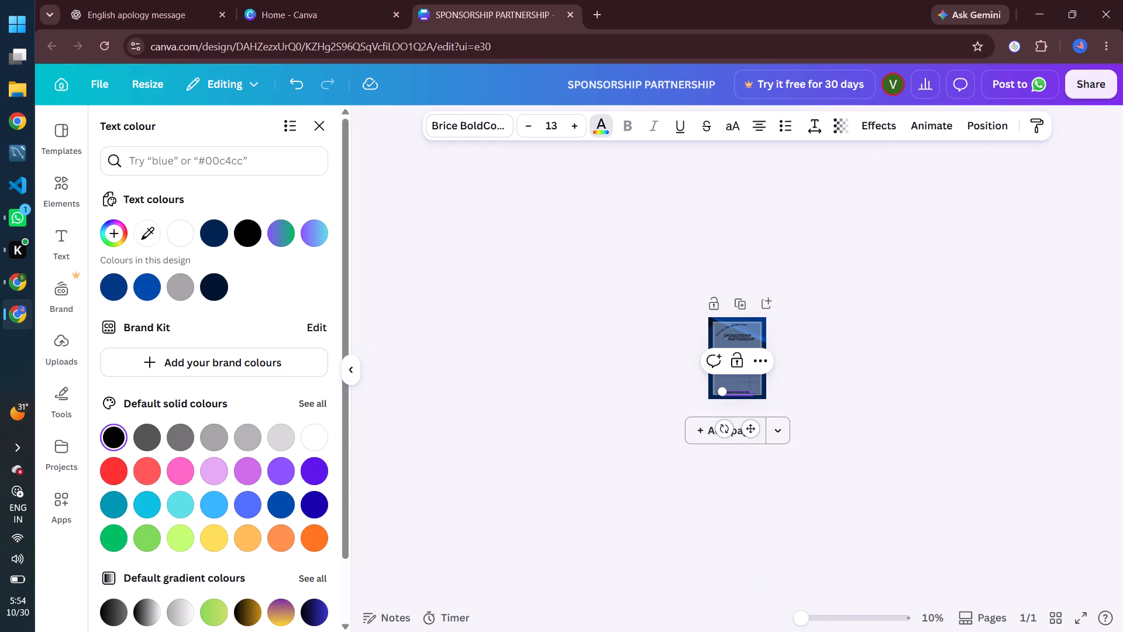
pyautogui.hotkey('ctrl', '+')
pyautogui.hotkey('ctrl', '+')
pyautogui.hotkey('ctrl', '+')
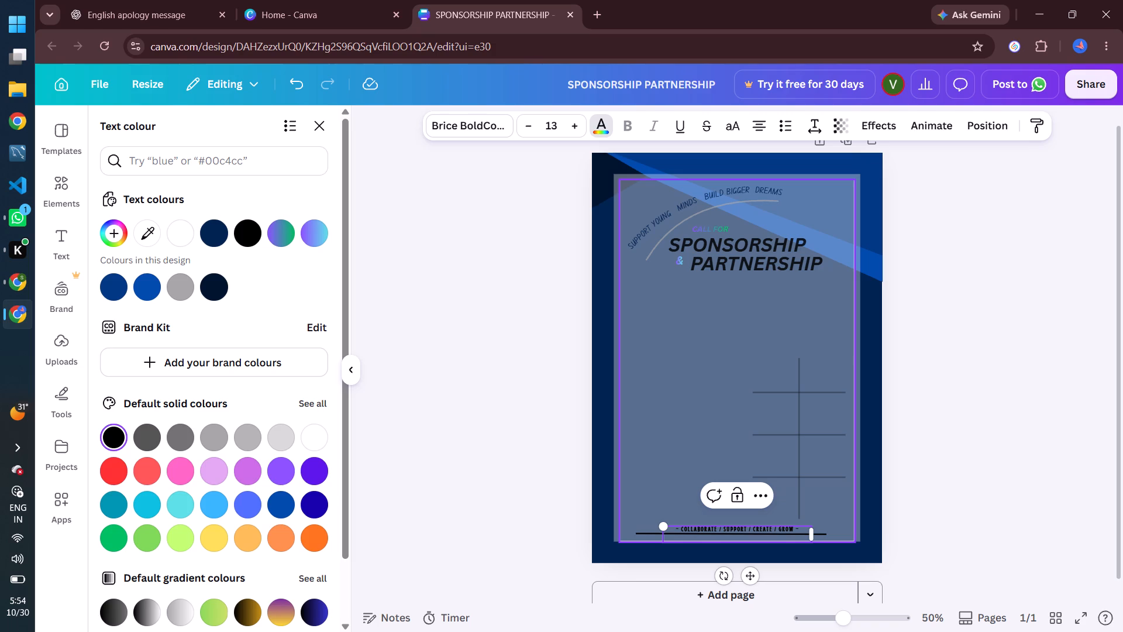
pyautogui.scroll(-1, 335, 497)
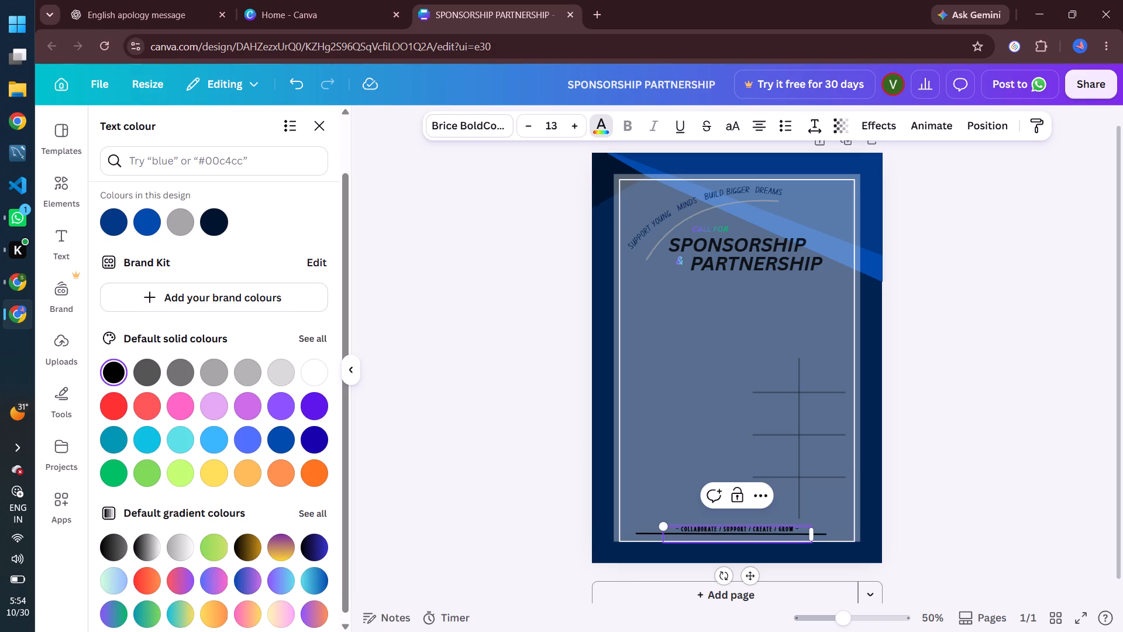
pyautogui.click(63, 389)
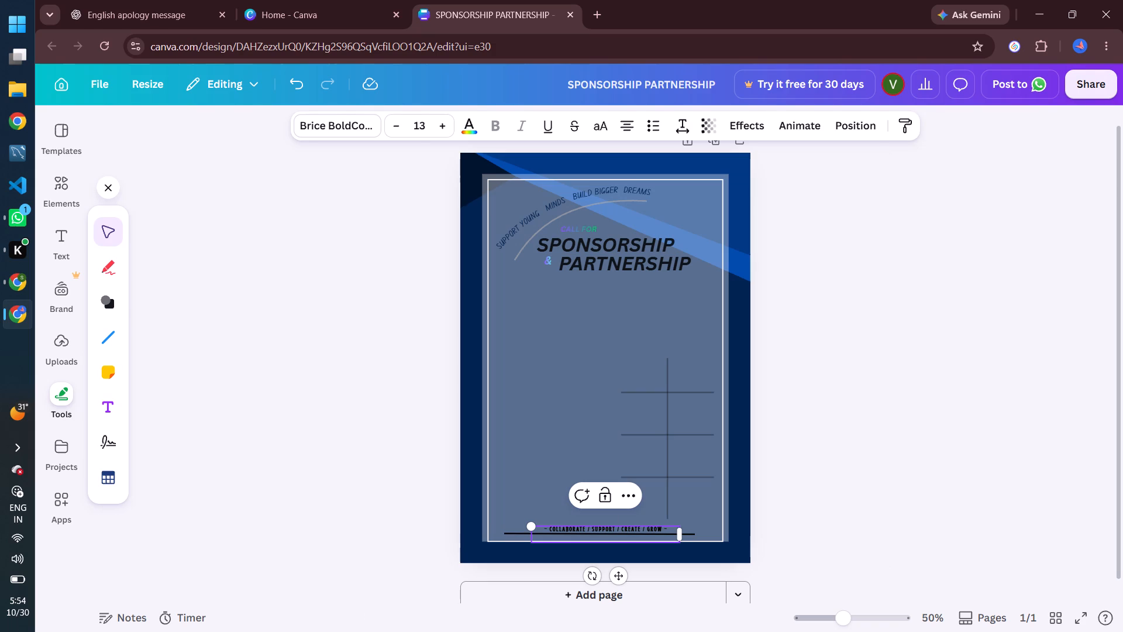
pyautogui.click(105, 307)
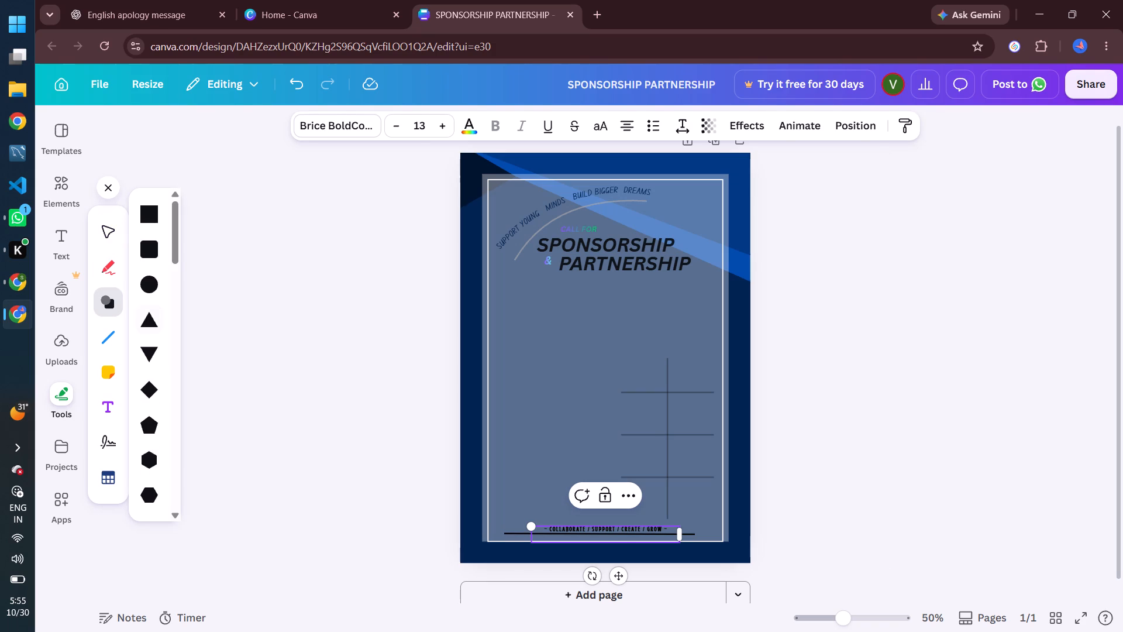
pyautogui.click(151, 289)
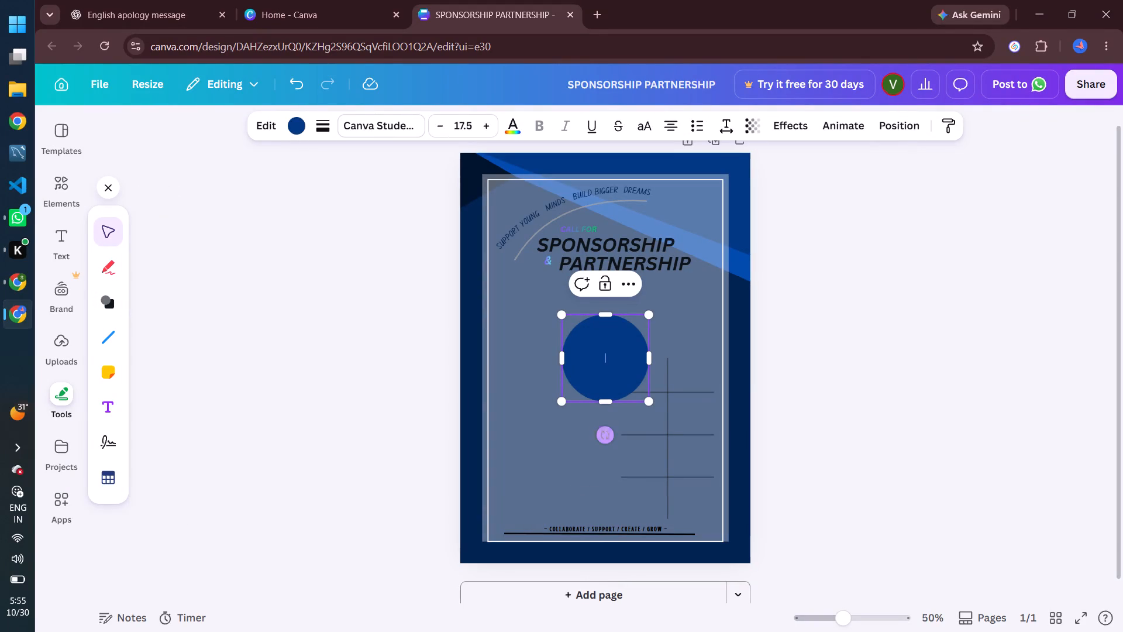
# Move the blue circle into the page's top-right corner, flush with the top and right page edges.
pyautogui.moveTo(608, 357); pyautogui.dragTo(636, 330)
pyautogui.moveTo(636, 330); pyautogui.dragTo(616, 349)
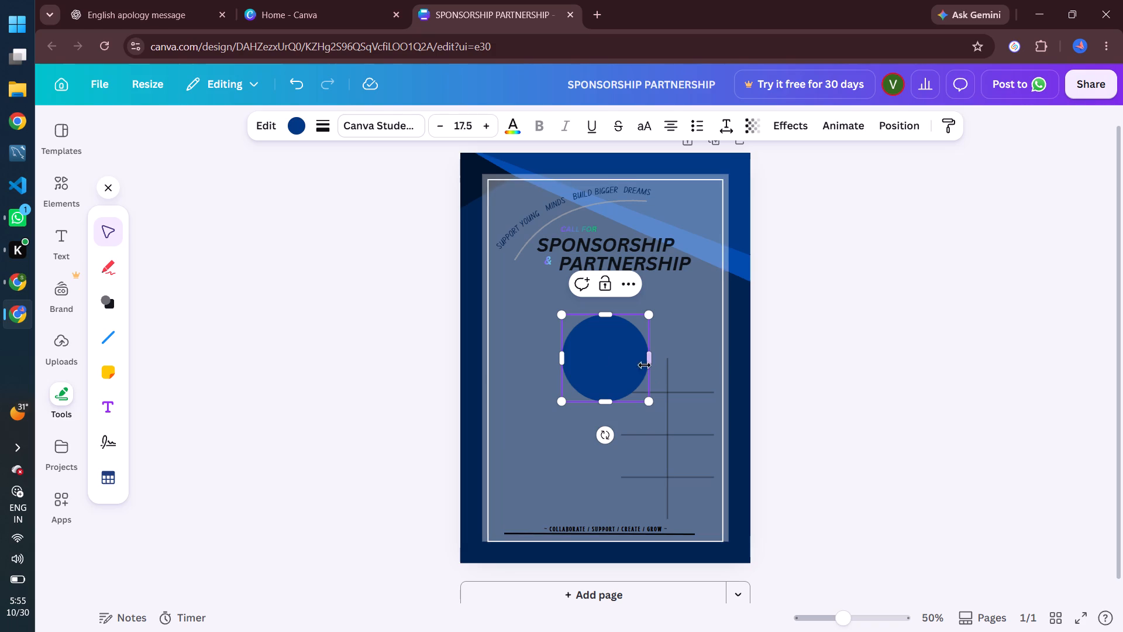
pyautogui.moveTo(614, 363); pyautogui.dragTo(625, 339)
pyautogui.moveTo(625, 339); pyautogui.dragTo(624, 339)
pyautogui.moveTo(624, 339); pyautogui.dragTo(641, 317)
pyautogui.moveTo(641, 317); pyautogui.dragTo(650, 307)
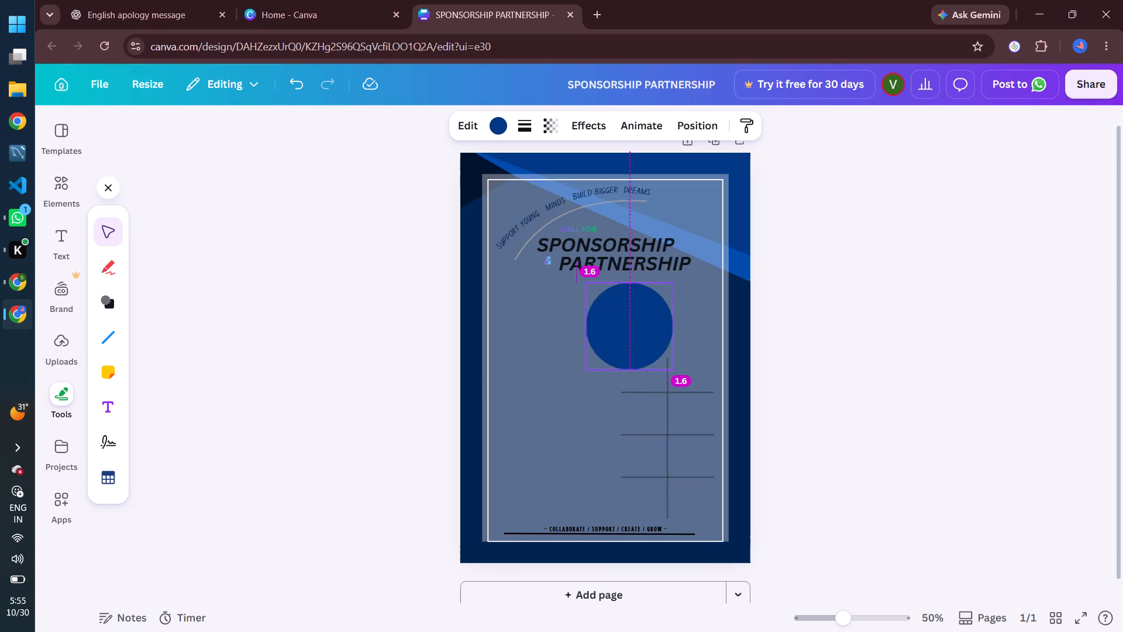
pyautogui.moveTo(650, 307); pyautogui.dragTo(735, 168)
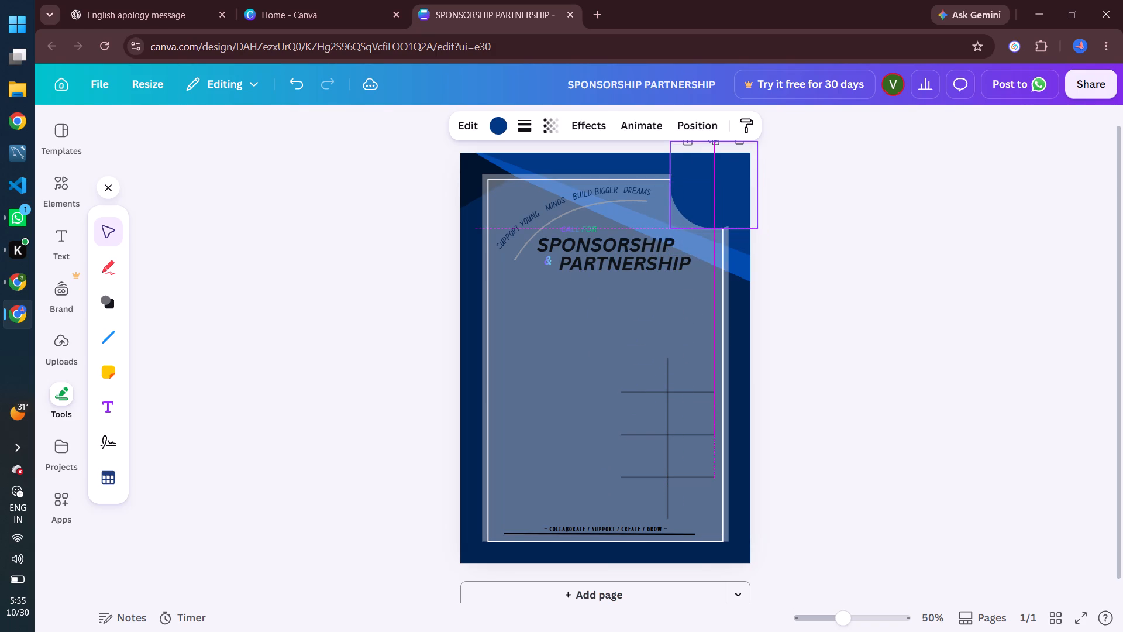
pyautogui.moveTo(735, 168); pyautogui.dragTo(778, 169)
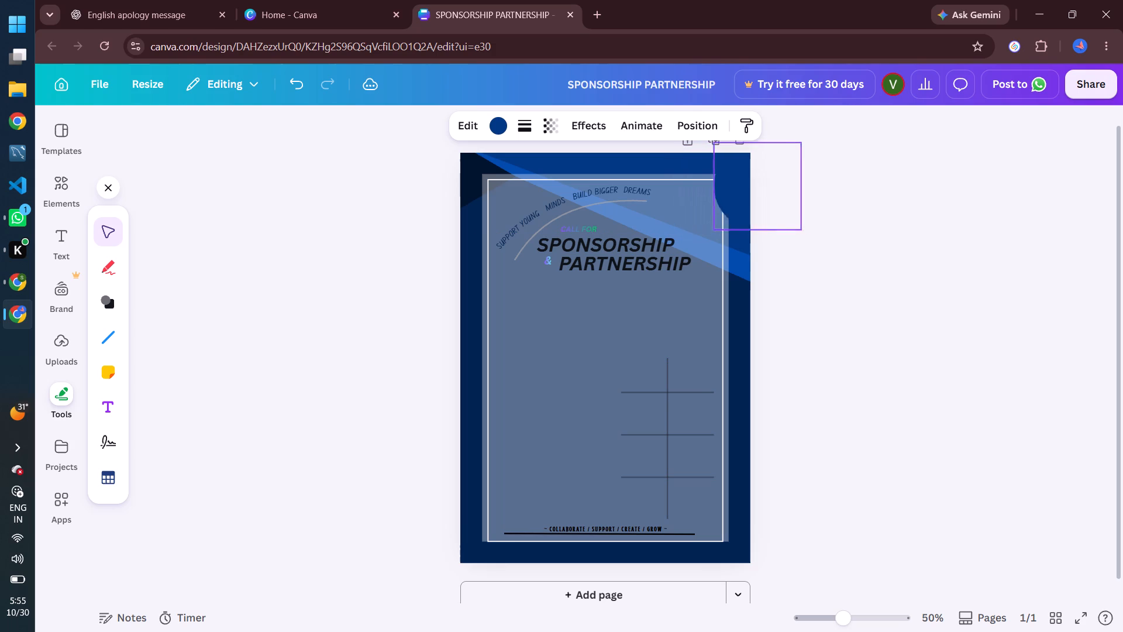
pyautogui.moveTo(778, 169); pyautogui.dragTo(792, 480)
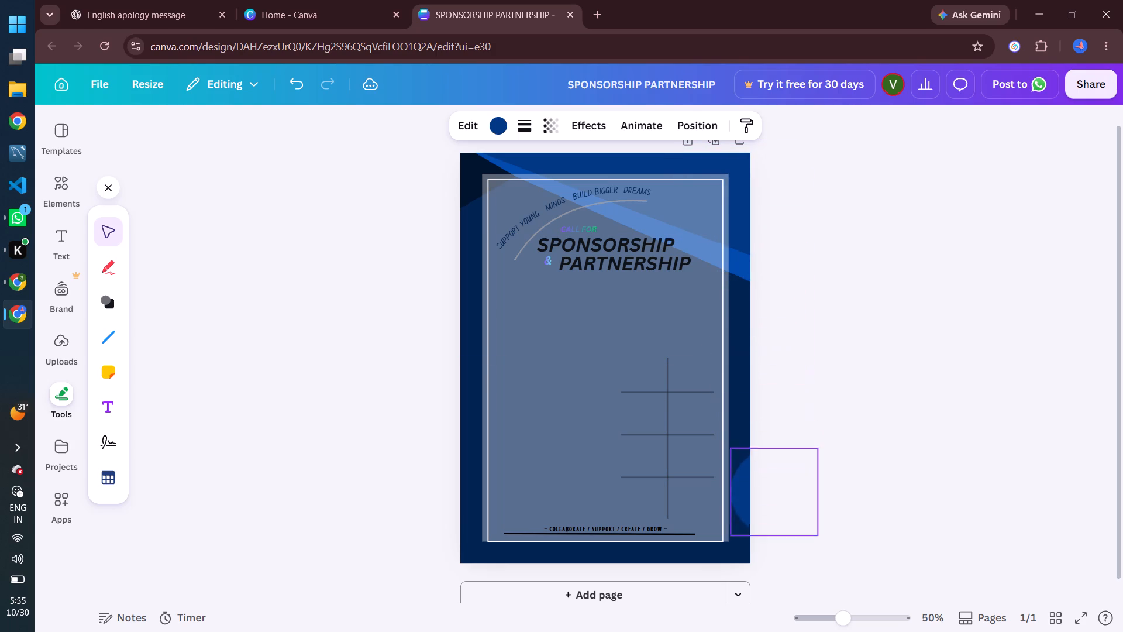
pyautogui.moveTo(792, 480); pyautogui.dragTo(727, 175)
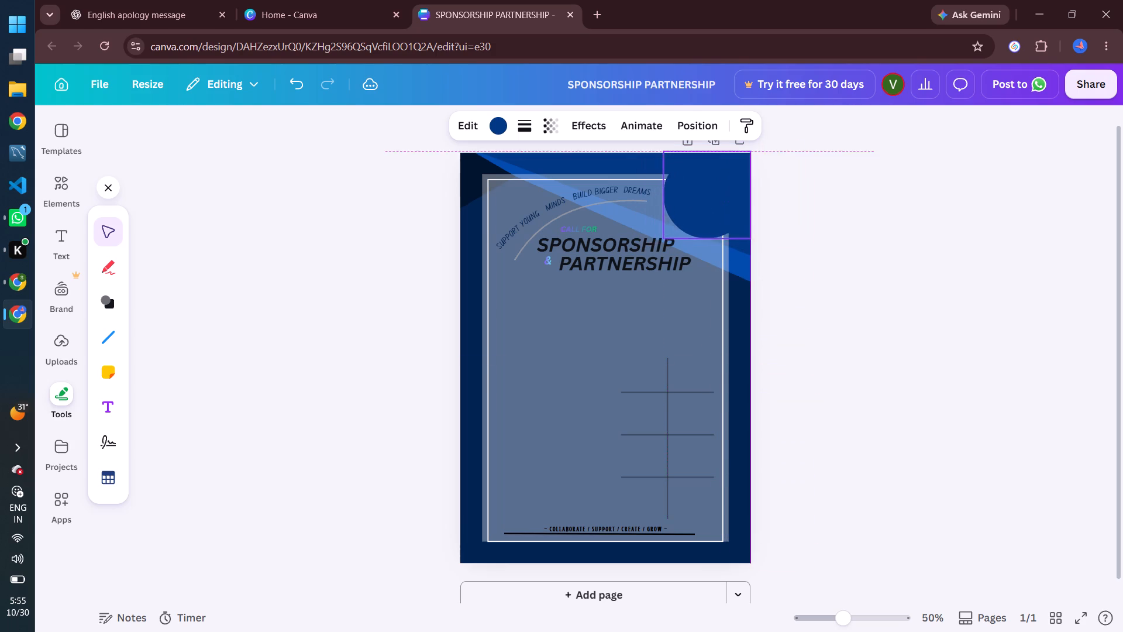
pyautogui.moveTo(727, 175); pyautogui.dragTo(726, 174)
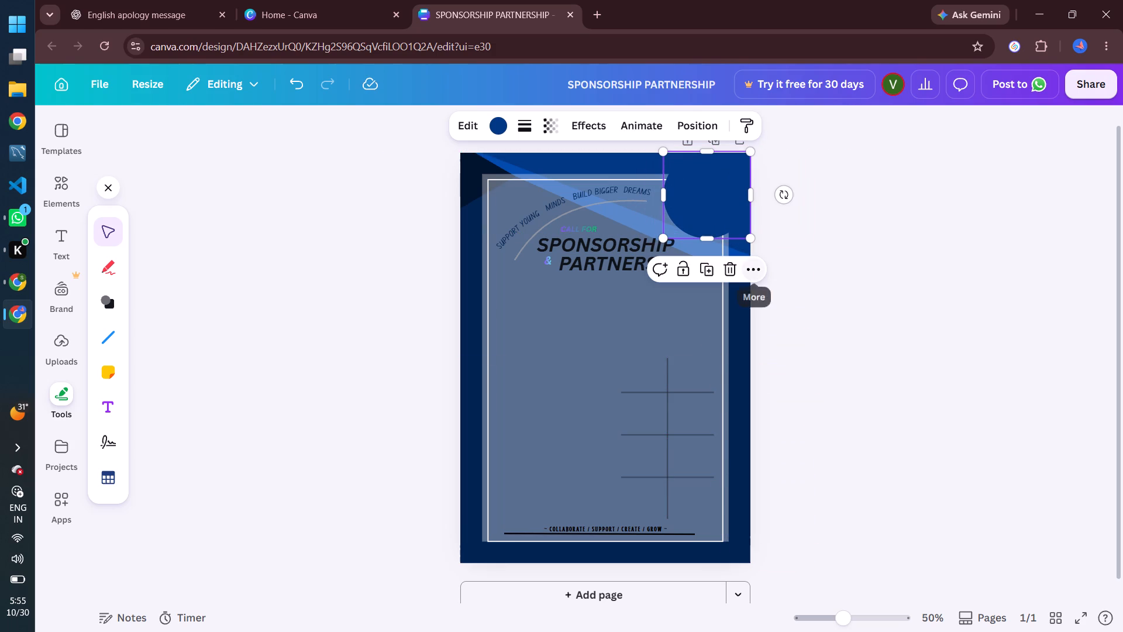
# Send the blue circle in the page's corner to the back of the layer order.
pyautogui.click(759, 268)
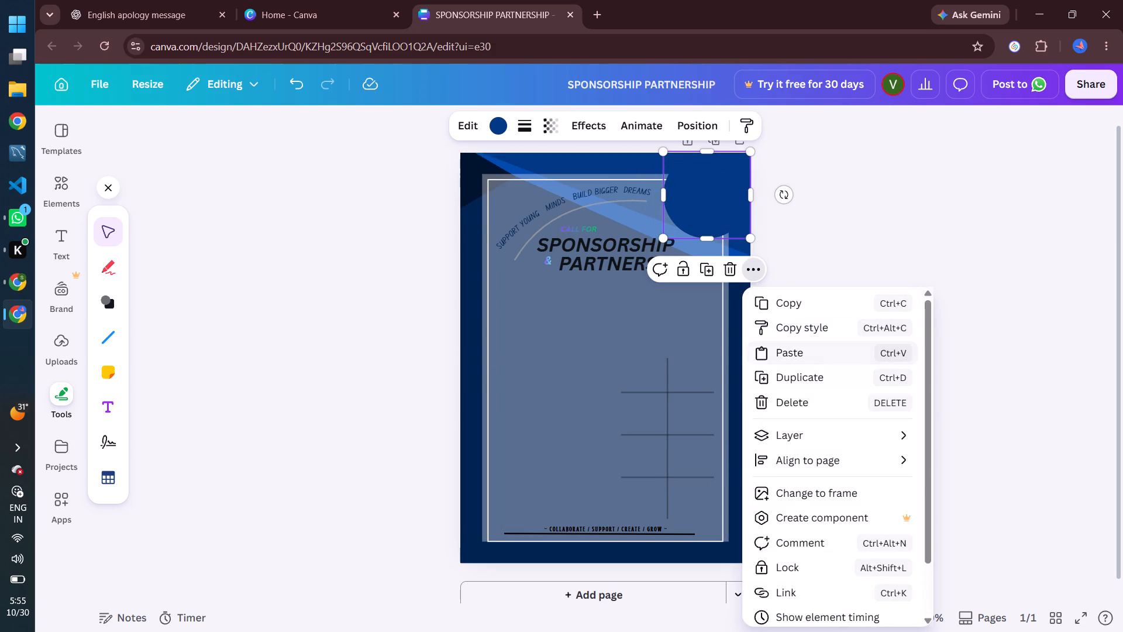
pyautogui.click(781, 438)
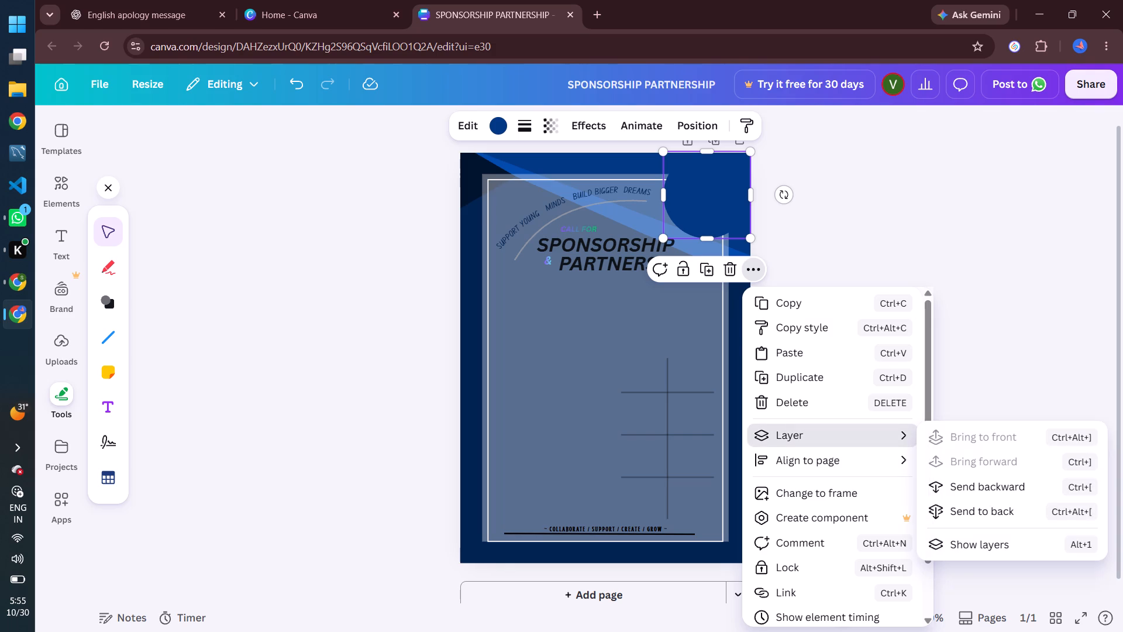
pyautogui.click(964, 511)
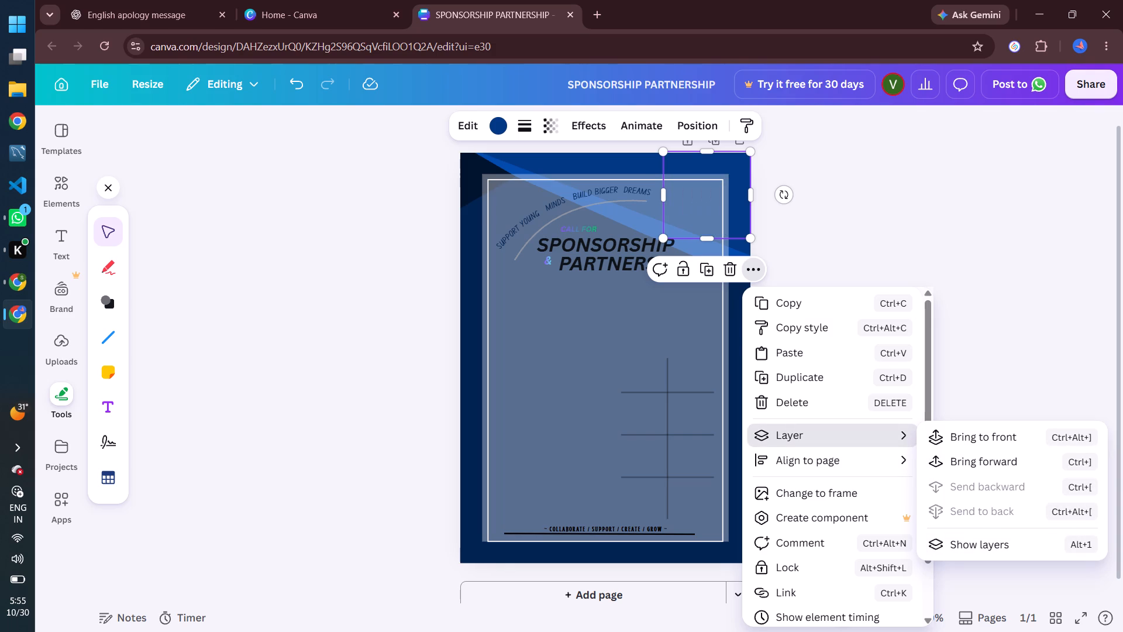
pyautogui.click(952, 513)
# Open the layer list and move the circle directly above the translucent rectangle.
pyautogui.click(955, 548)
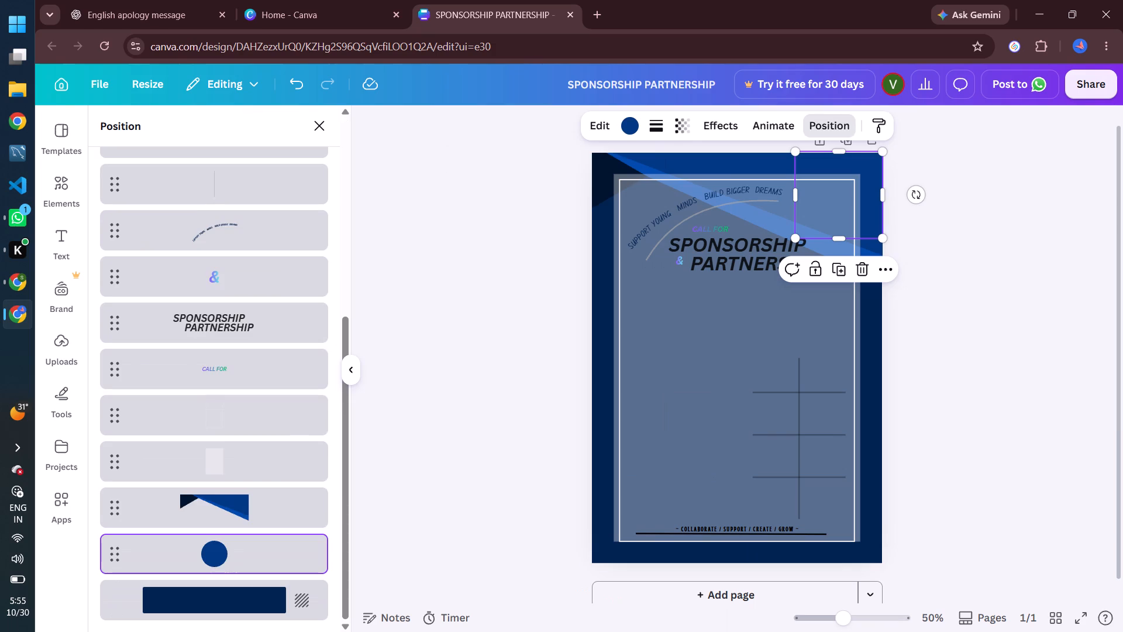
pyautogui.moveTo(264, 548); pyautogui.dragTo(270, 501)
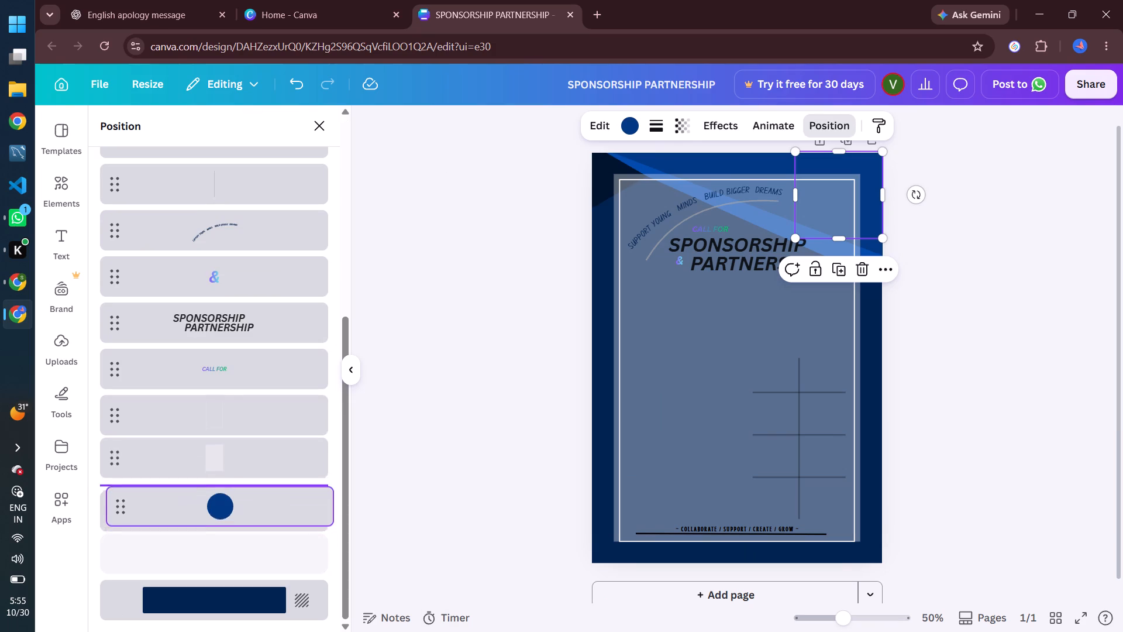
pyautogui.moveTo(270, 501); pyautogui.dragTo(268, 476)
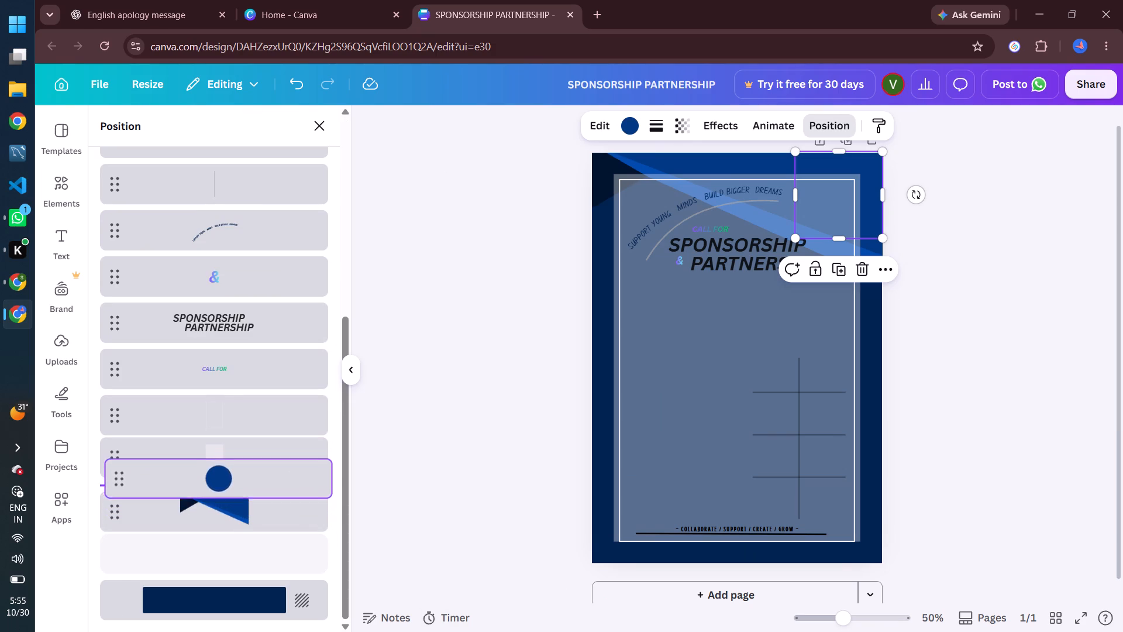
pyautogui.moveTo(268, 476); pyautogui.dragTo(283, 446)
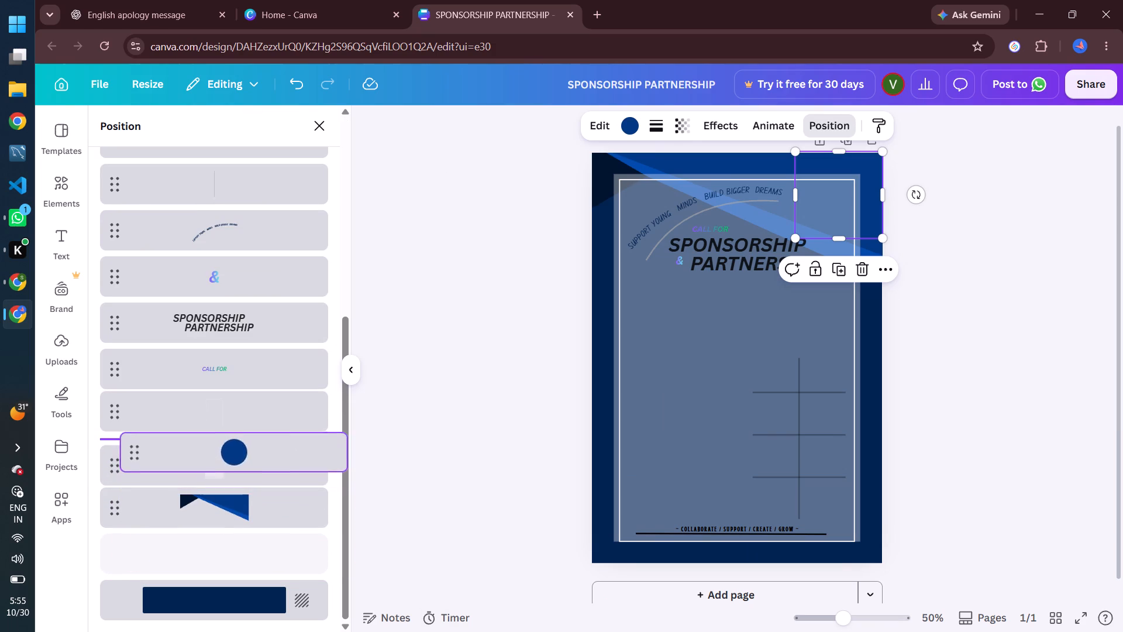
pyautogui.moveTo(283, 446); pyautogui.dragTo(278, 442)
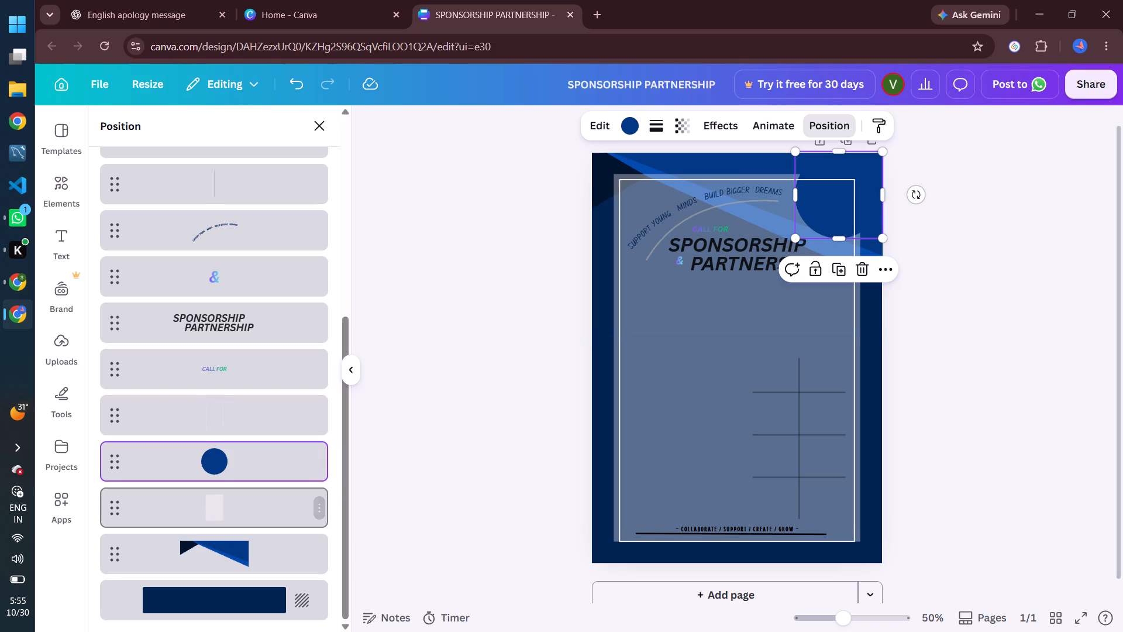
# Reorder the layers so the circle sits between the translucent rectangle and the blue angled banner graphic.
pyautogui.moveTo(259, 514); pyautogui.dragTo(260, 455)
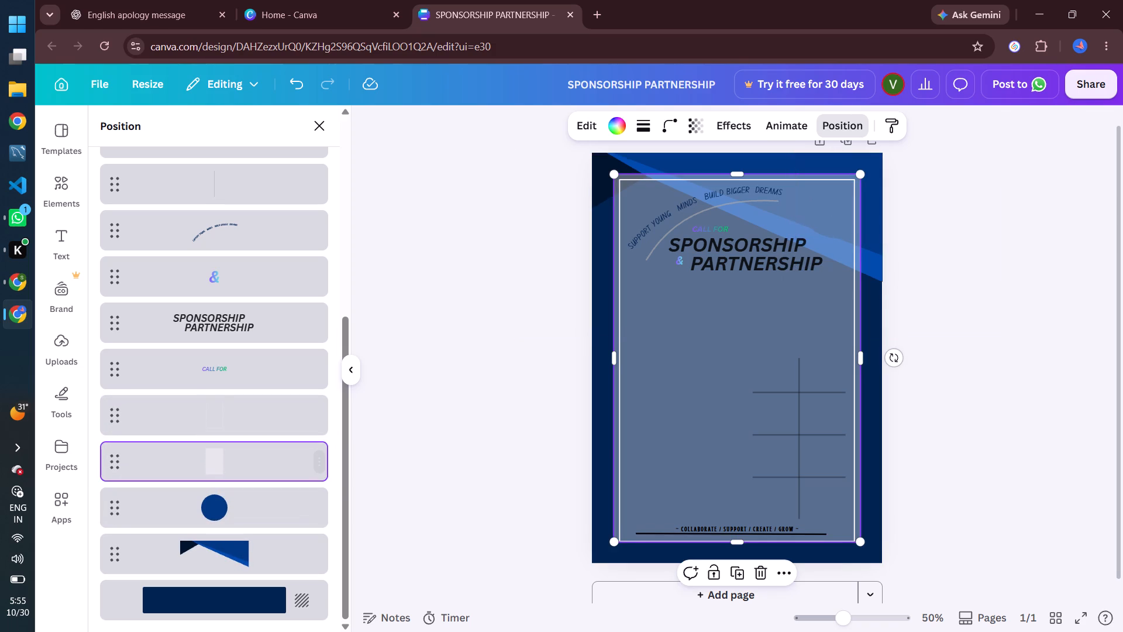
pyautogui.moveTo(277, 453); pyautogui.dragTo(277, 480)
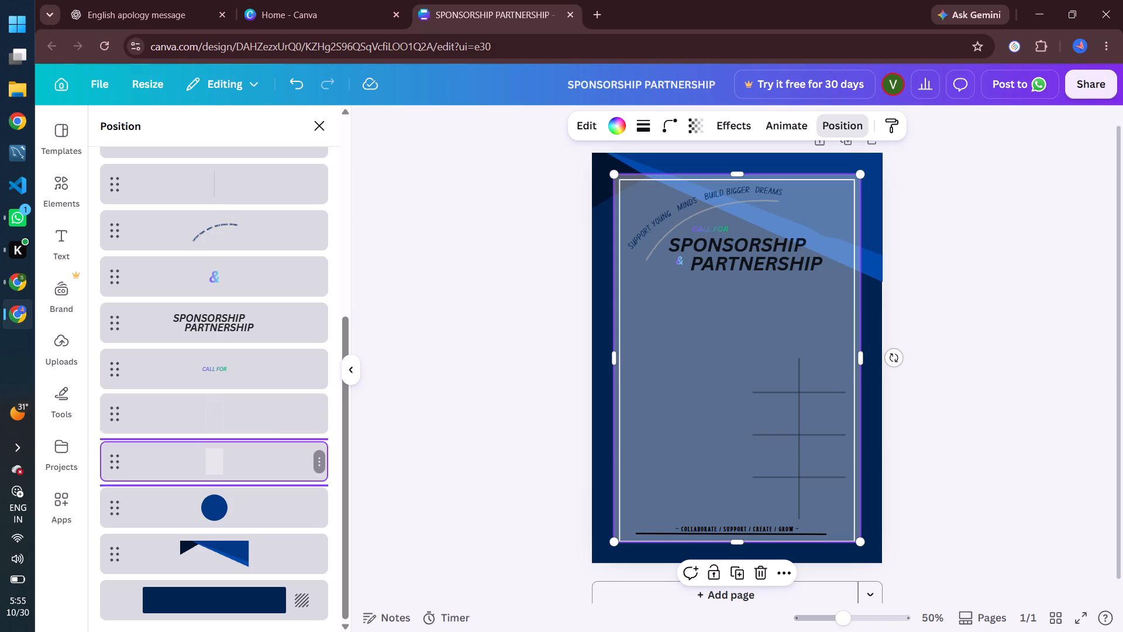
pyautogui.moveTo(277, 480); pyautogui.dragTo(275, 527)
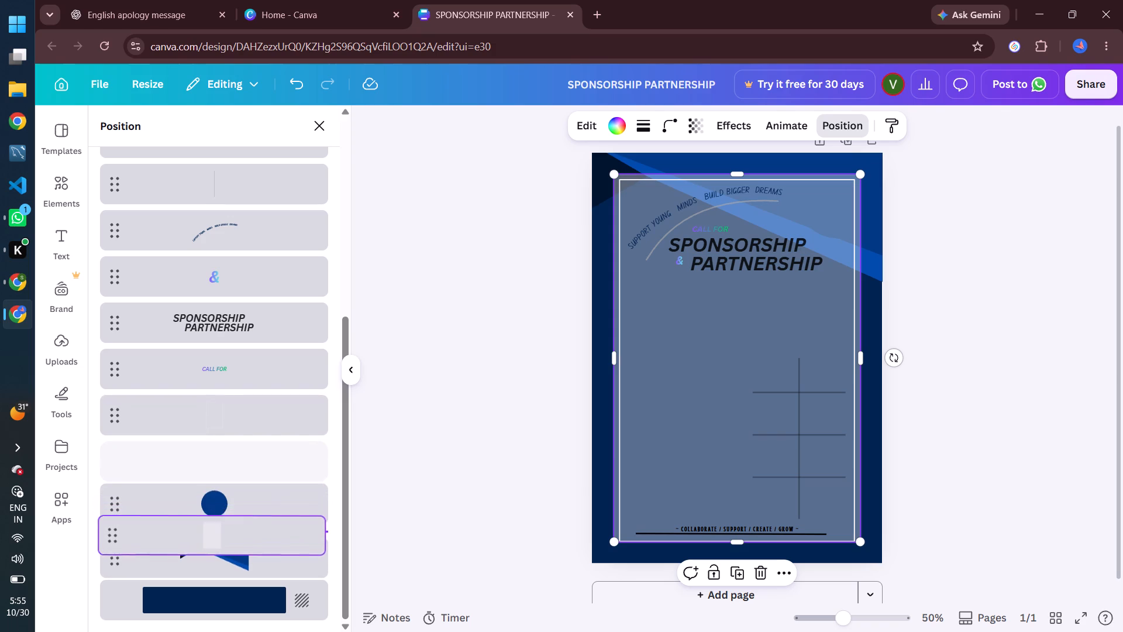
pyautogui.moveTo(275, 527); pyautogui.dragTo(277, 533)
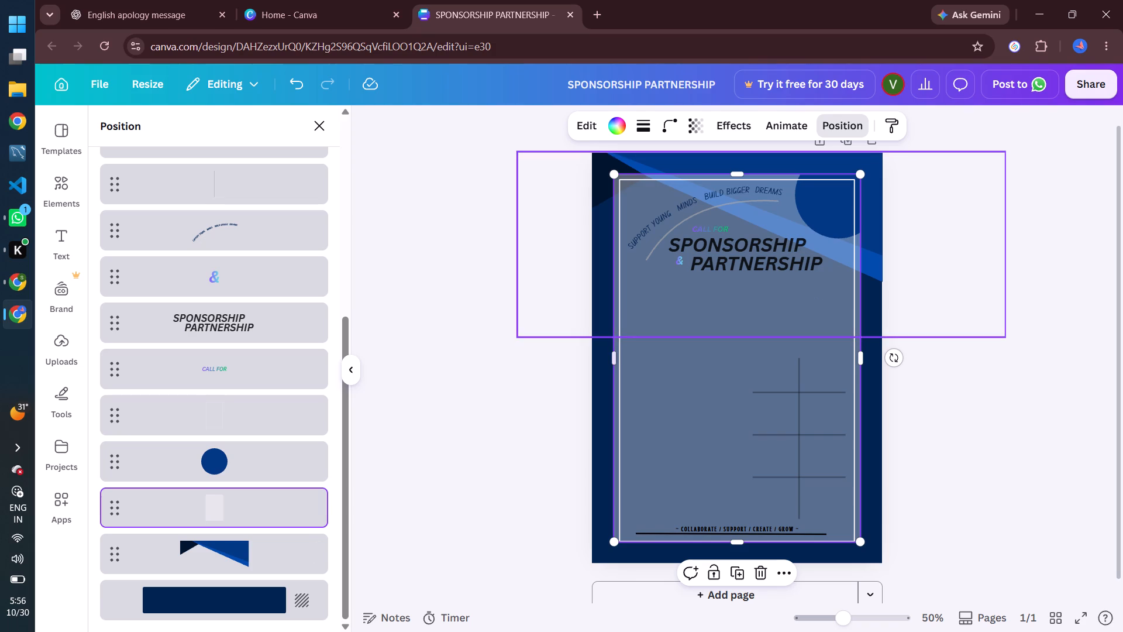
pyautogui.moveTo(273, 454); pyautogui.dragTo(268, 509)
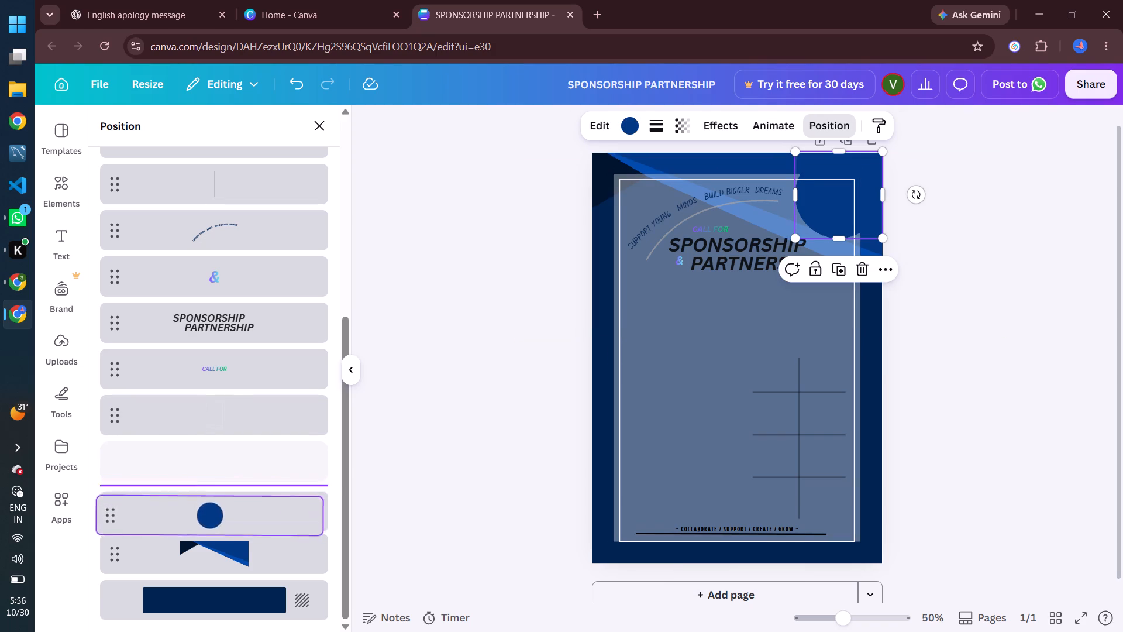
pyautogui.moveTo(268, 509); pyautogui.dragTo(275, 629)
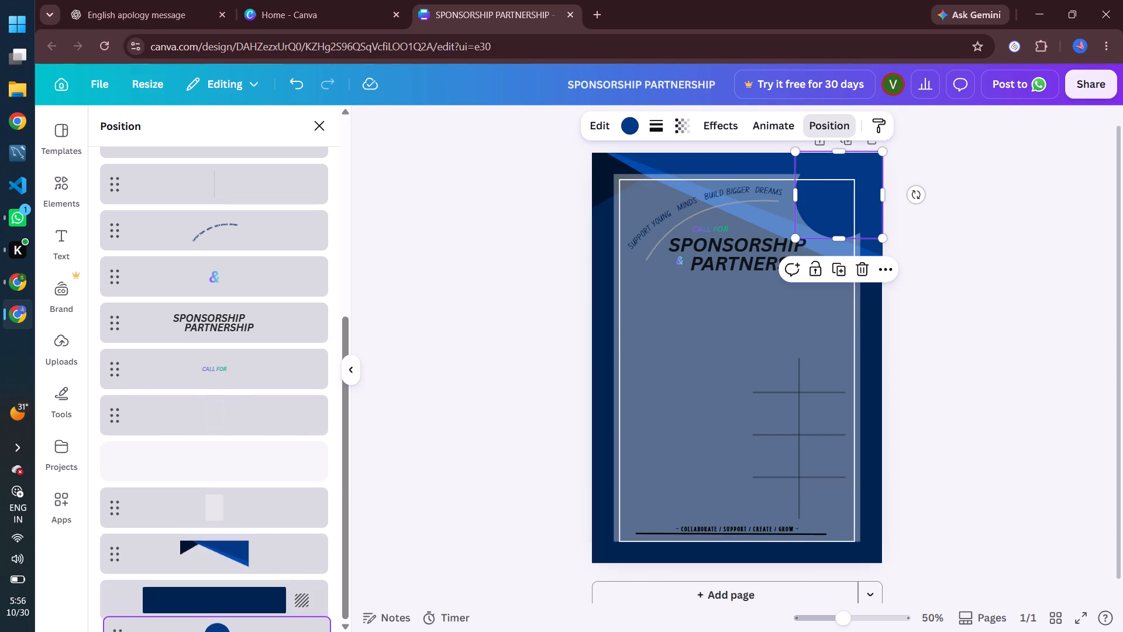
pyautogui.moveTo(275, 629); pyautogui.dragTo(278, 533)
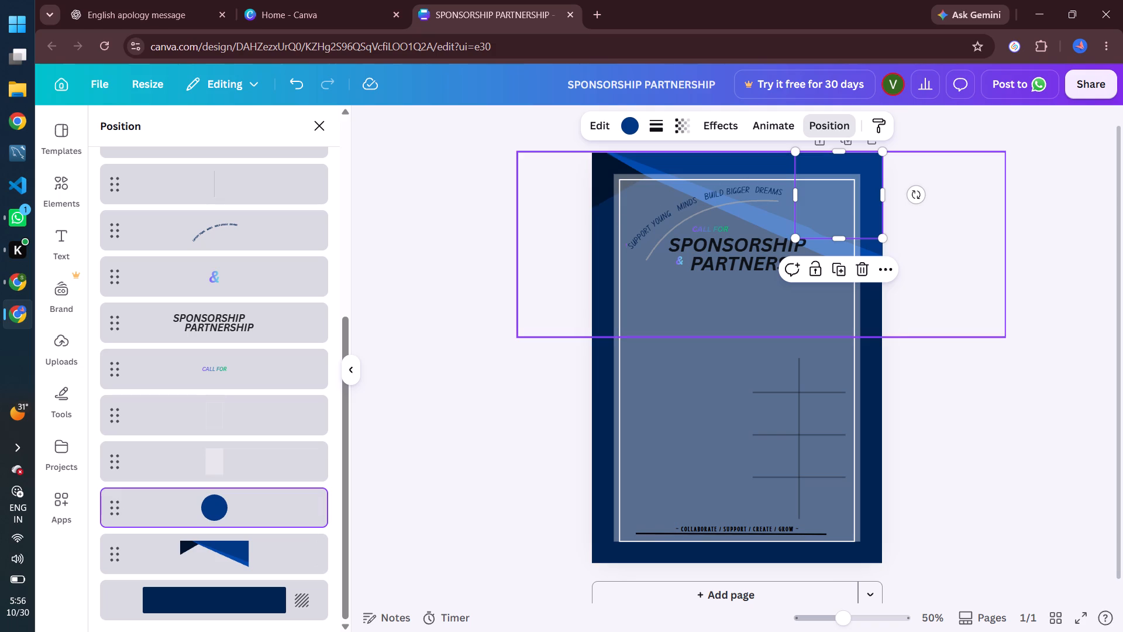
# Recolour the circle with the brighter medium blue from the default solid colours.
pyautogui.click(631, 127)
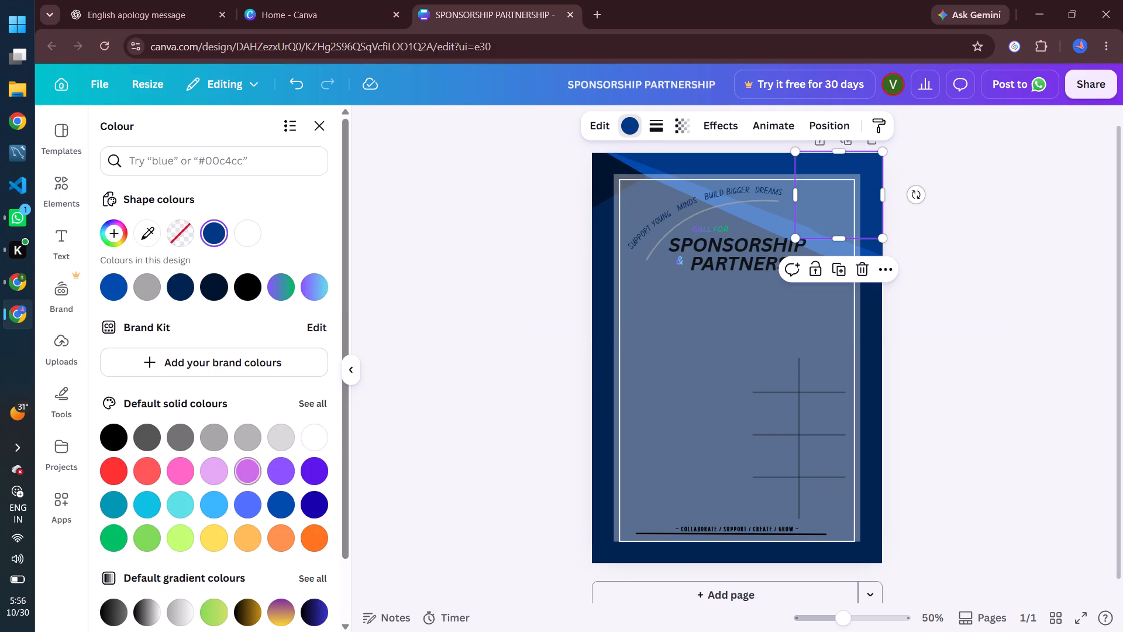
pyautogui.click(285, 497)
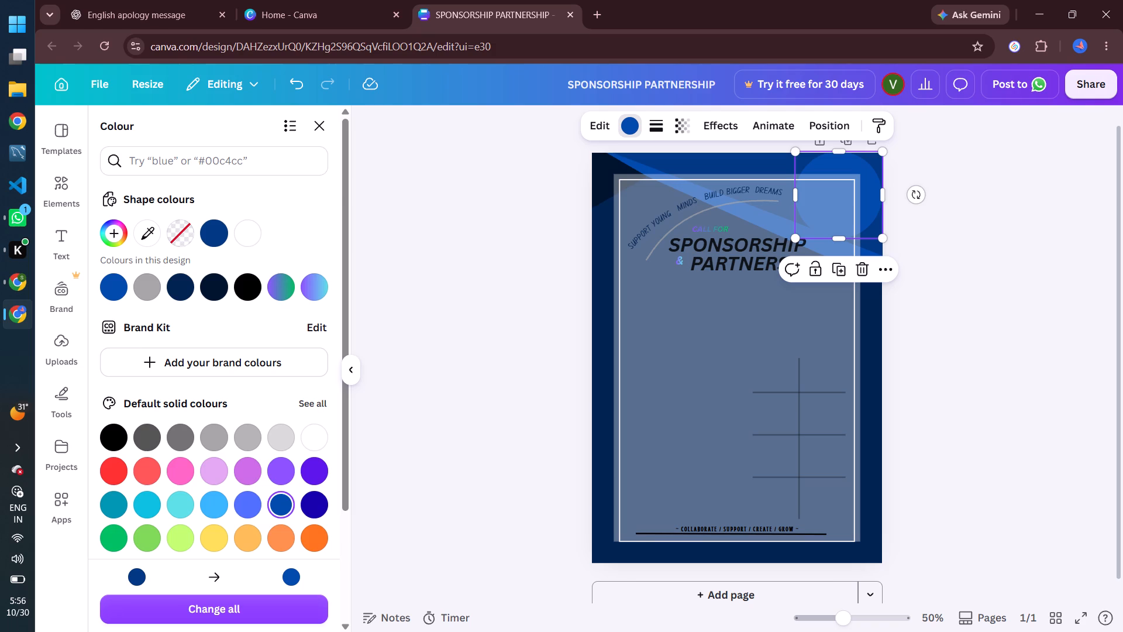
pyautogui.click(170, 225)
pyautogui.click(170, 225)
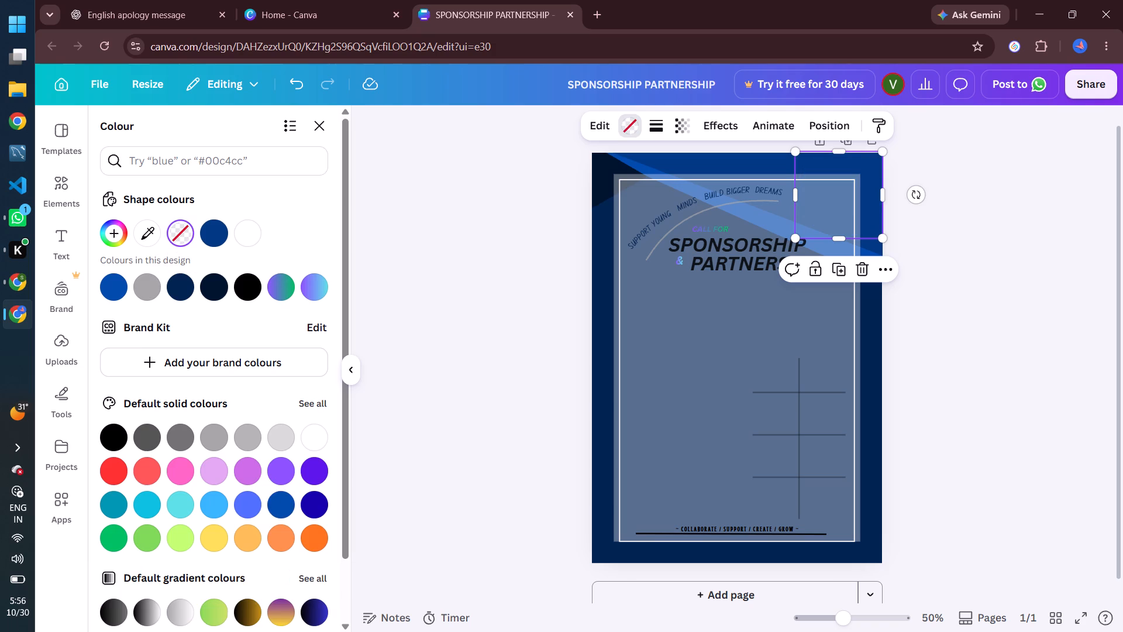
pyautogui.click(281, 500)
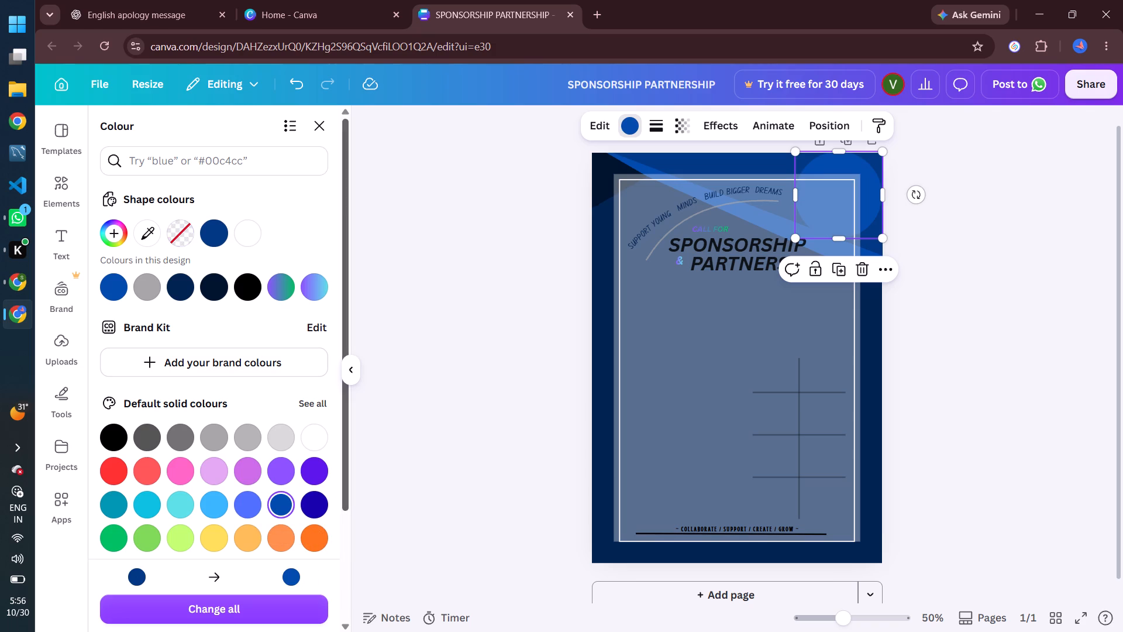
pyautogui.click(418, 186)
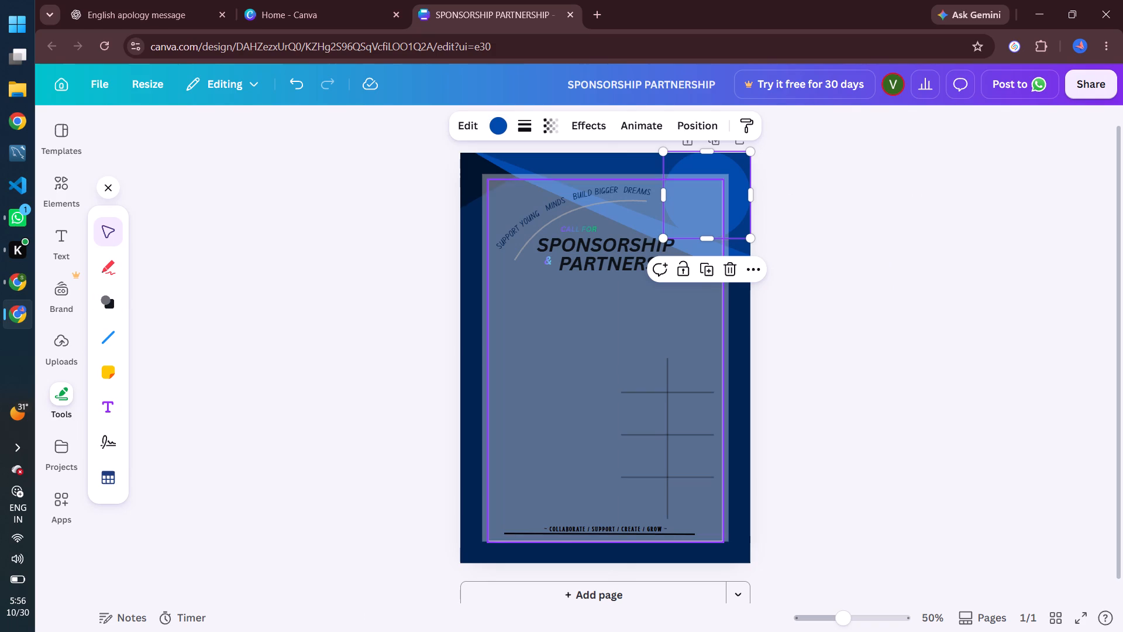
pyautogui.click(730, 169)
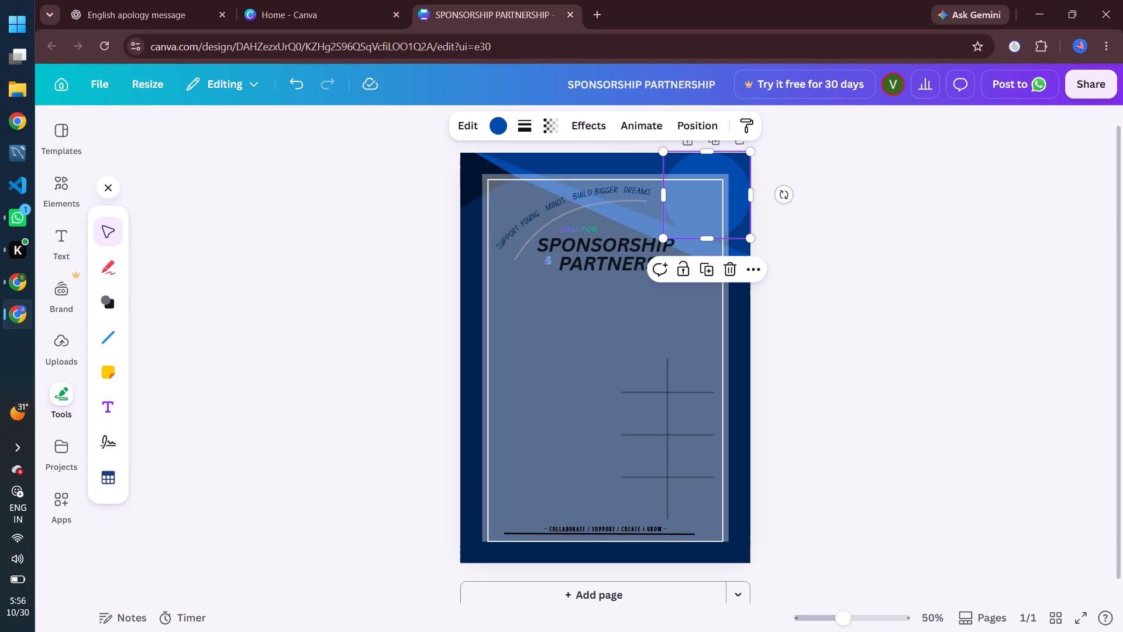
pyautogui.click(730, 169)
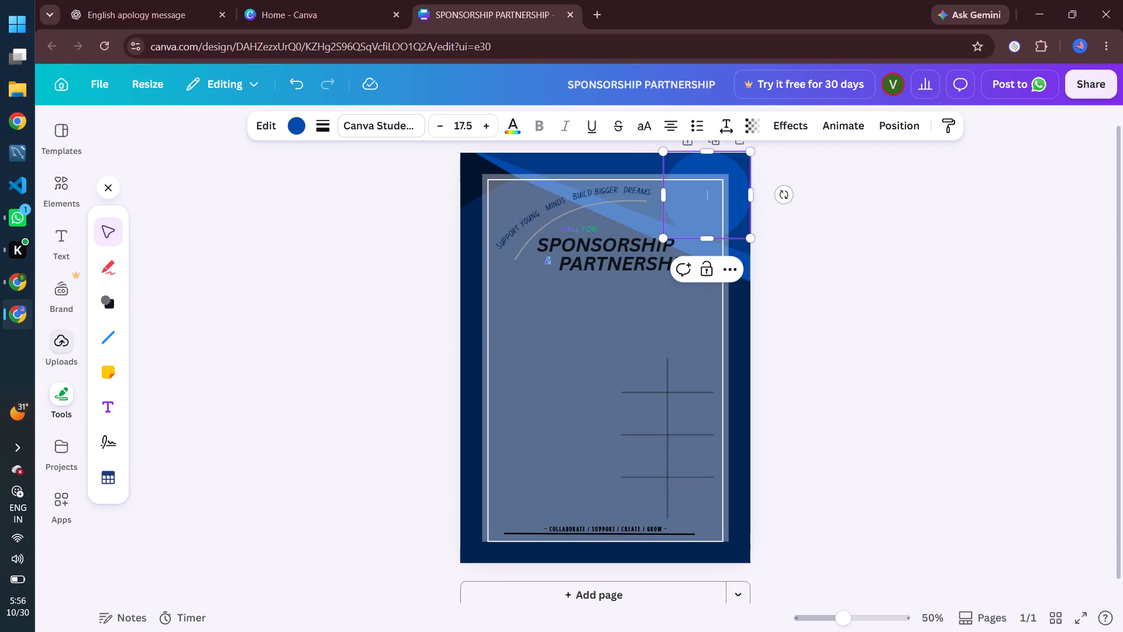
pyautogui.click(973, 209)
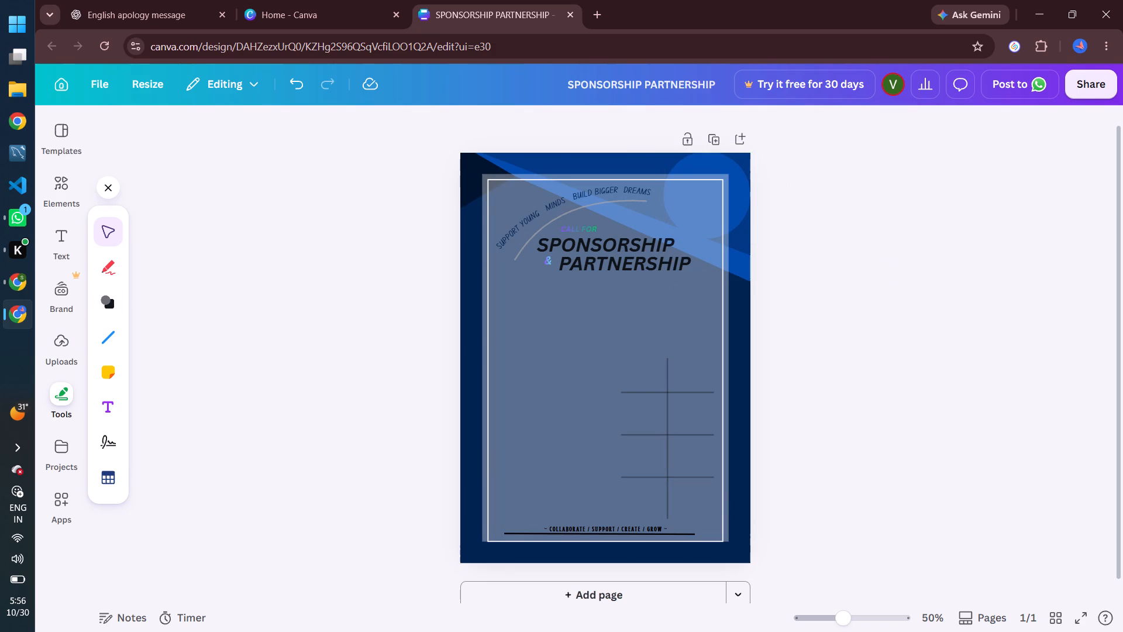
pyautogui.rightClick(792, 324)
# Delete the blue circle from the page's top-right corner.
pyautogui.click(742, 193)
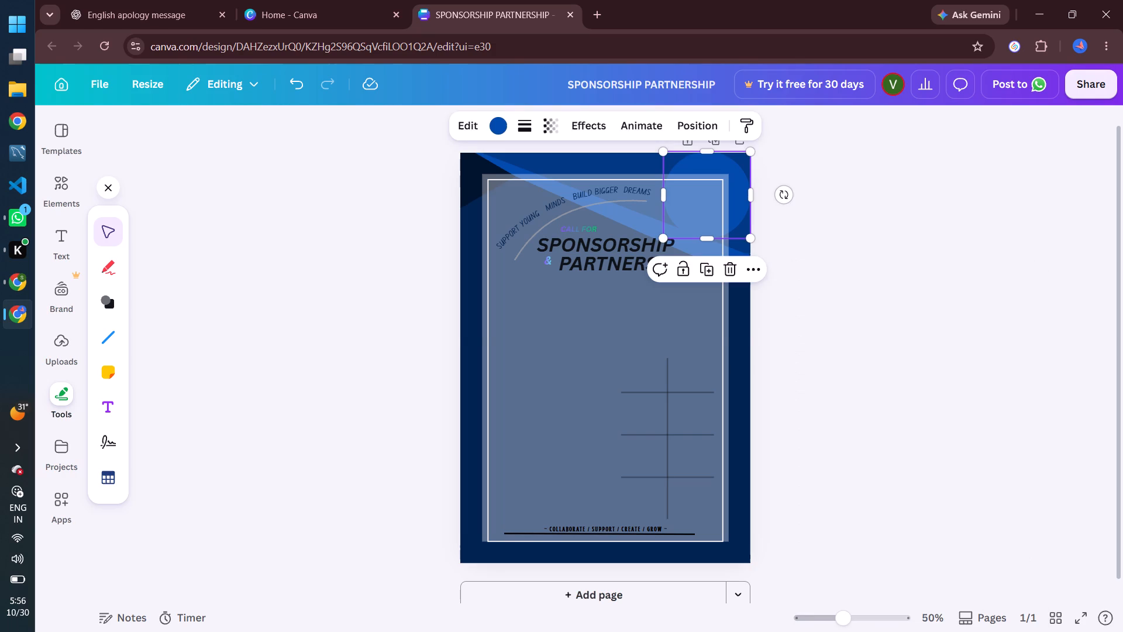
pyautogui.click(757, 269)
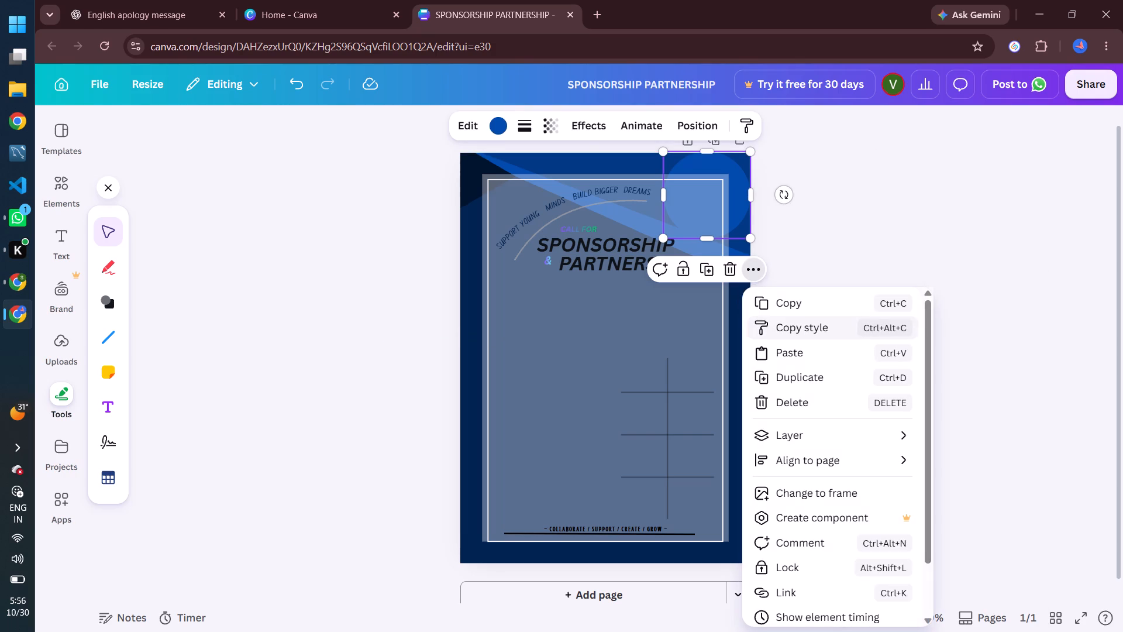
pyautogui.click(811, 430)
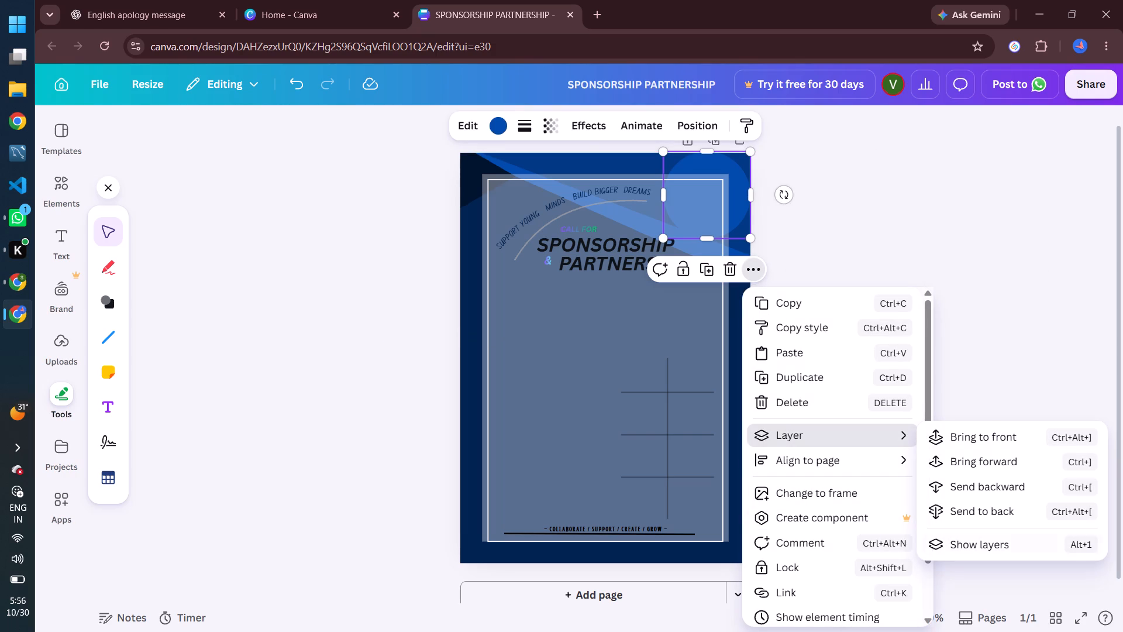
pyautogui.click(969, 541)
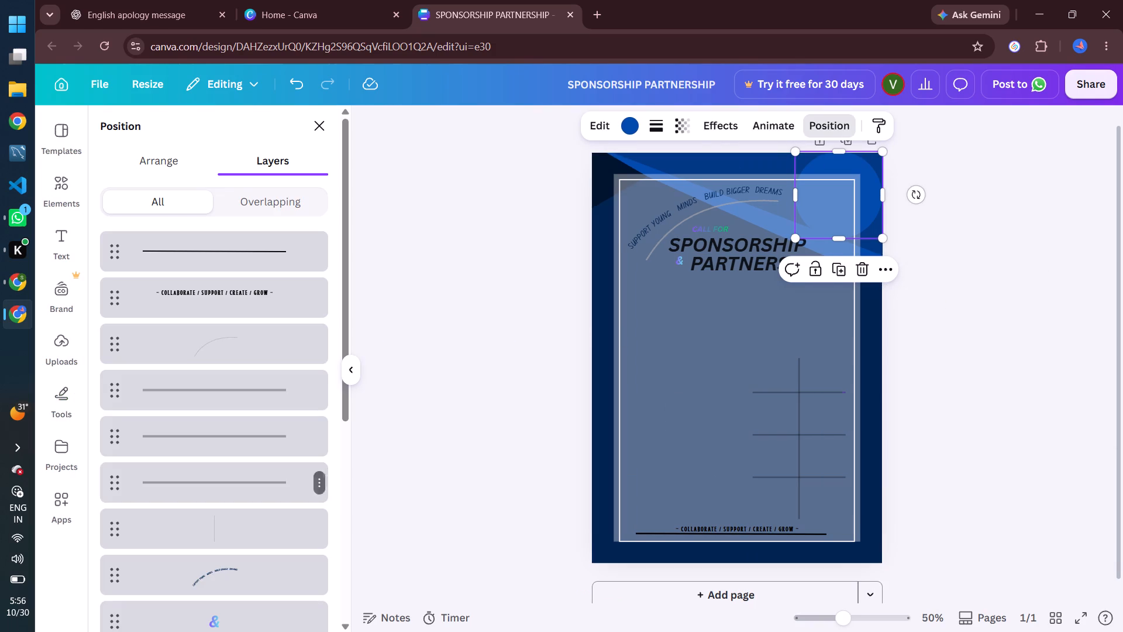
pyautogui.scroll(-4, 242, 554)
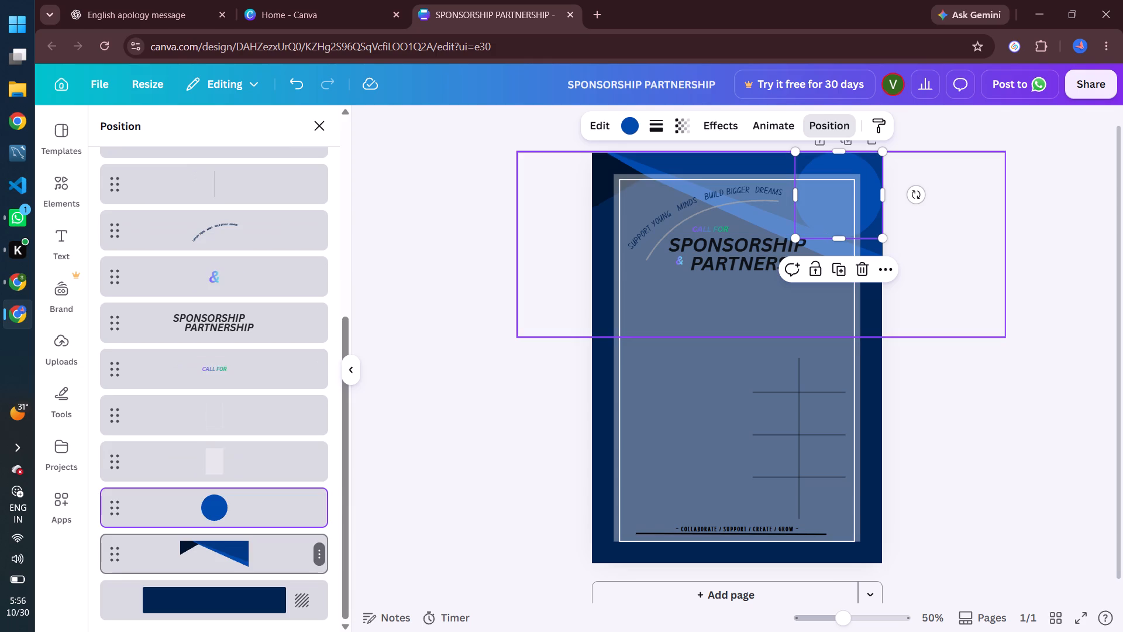
pyautogui.click(323, 513)
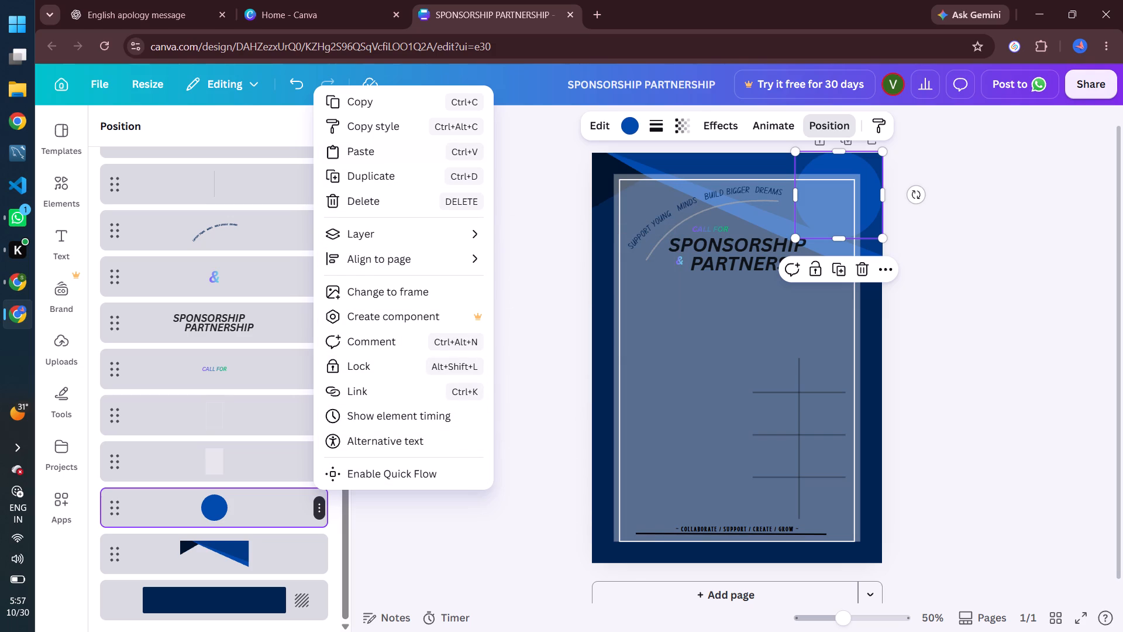
pyautogui.click(857, 264)
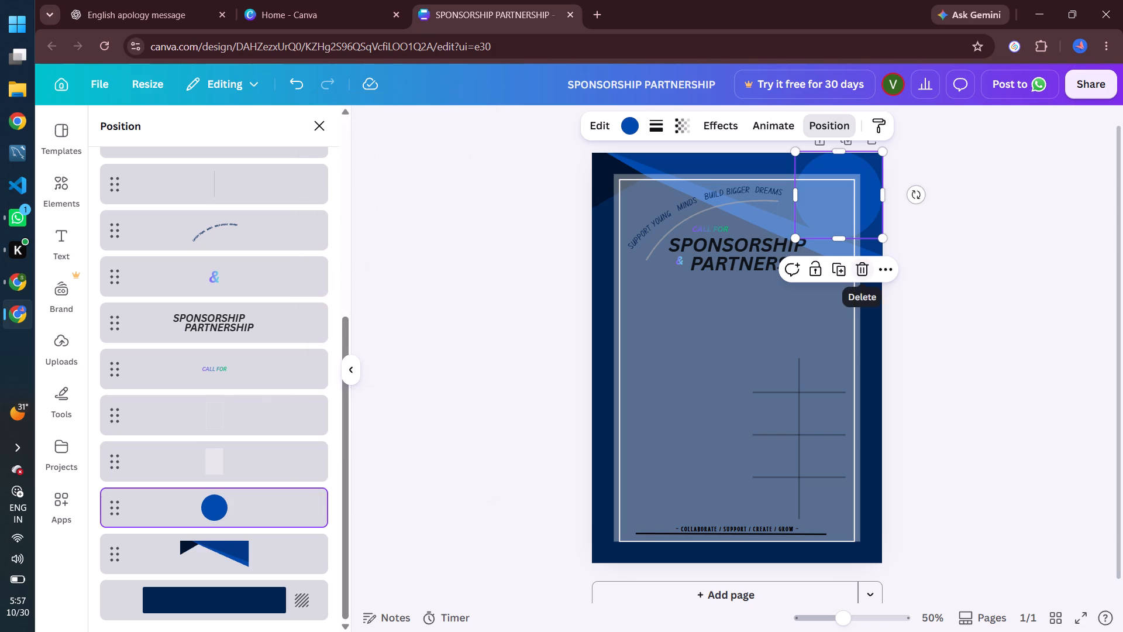
pyautogui.click(860, 267)
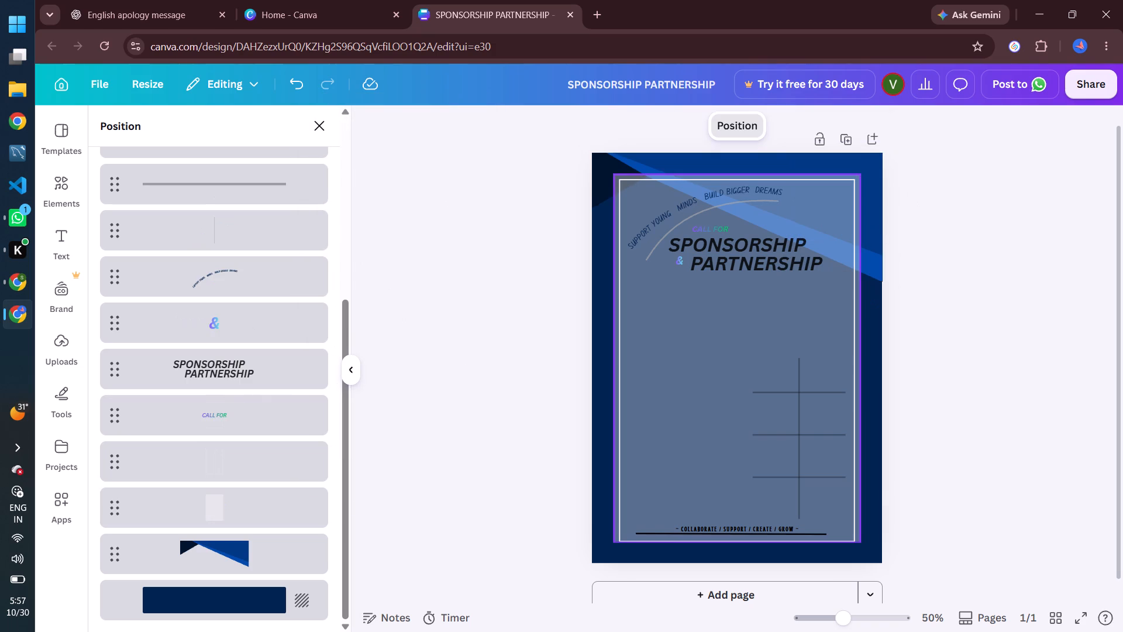
pyautogui.click(975, 266)
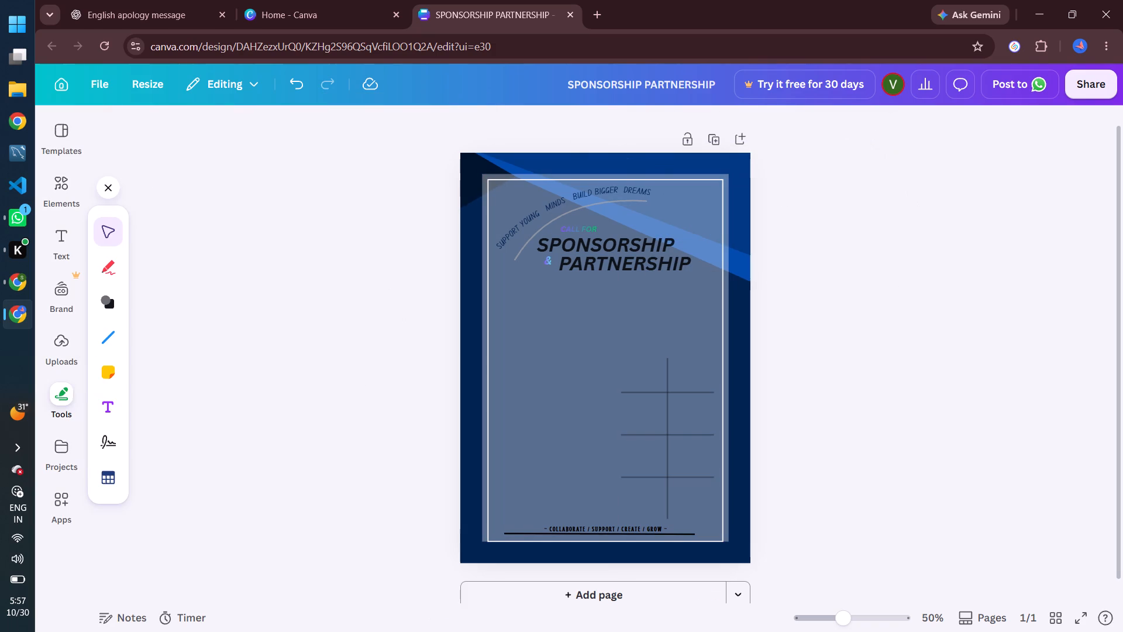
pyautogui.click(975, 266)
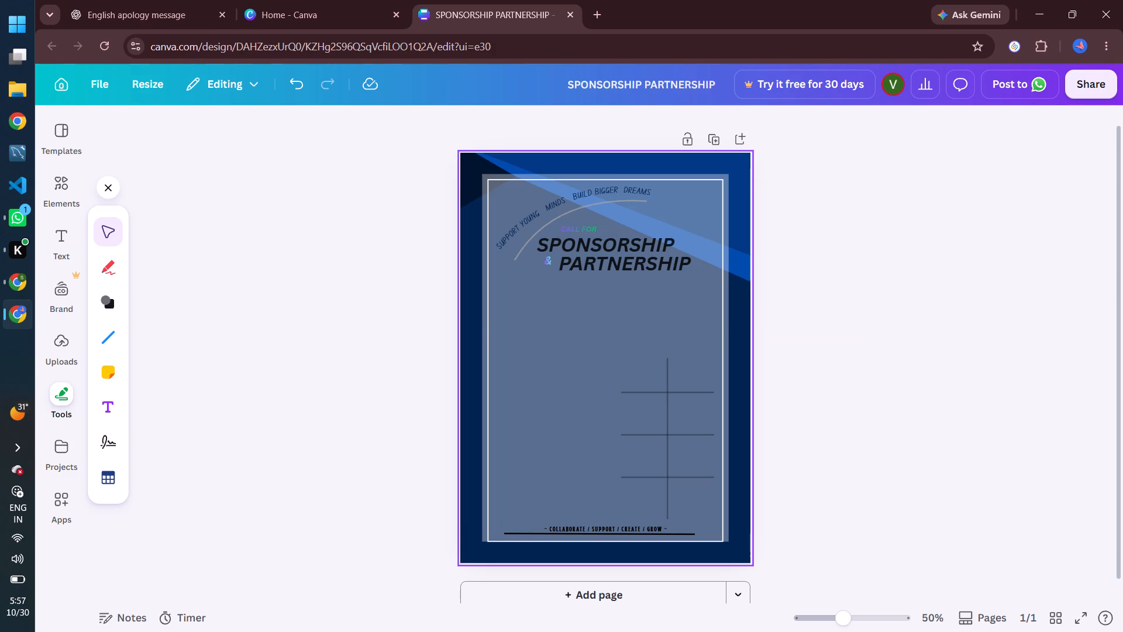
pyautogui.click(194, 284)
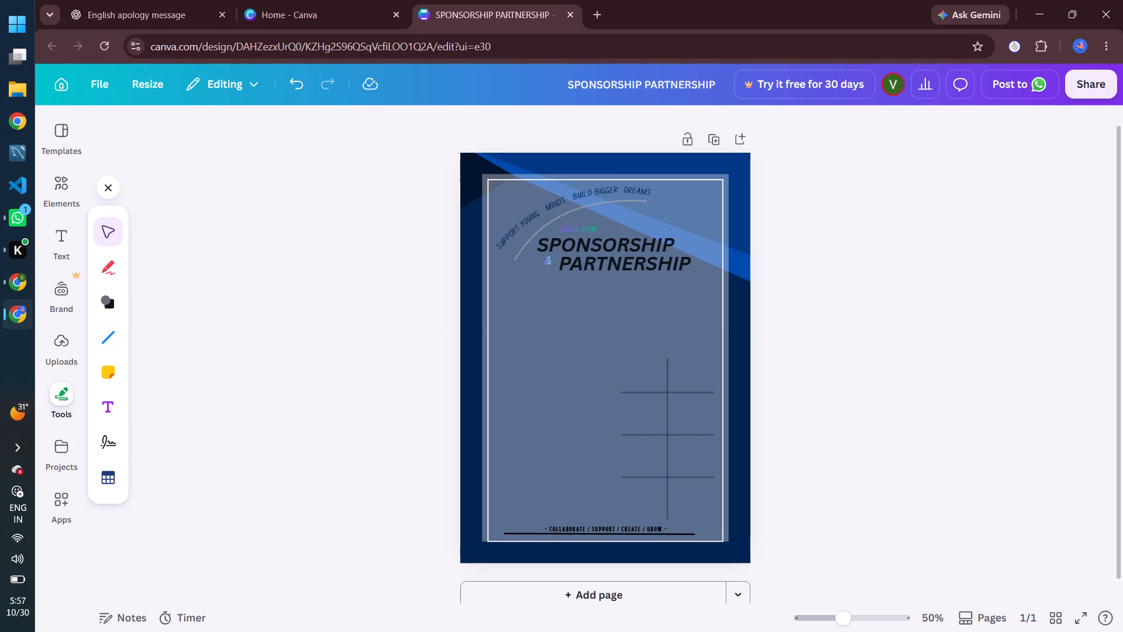